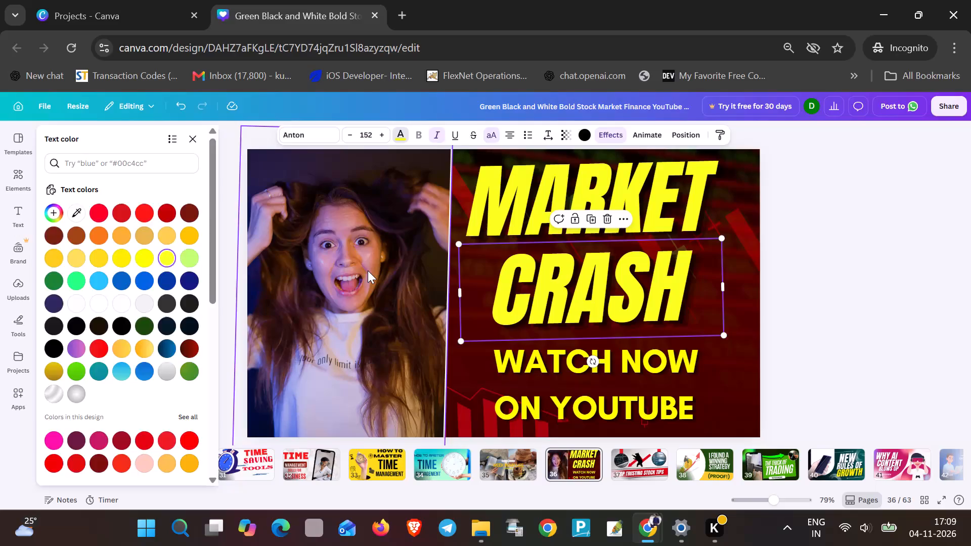
Change the text colour of the headline words MARKET and CRASH on page 36 to golden yellow.
double_click(542, 206)
triple_click(542, 206)
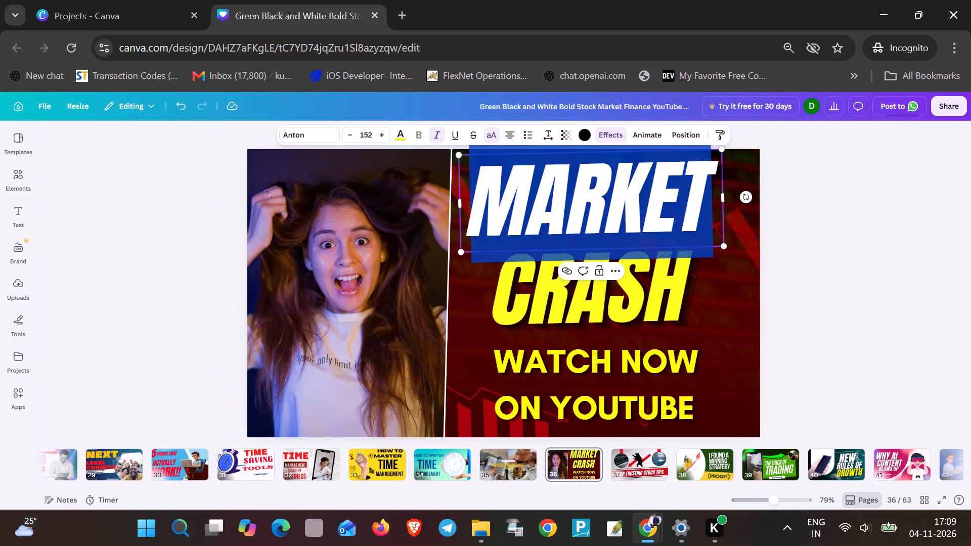
left_click(406, 131)
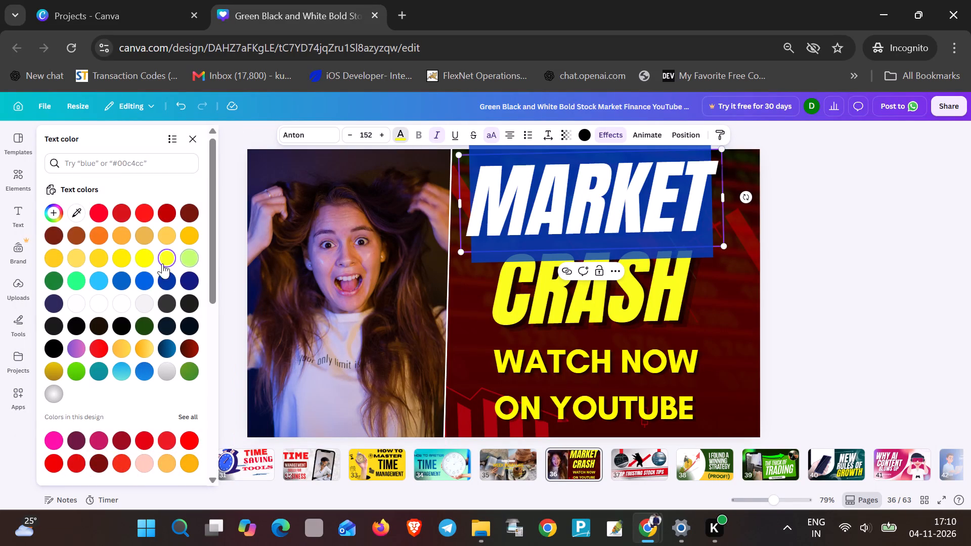
left_click(106, 256)
left_click(514, 232)
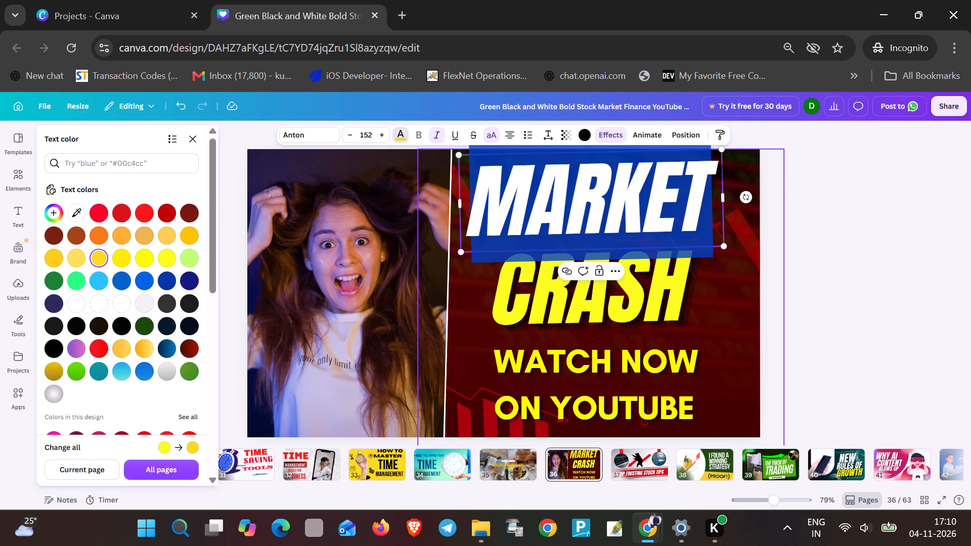
triple_click(527, 302)
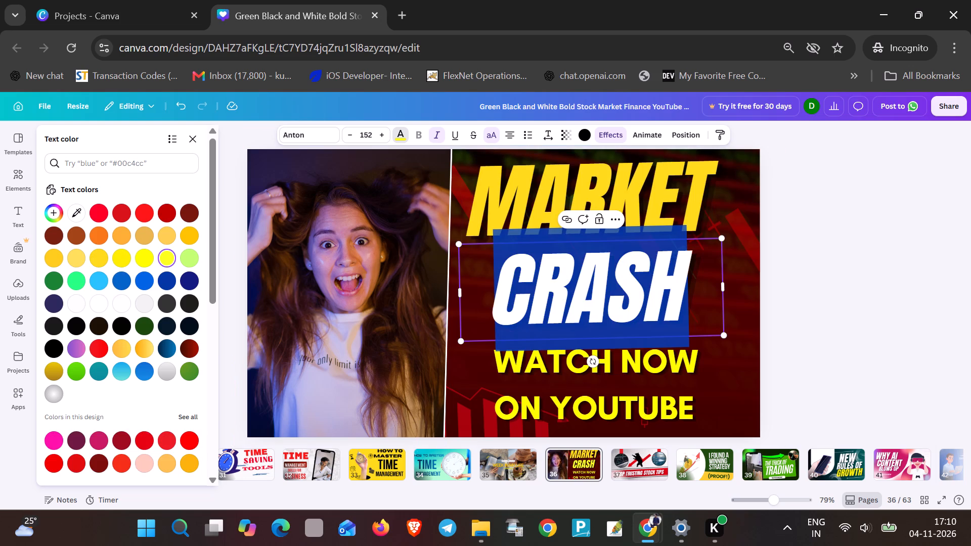
left_click(100, 257)
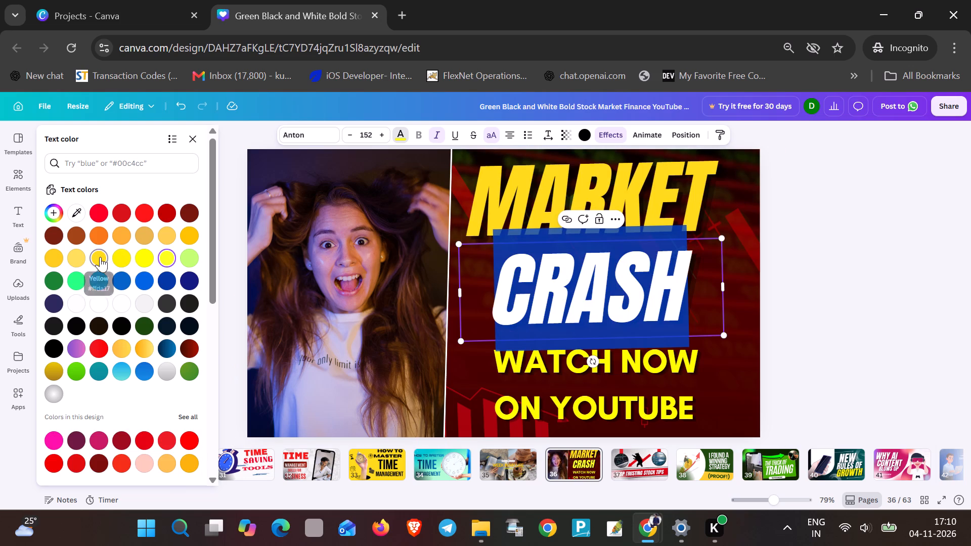
left_click(547, 293)
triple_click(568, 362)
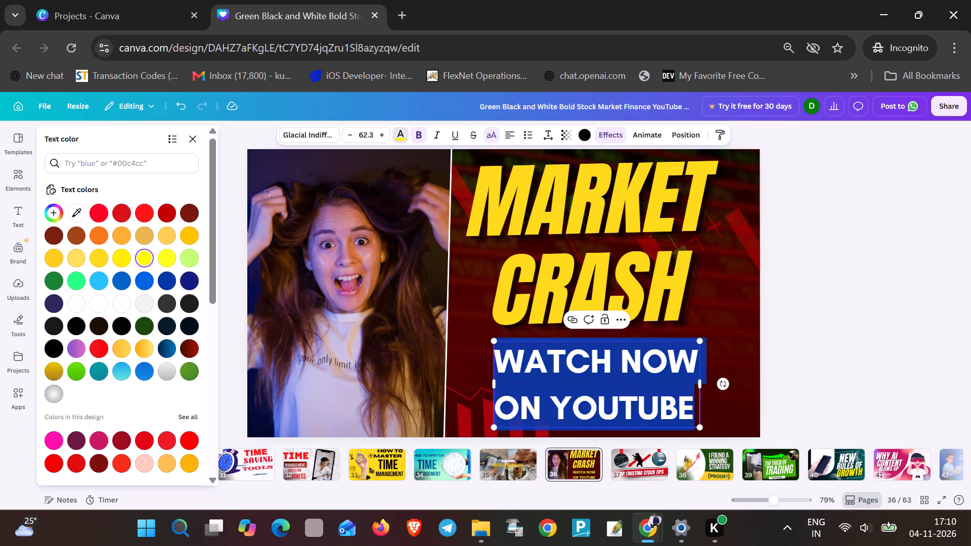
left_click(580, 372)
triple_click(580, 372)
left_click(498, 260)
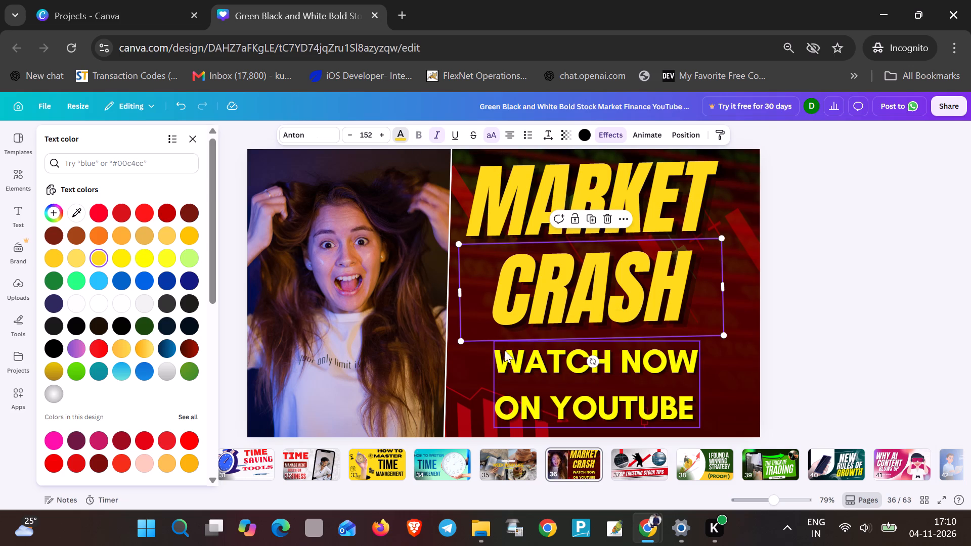
Change the font of the word MARKET to HK Modular.
double_click(521, 208)
double_click(520, 207)
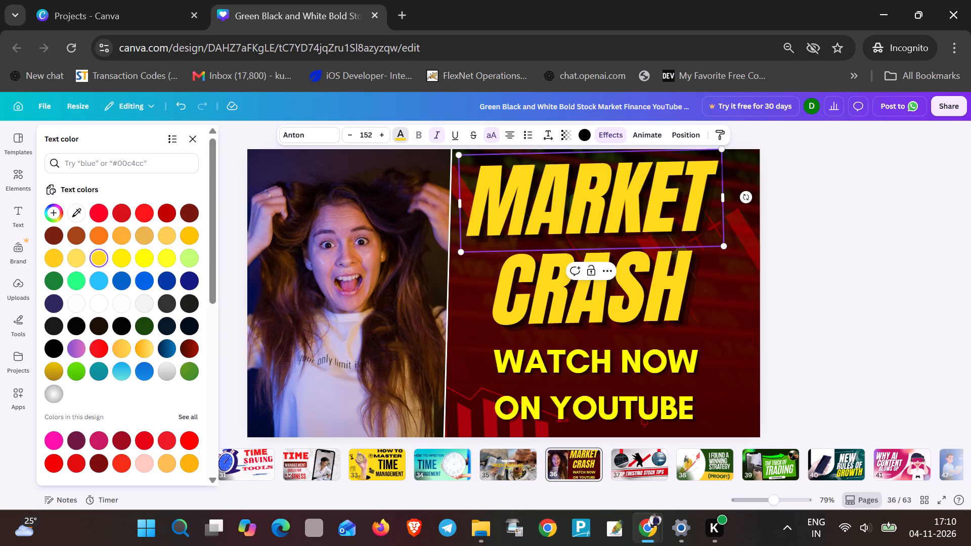
left_click(517, 207)
double_click(517, 207)
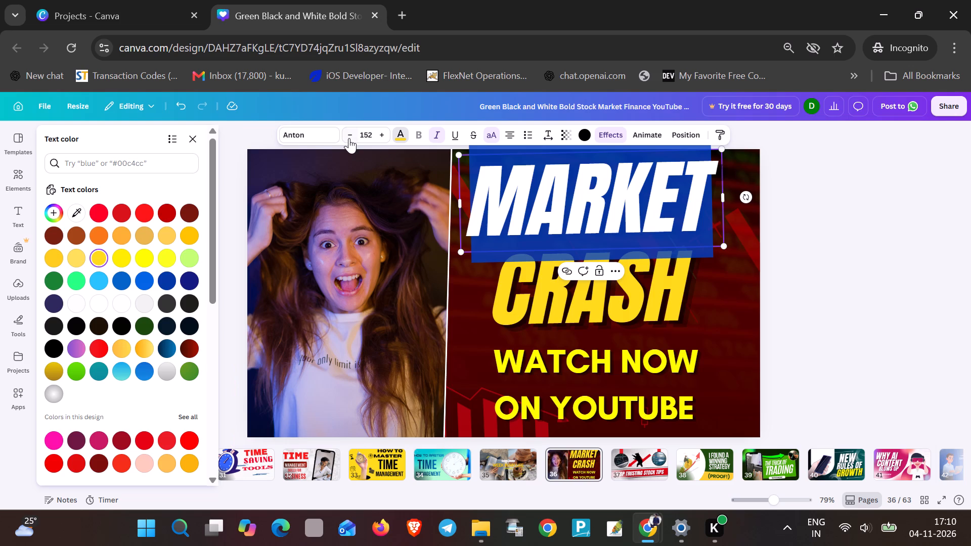
left_click(330, 136)
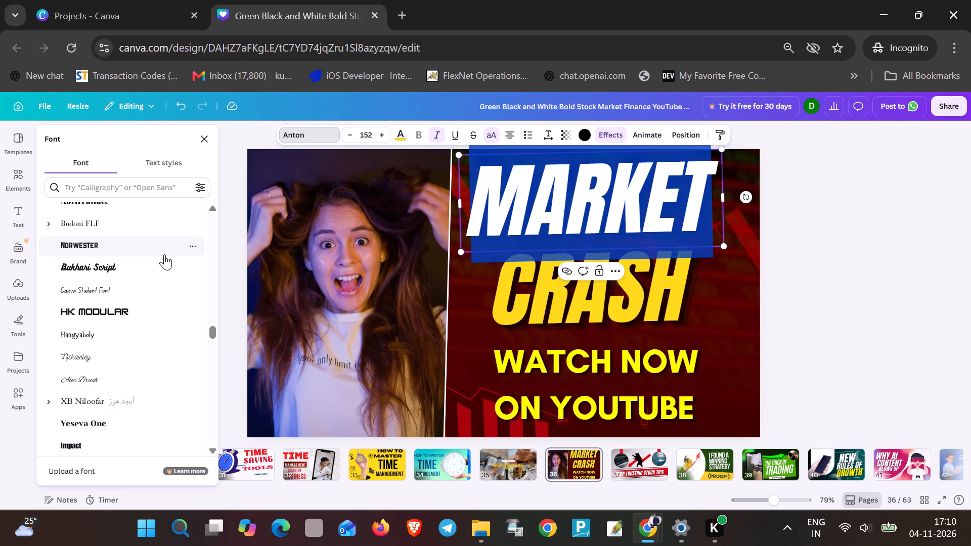
left_click(113, 306)
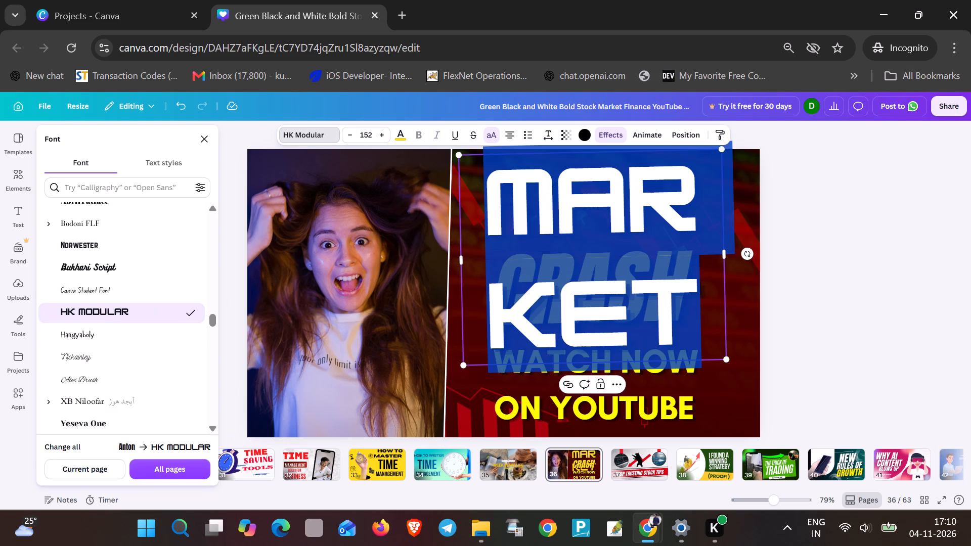
left_click(522, 283)
triple_click(550, 235)
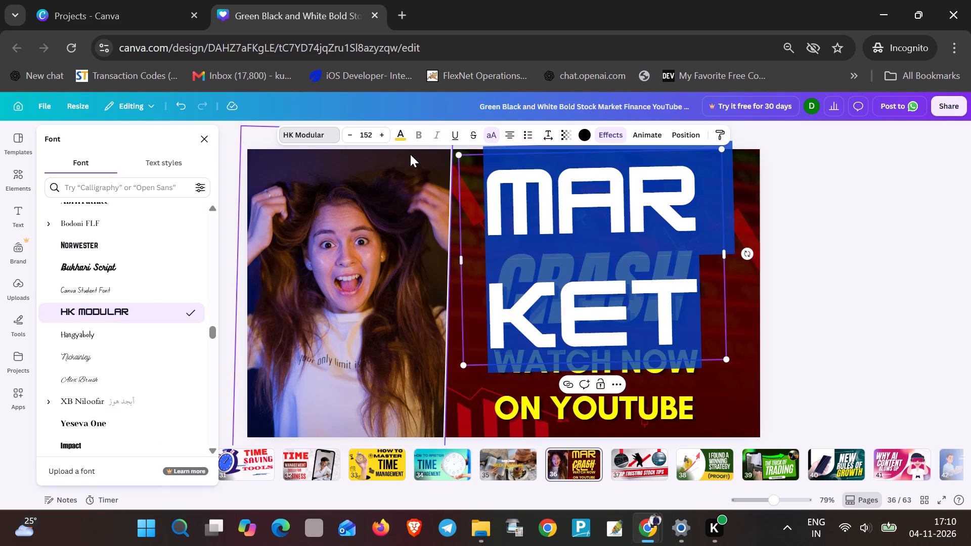
Reduce the font size of MARKET to 92.7 so the word fits on one line.
triple_click(354, 133)
triple_click(352, 133)
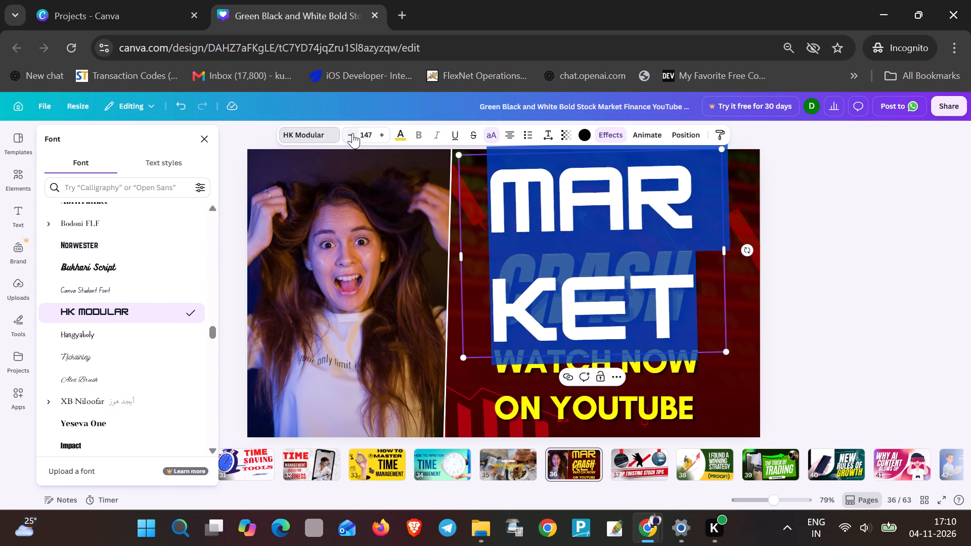
triple_click(352, 133)
triple_click(351, 133)
triple_click(350, 133)
triple_click(350, 133)
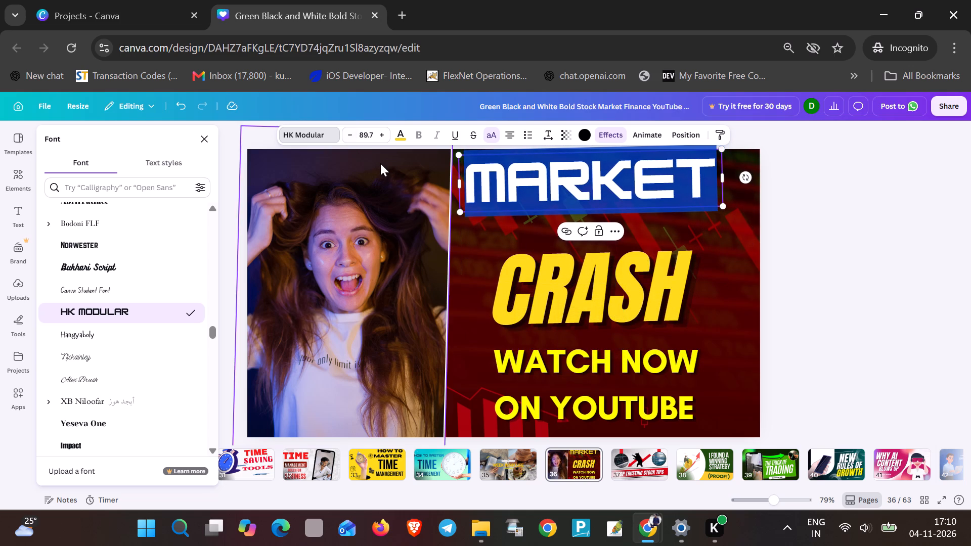
triple_click(382, 137)
triple_click(382, 138)
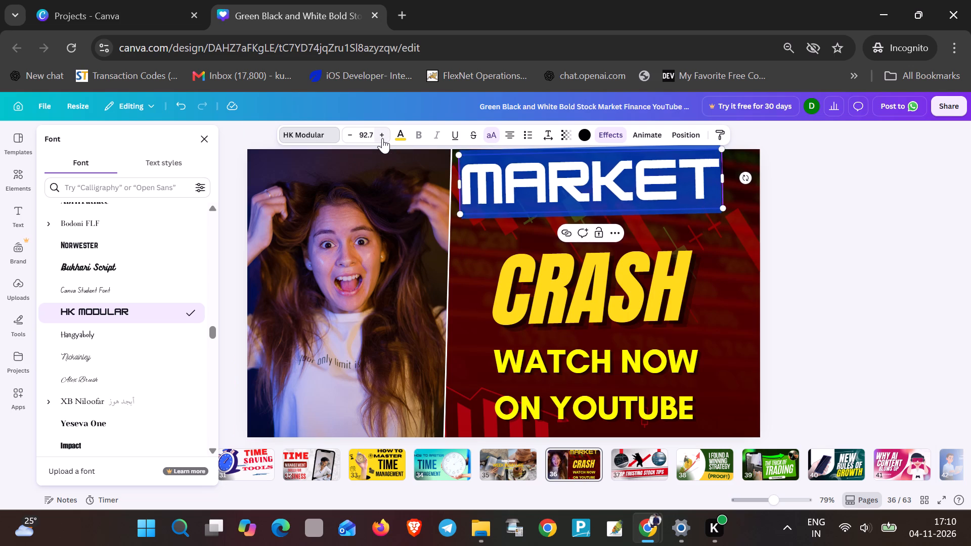
left_click(355, 134)
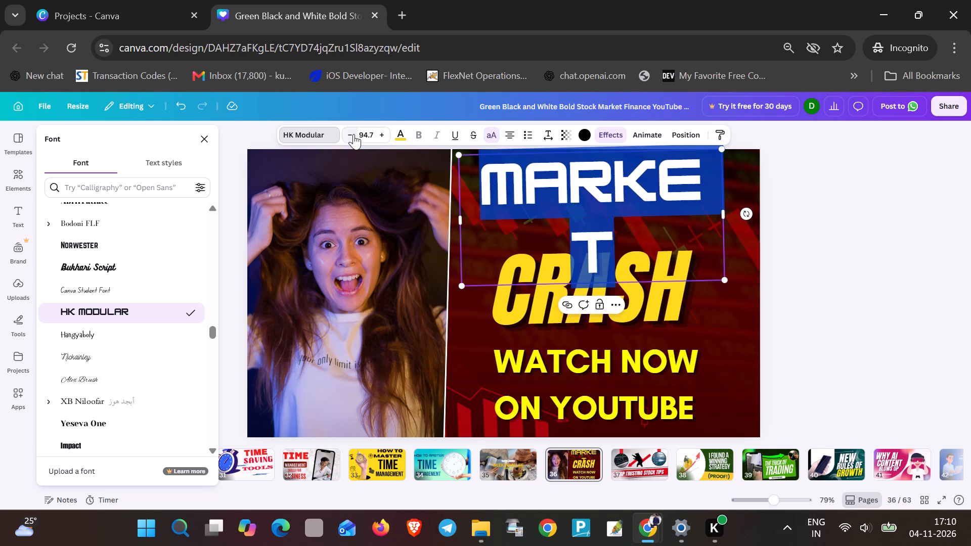
left_click(354, 134)
left_click(352, 134)
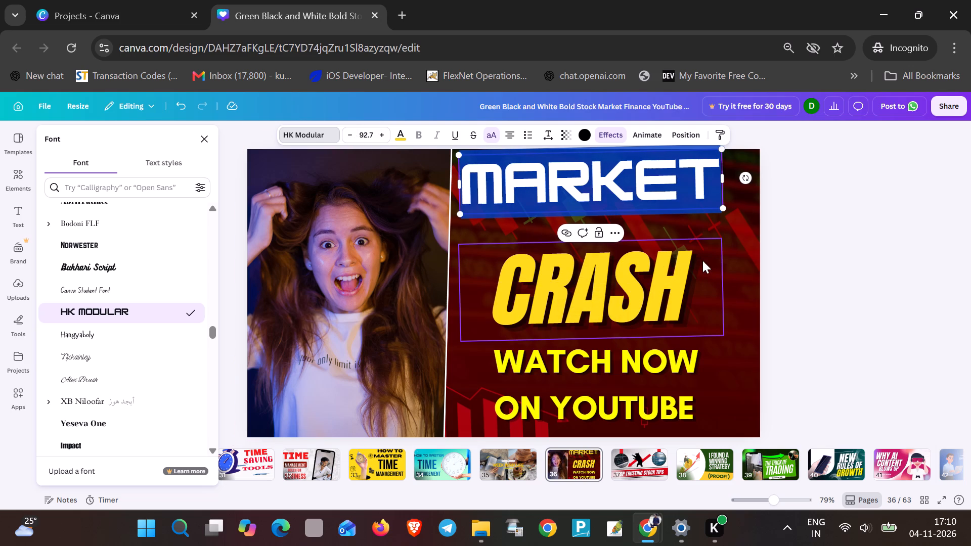
left_click(724, 308)
Move MARKET down and slightly to the right so it sits just above CRASH.
left_click_drag(628, 187, 628, 197)
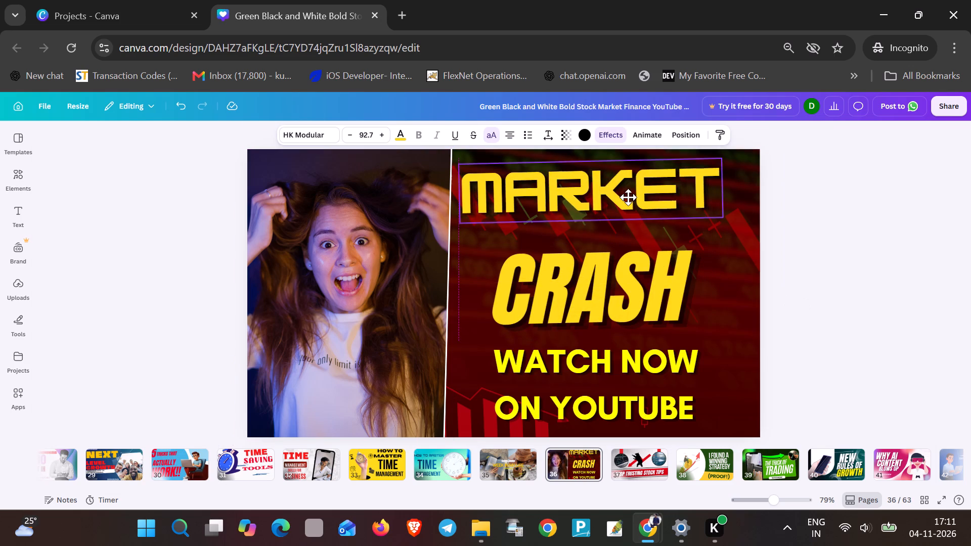
left_click_drag(628, 197, 640, 209)
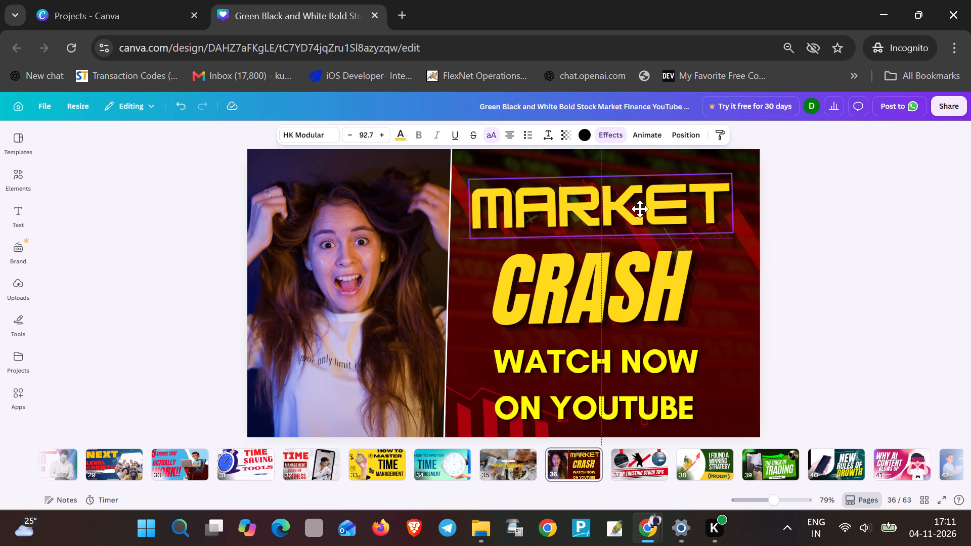
left_click_drag(640, 209, 641, 215)
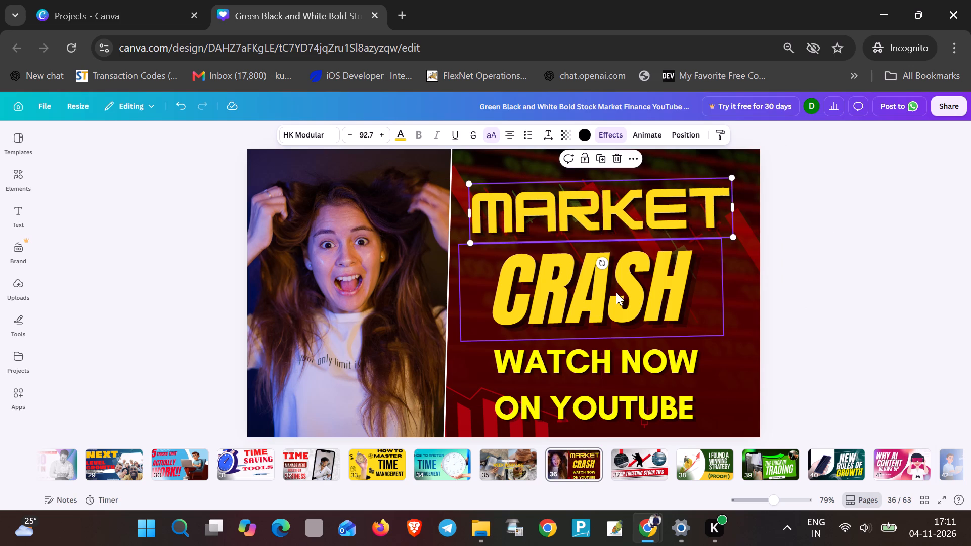
Scale the CRASH text box down to font size 135 and align its left edge with MARKET.
double_click(615, 293)
left_click_drag(723, 338, 712, 335)
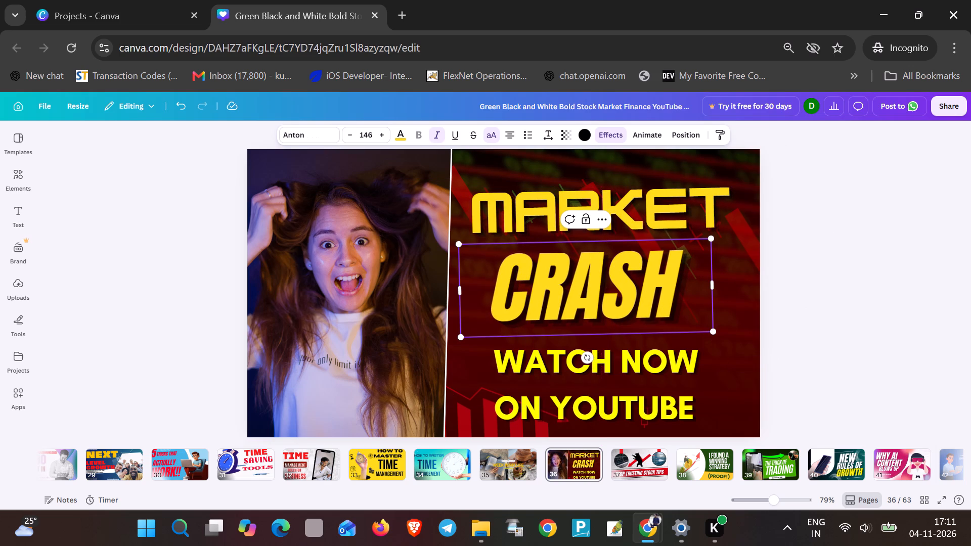
left_click_drag(460, 340, 472, 338)
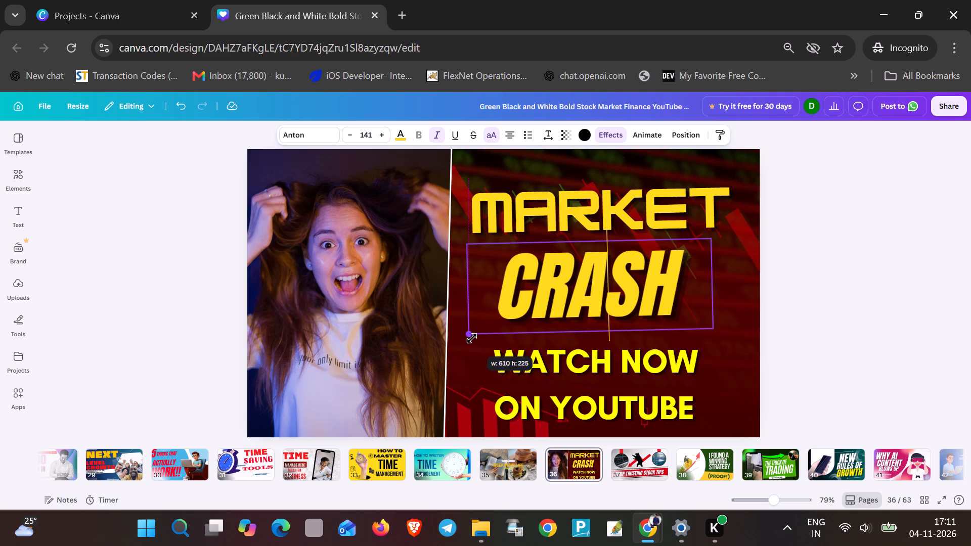
left_click_drag(472, 338, 479, 336)
left_click(723, 354)
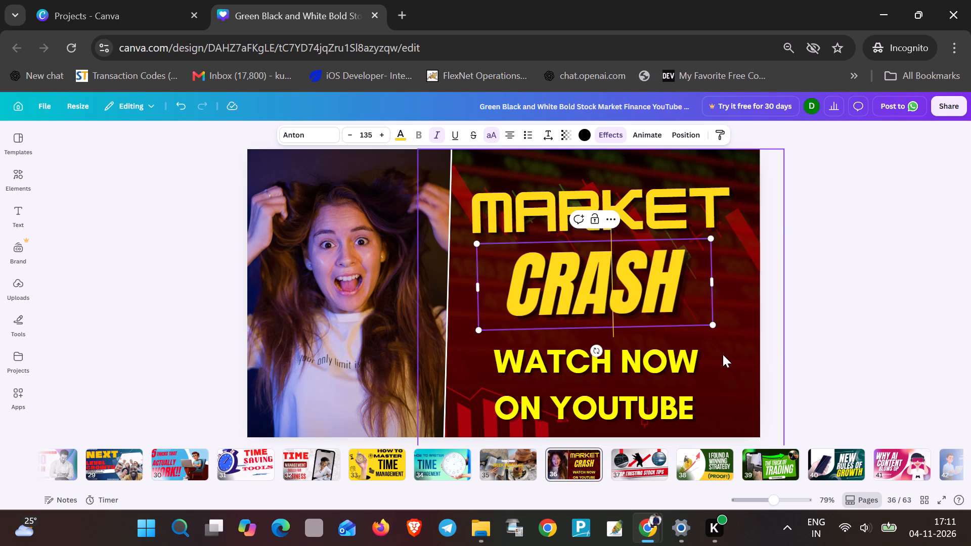
left_click_drag(654, 293, 648, 292)
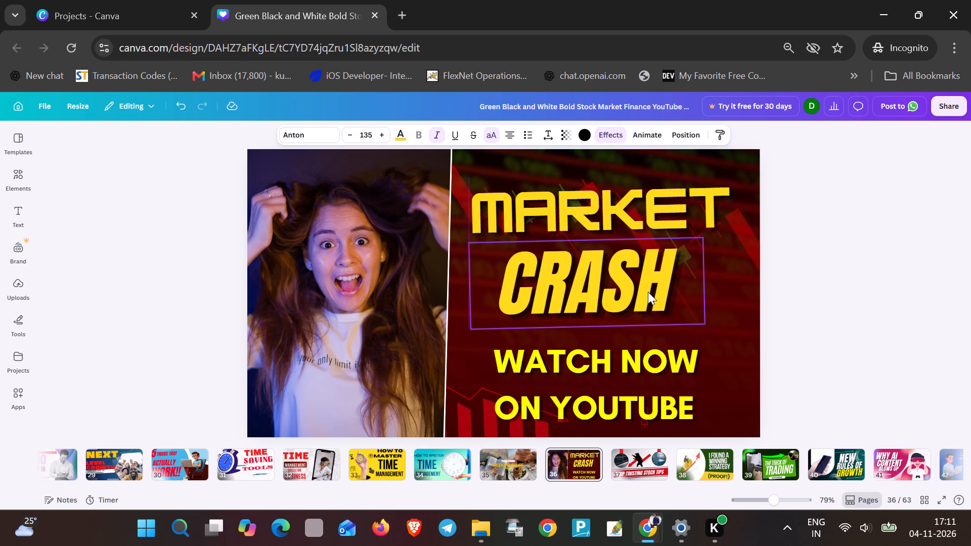
Move the WATCH NOW ON YOUTUBE text up so it sits directly beneath CRASH.
left_click_drag(636, 362, 626, 350)
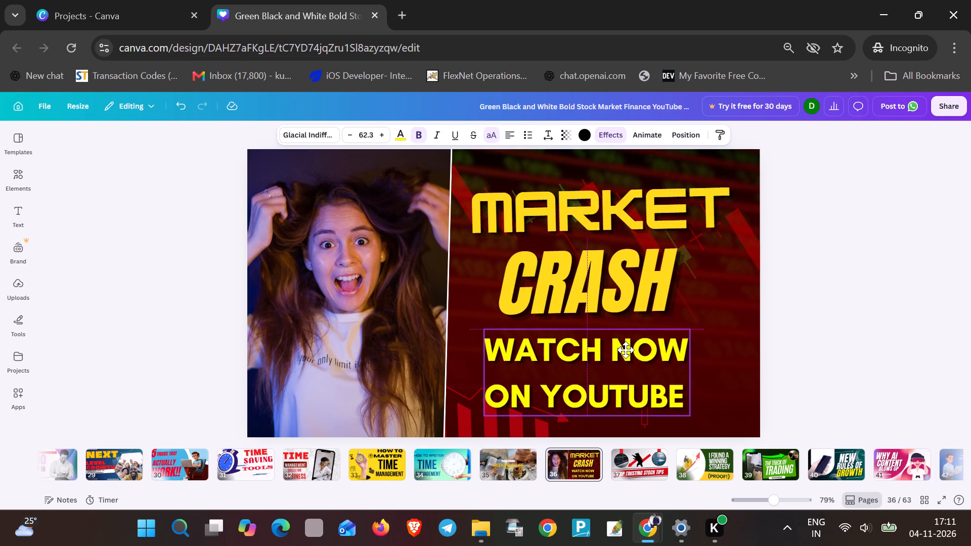
left_click_drag(626, 350, 633, 347)
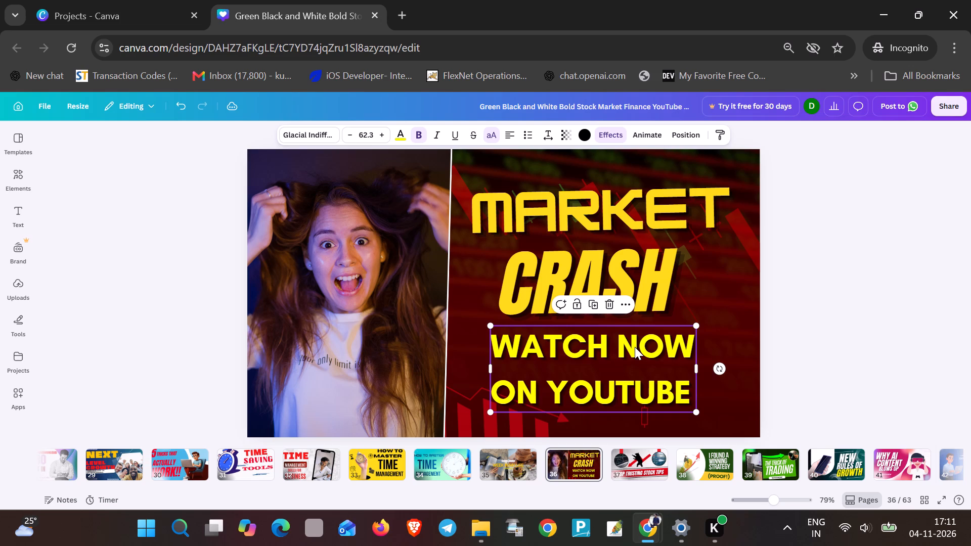
On page 37, shift the red vertical strip above the laptop photo slightly to the left.
left_click(629, 458)
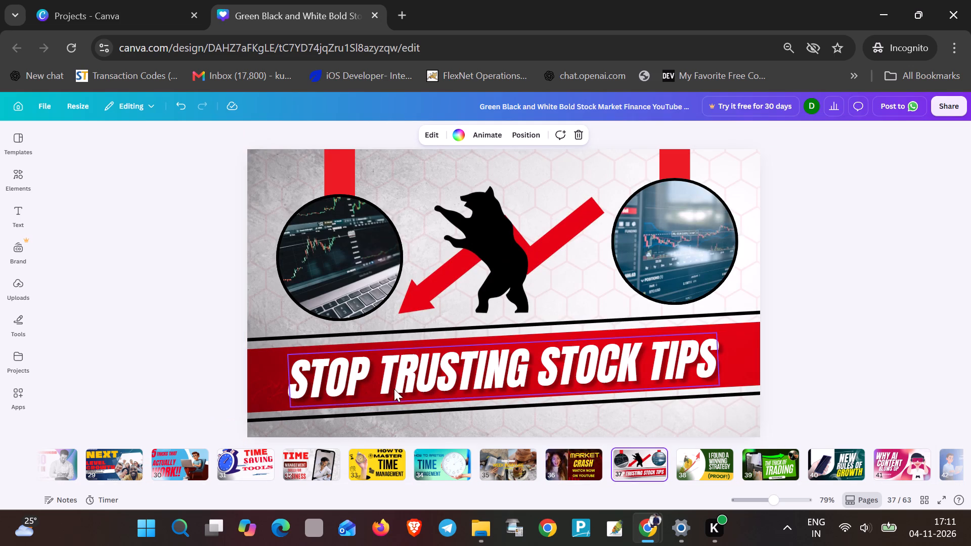
left_click_drag(343, 175, 336, 165)
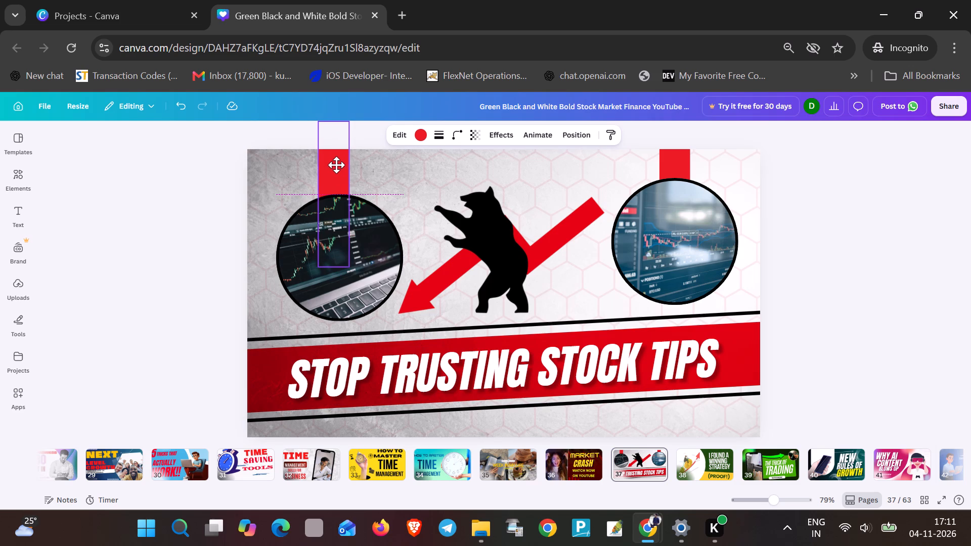
left_click_drag(336, 165, 340, 159)
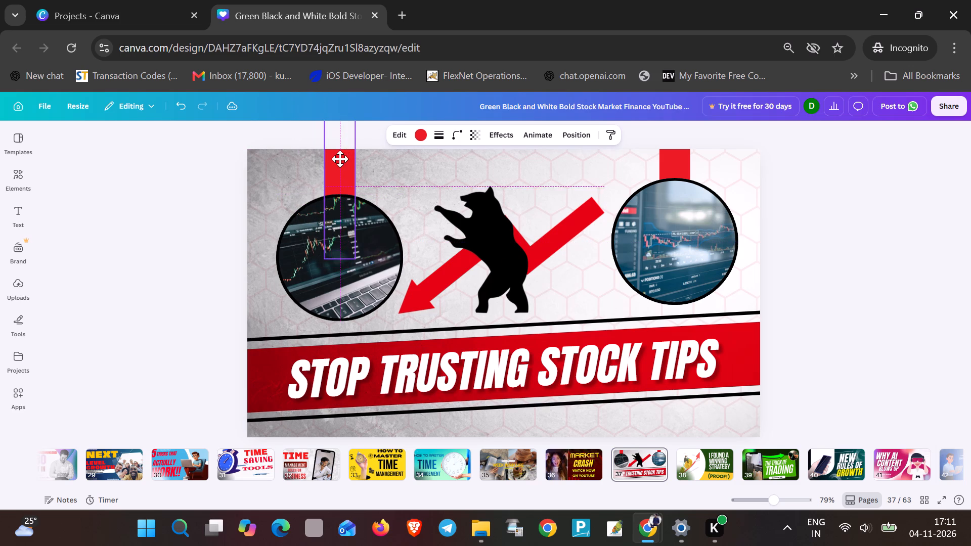
left_click_drag(340, 159, 329, 170)
Move the circular laptop photo to the top edge of the design, above the bear and arrow.
left_click_drag(362, 257, 347, 249)
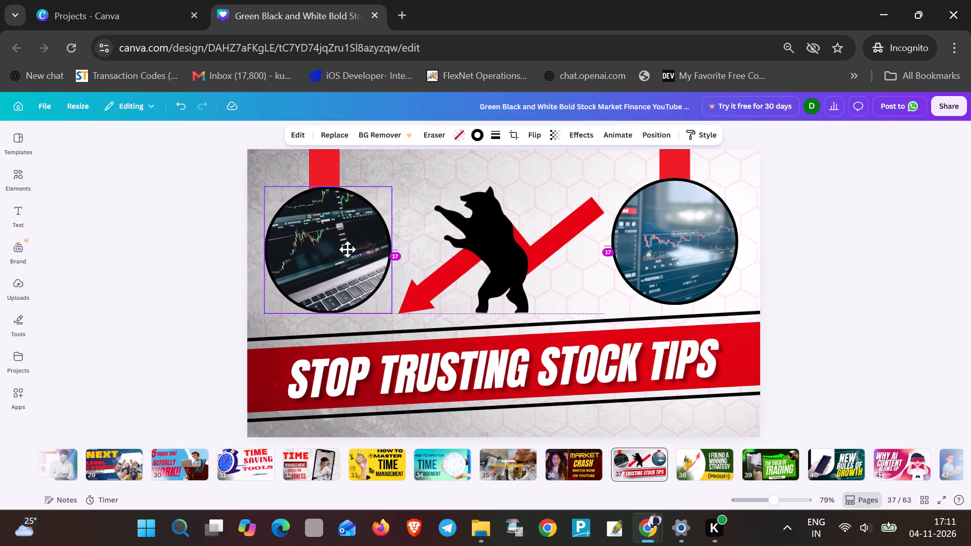
left_click_drag(347, 249, 341, 233)
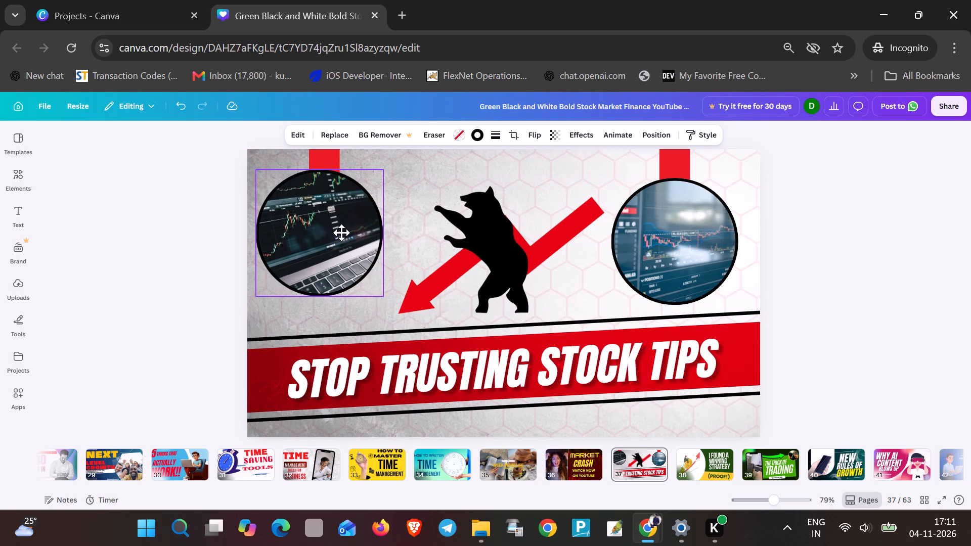
left_click_drag(341, 233, 561, 152)
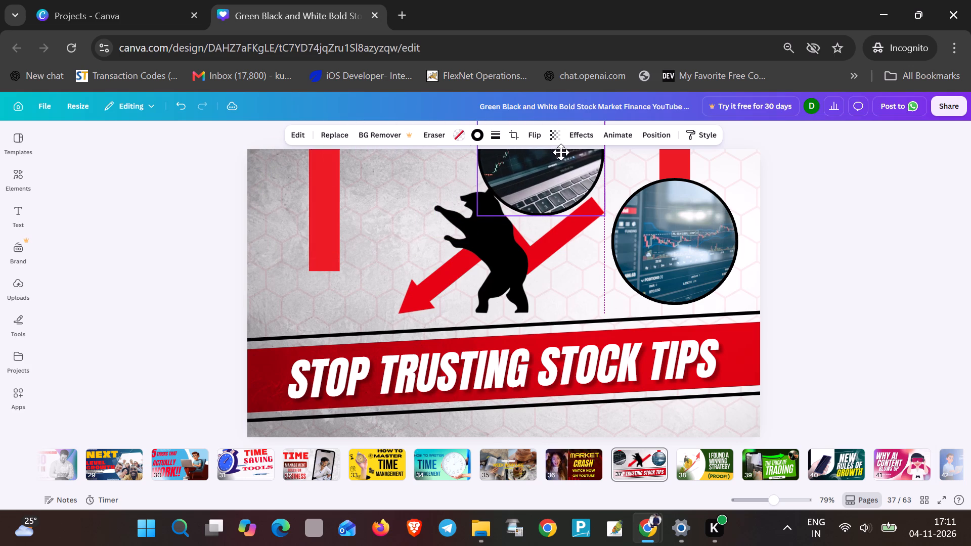
left_click_drag(561, 152, 565, 152)
Move the circular blue chart photo to the opposite side of the page, hanging directly beneath the left red strip.
left_click_drag(689, 242, 689, 243)
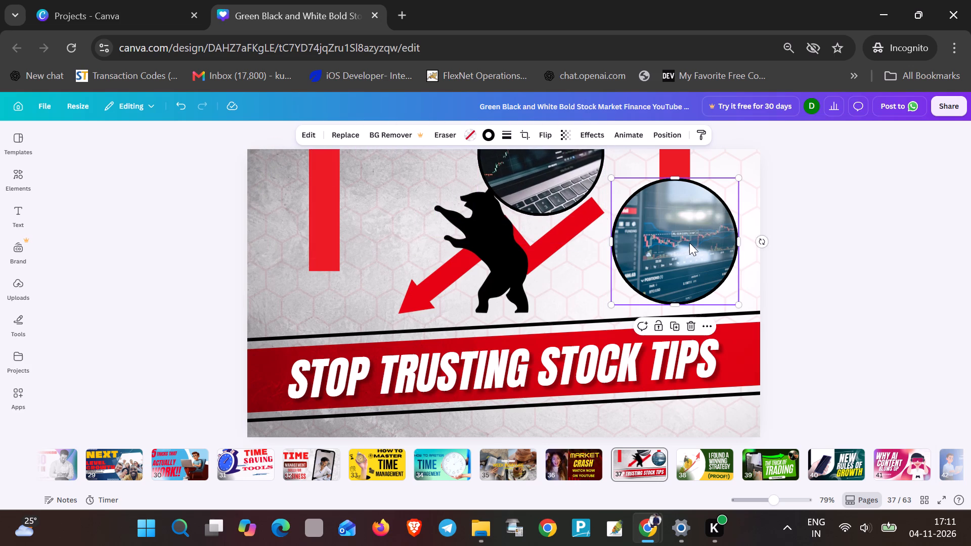
left_click_drag(689, 243, 428, 263)
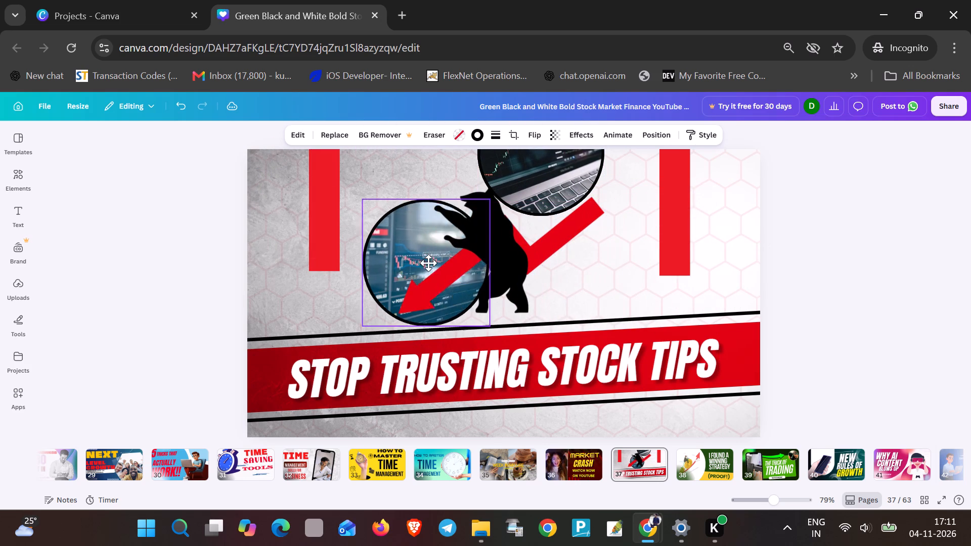
left_click_drag(428, 263, 332, 241)
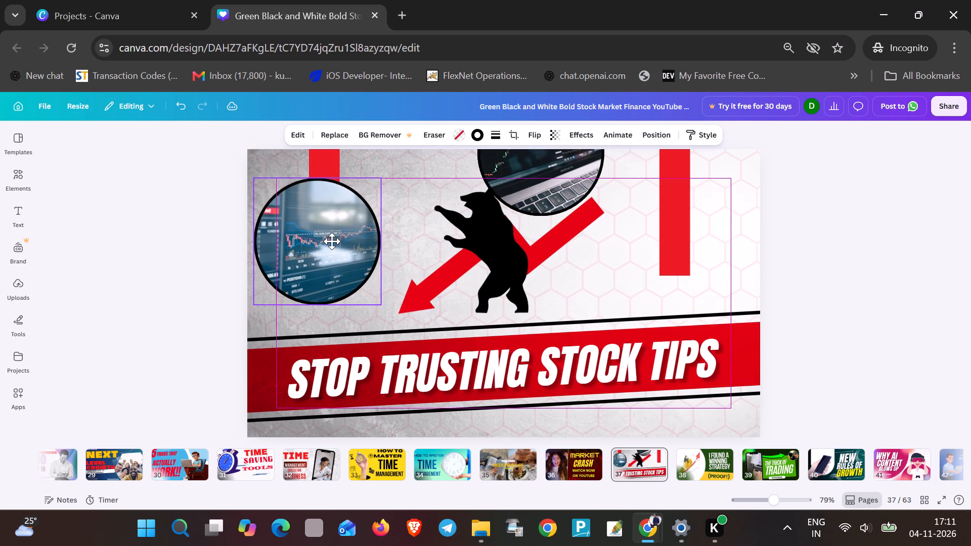
left_click_drag(332, 241, 334, 235)
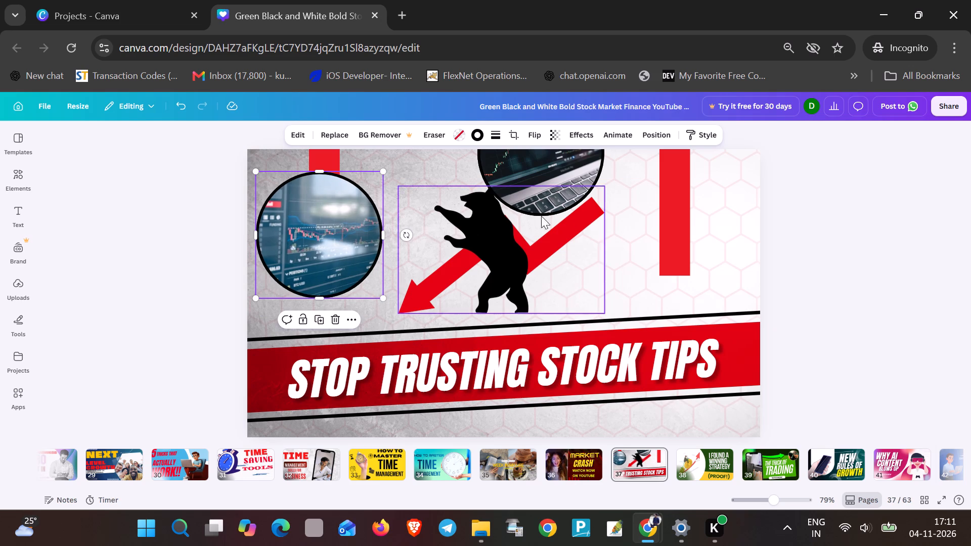
Place the circular laptop photo beneath the right red strip, level with the blue chart photo.
left_click_drag(553, 178, 673, 262)
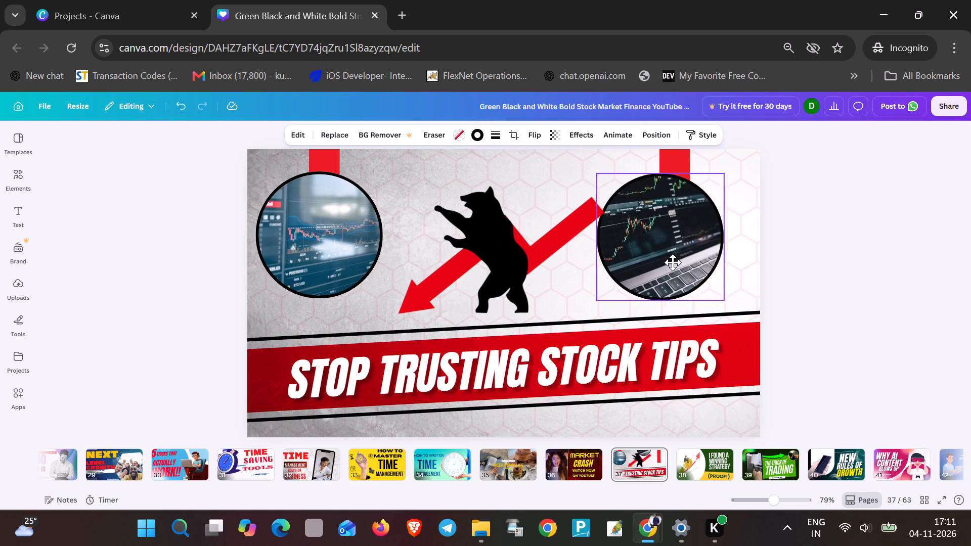
left_click_drag(673, 262, 678, 259)
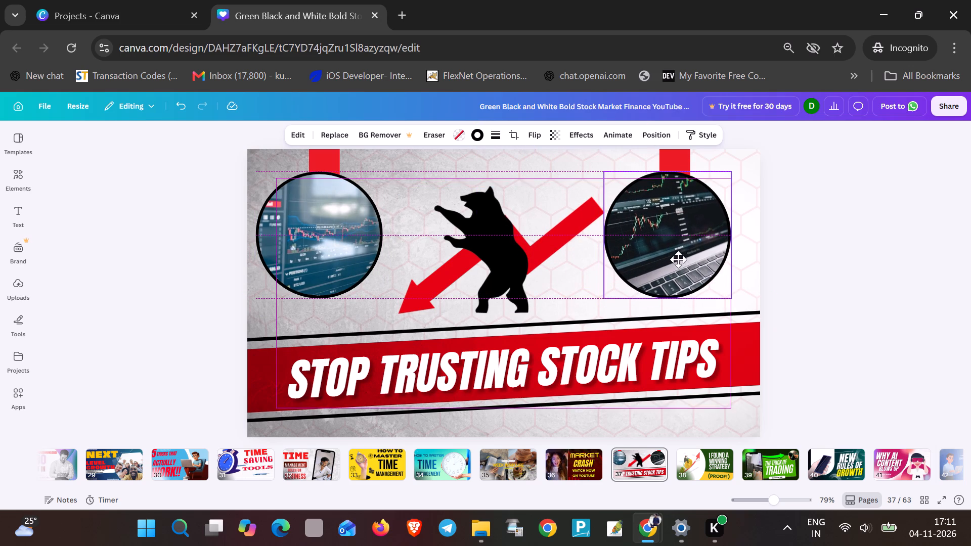
left_click_drag(678, 259, 687, 258)
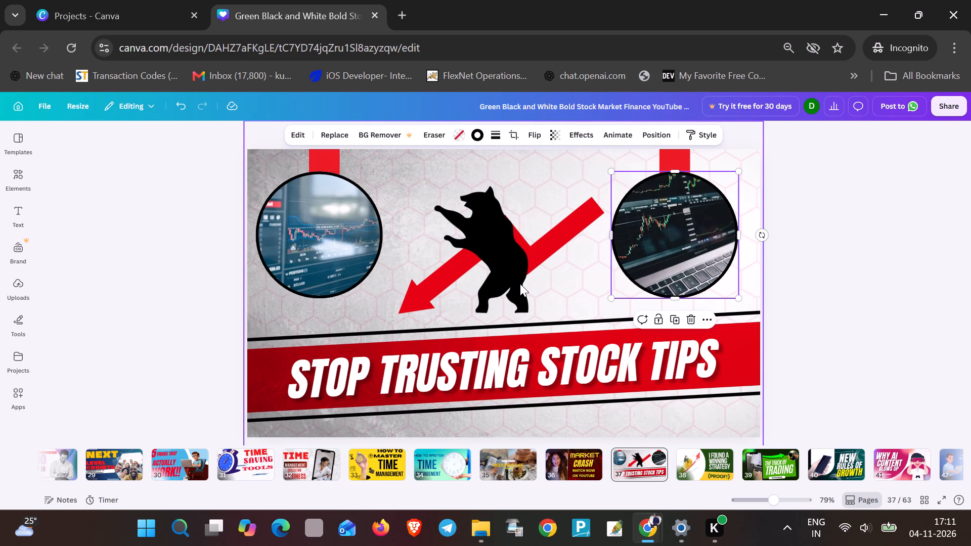
Move the bear and arrow graphic up between the two circular photos and enlarge it to fill the gap between them.
left_click_drag(518, 284, 512, 263)
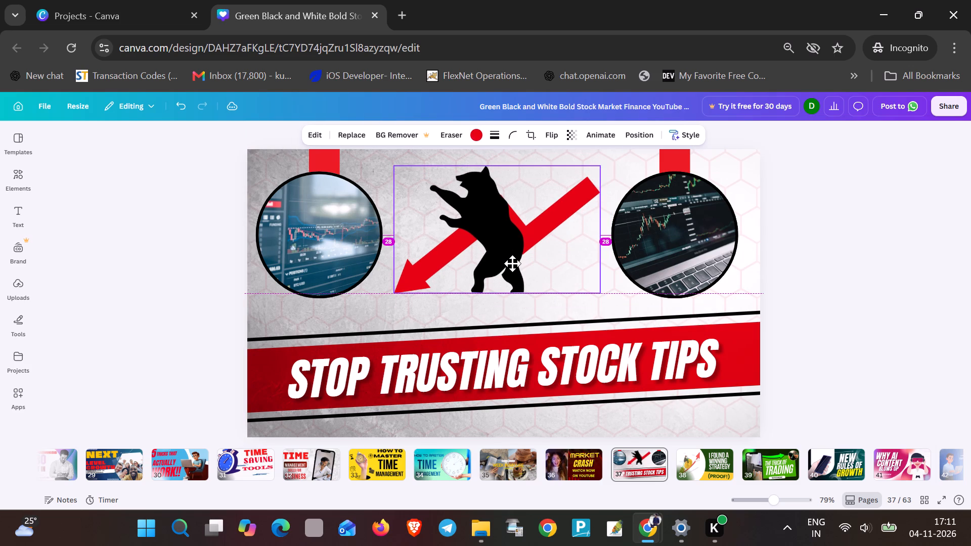
left_click_drag(512, 263, 512, 262)
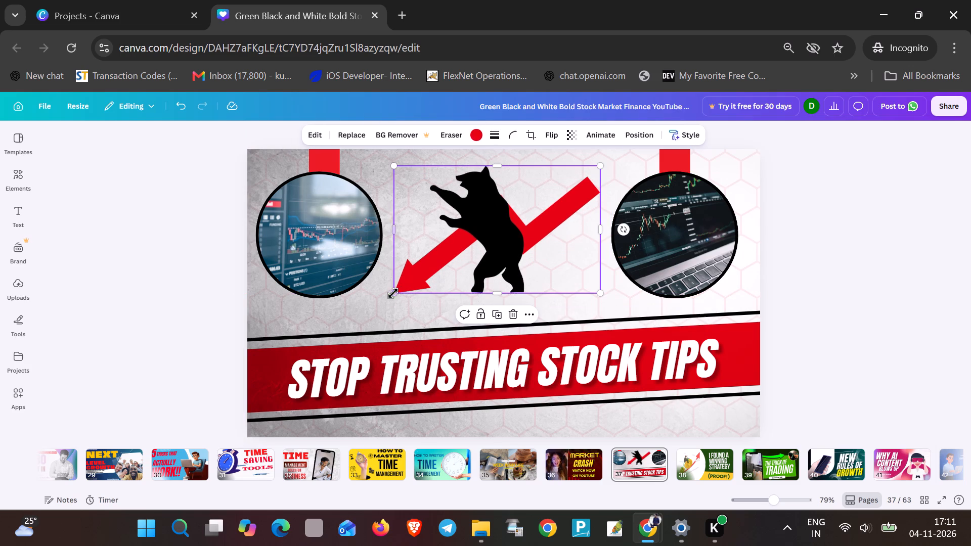
left_click_drag(393, 293, 385, 309)
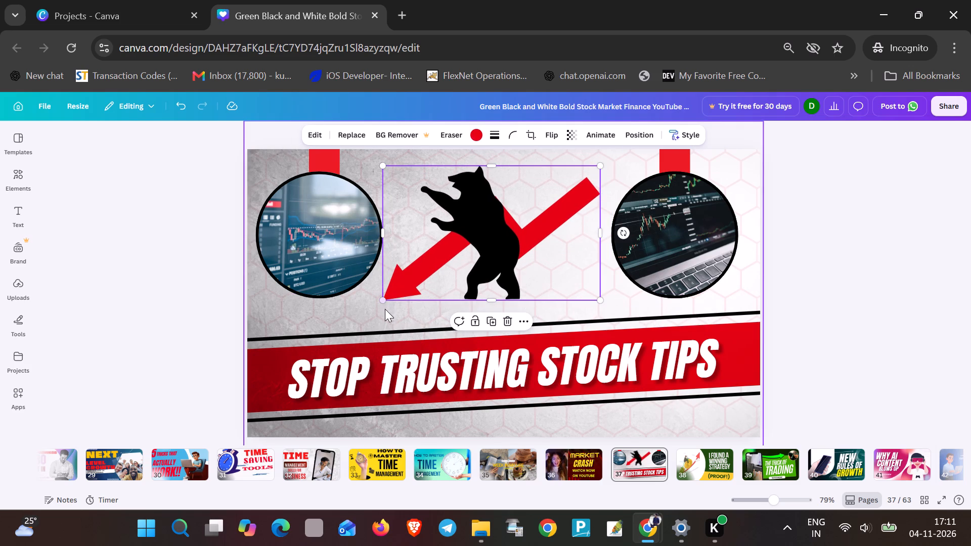
left_click_drag(600, 299, 605, 299)
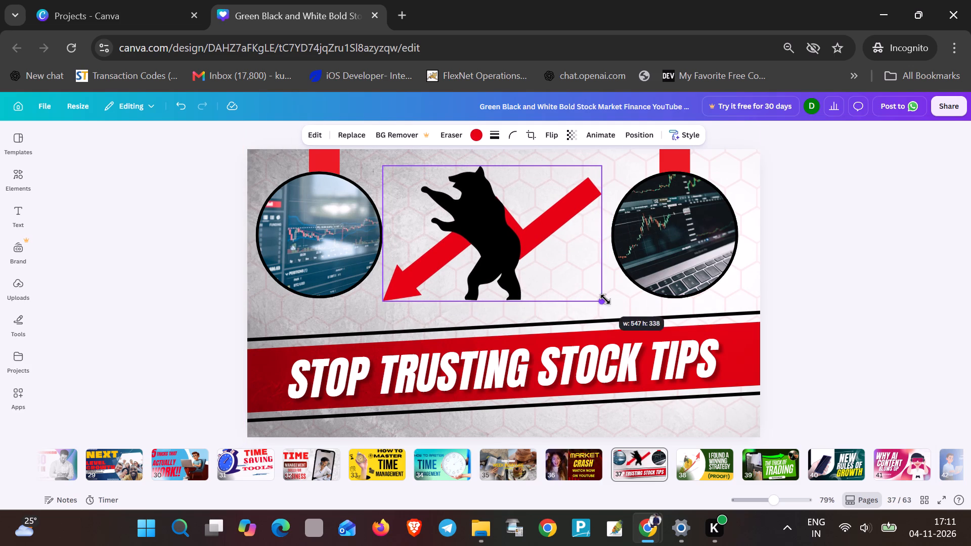
left_click_drag(605, 299, 614, 306)
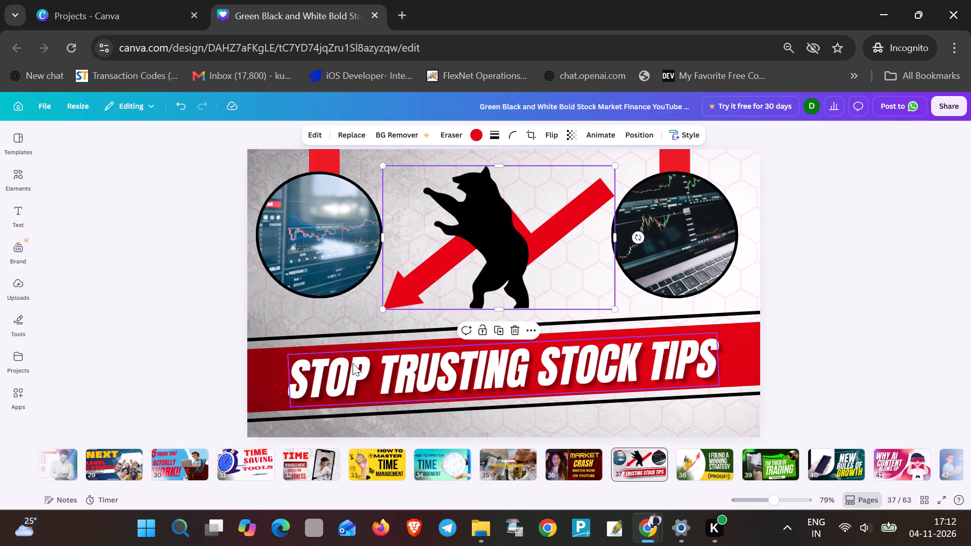
Widen the STOP TRUSTING STOCK TIPS text box leftward to the page edge, to a width of about 1,183.
double_click(352, 363)
left_click(351, 363)
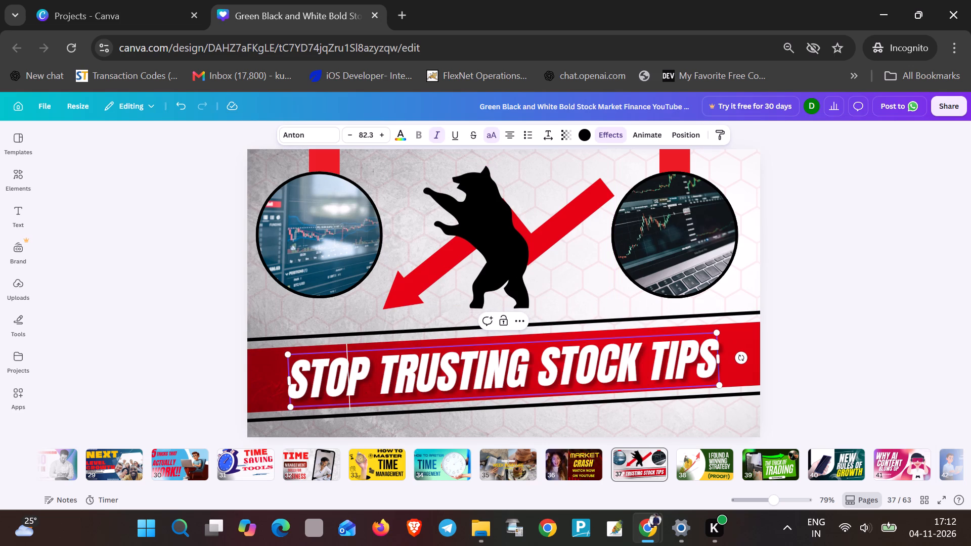
left_click_drag(288, 384, 270, 382)
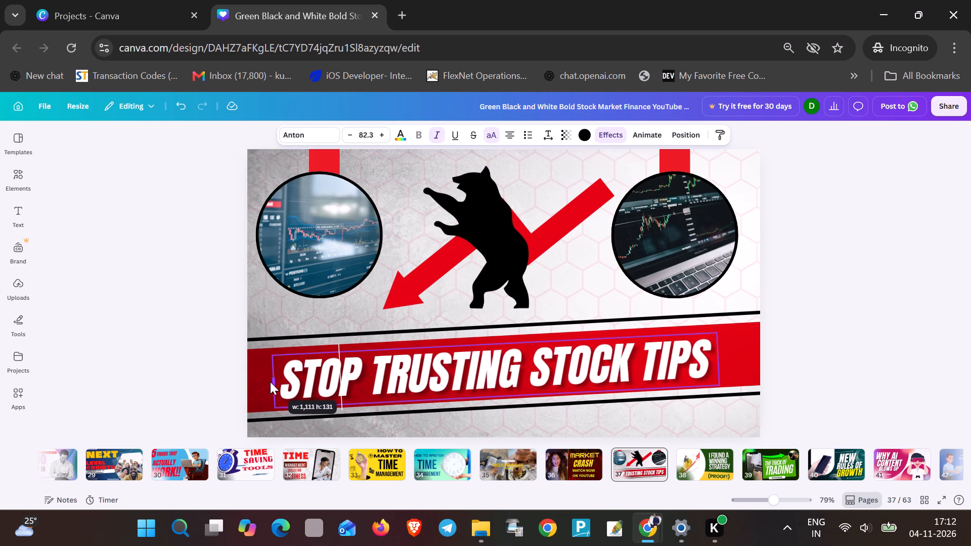
left_click_drag(270, 382, 242, 379)
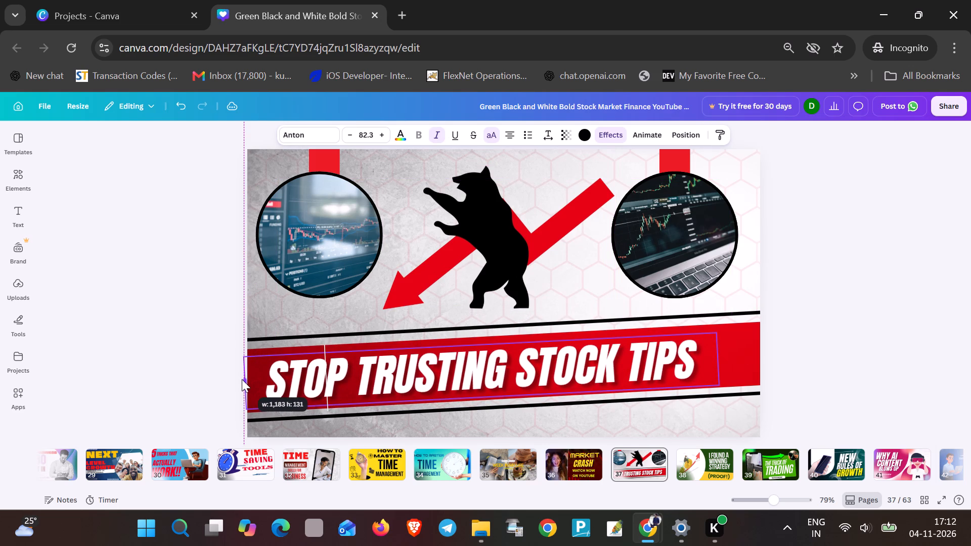
left_click_drag(242, 379, 241, 379)
Replace the entire headline text on the red banner with "stop trusting stock tips".
triple_click(262, 380)
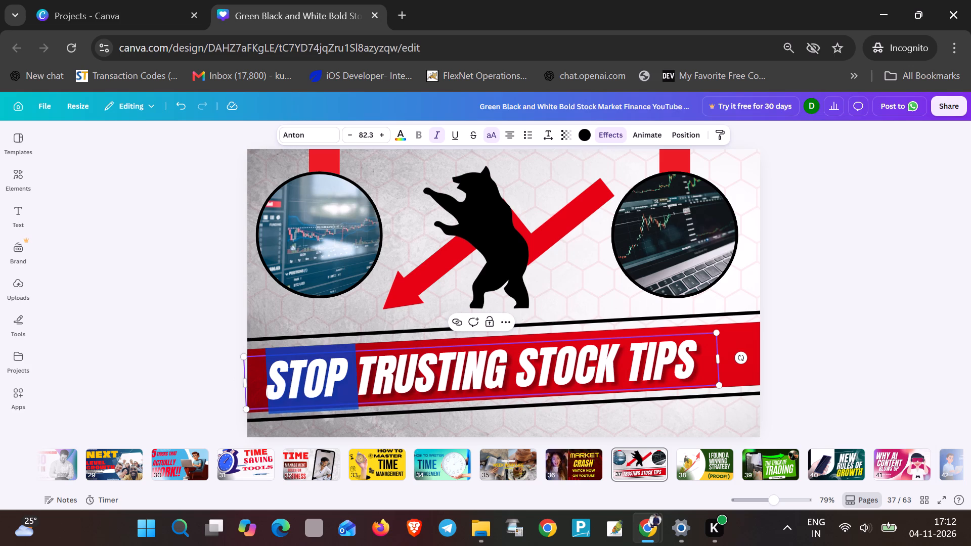
left_click(386, 370)
triple_click(305, 377)
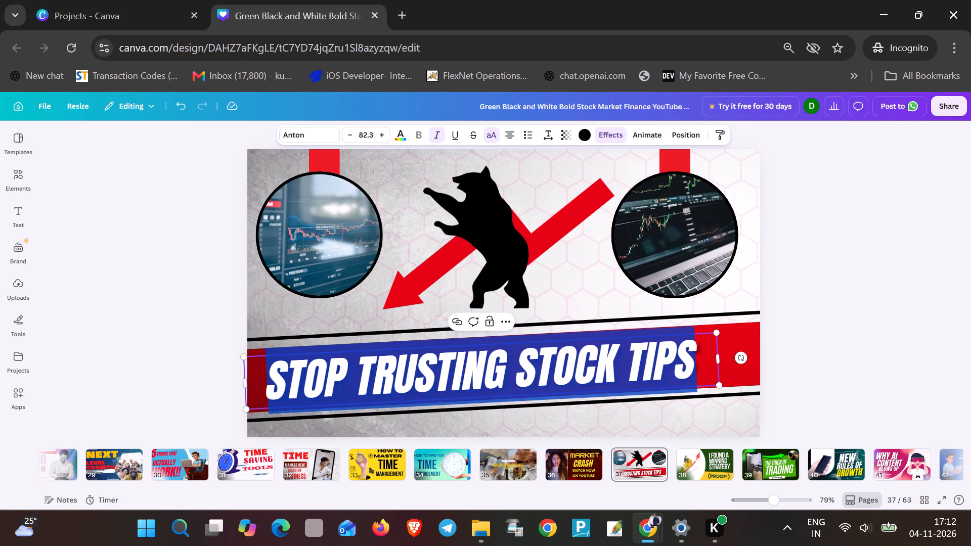
type("stop")
key("space")
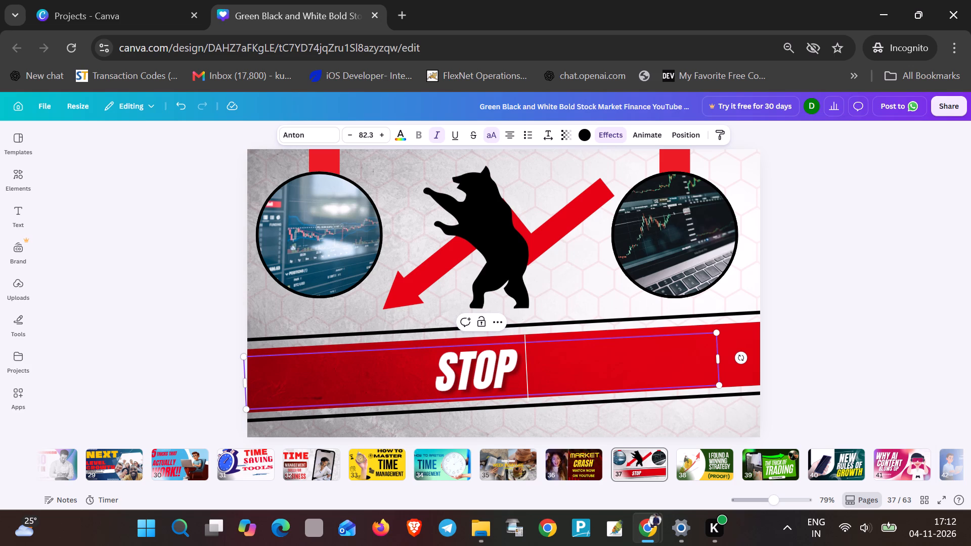
type("trusting")
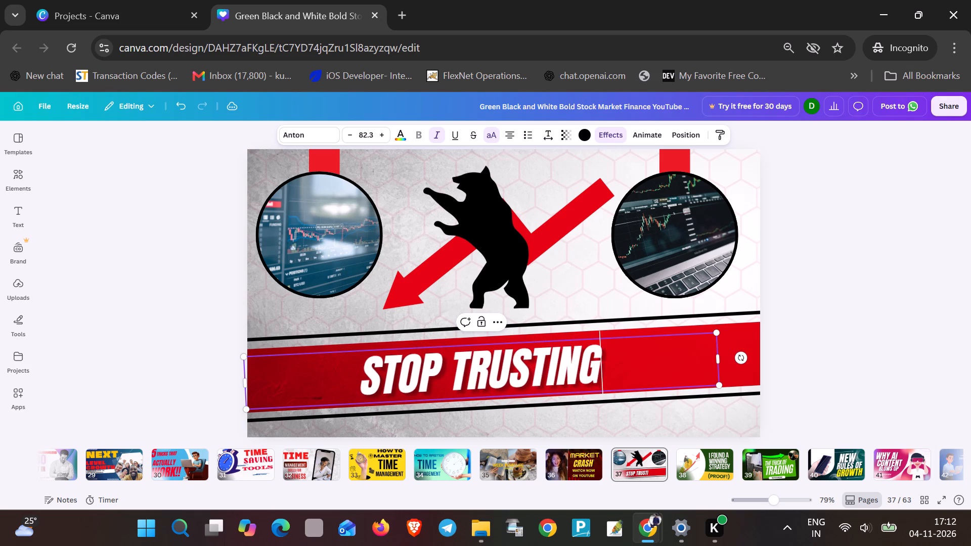
key("space")
type("stock tips")
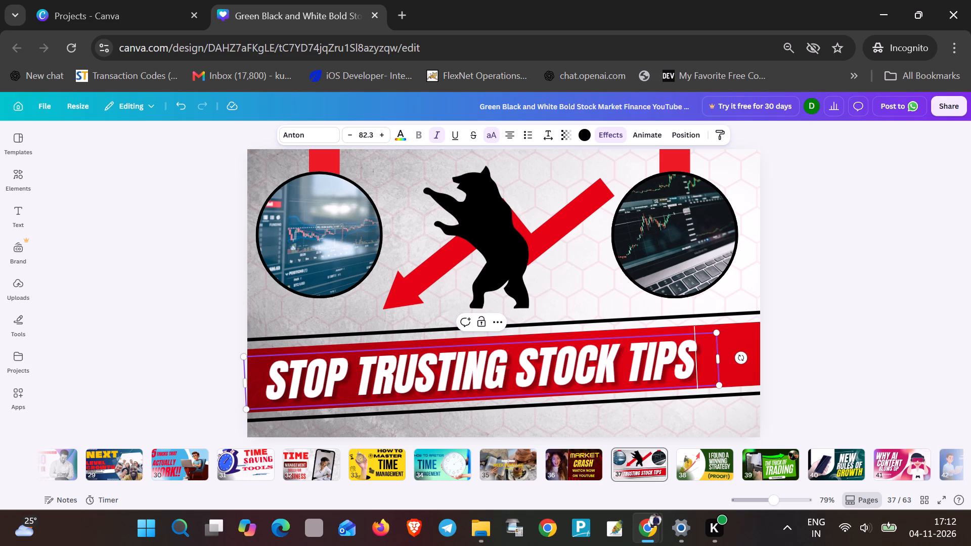
left_click(436, 376)
Shift the page's background image slightly to the left.
left_click(352, 311)
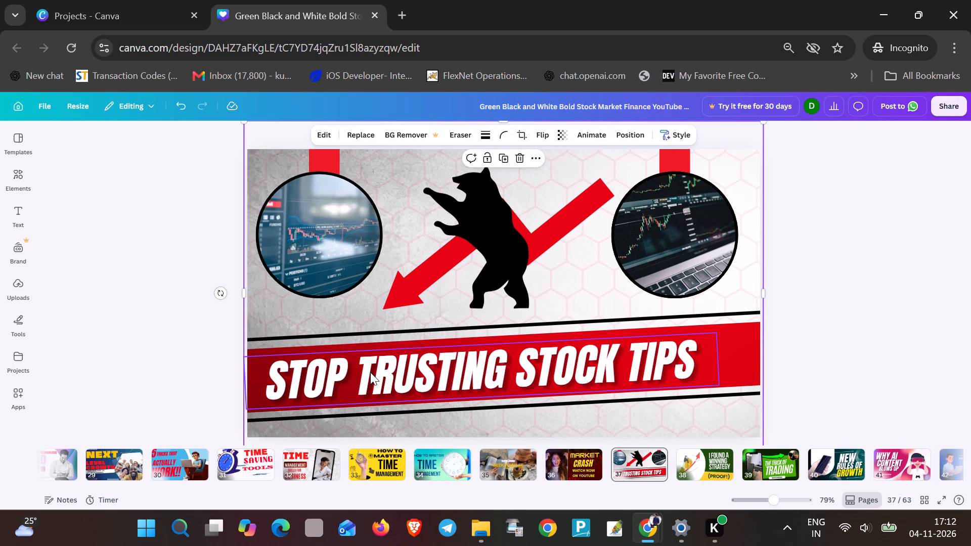
left_click_drag(370, 373, 372, 370)
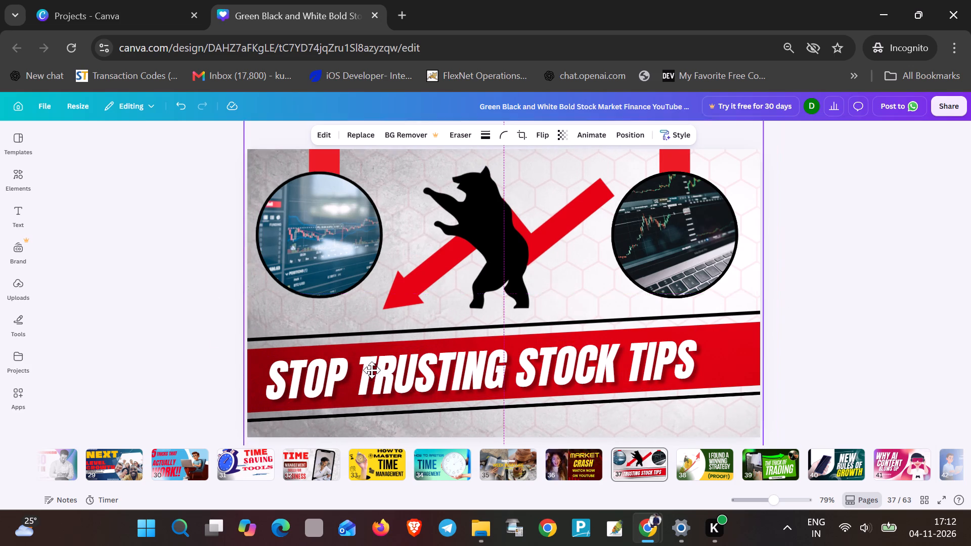
left_click_drag(372, 370, 362, 377)
Move the headline text box rightward, then extend its left side just past the page edge to centre the text on the banner.
left_click_drag(355, 384, 401, 378)
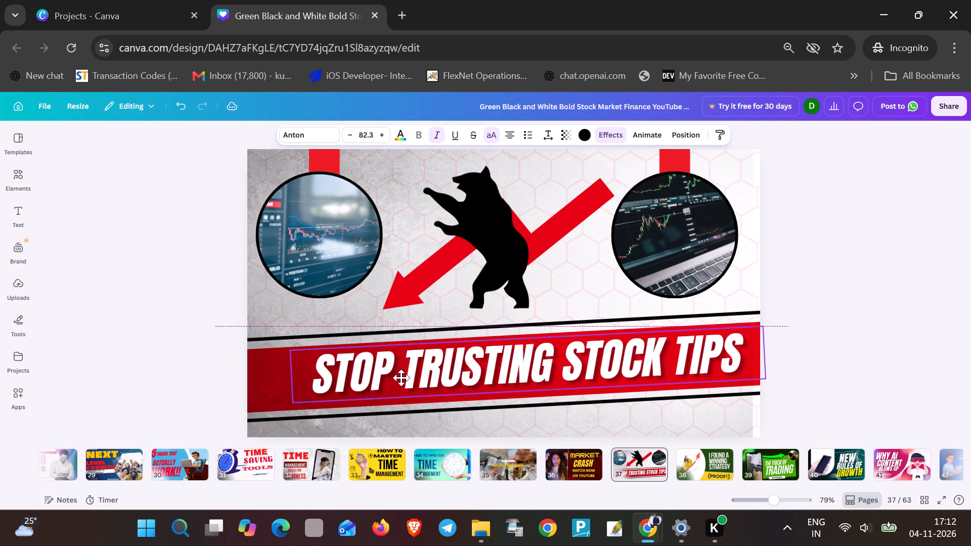
left_click_drag(401, 378, 403, 380)
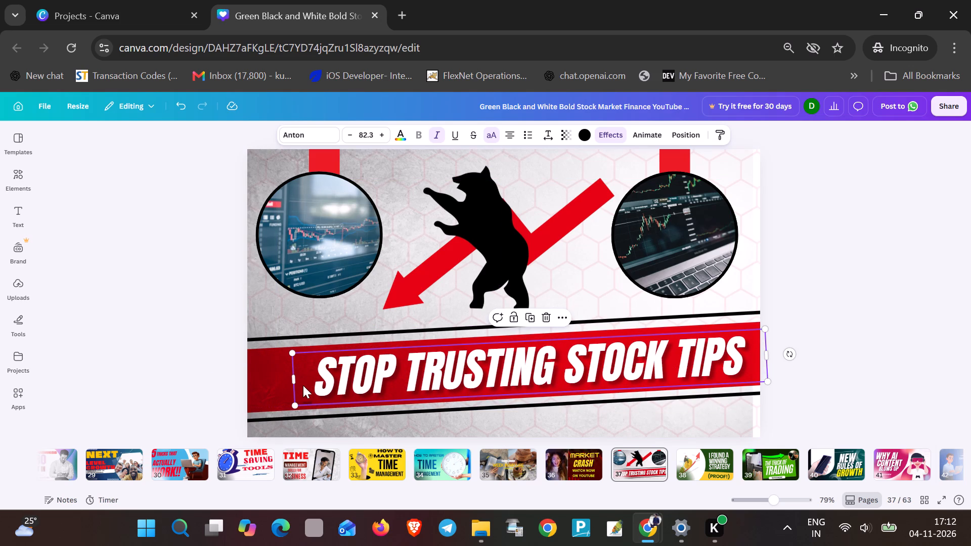
left_click_drag(292, 382, 278, 381)
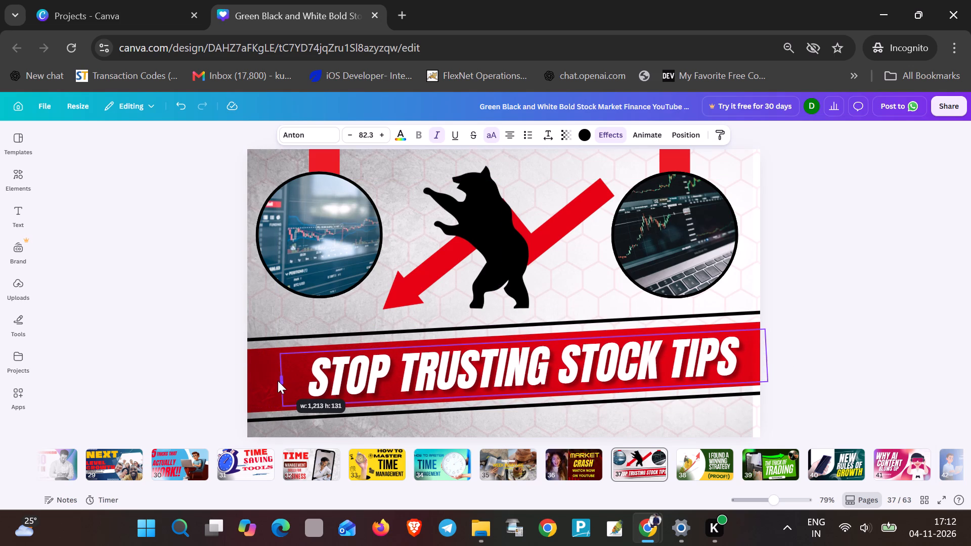
left_click_drag(278, 381, 241, 382)
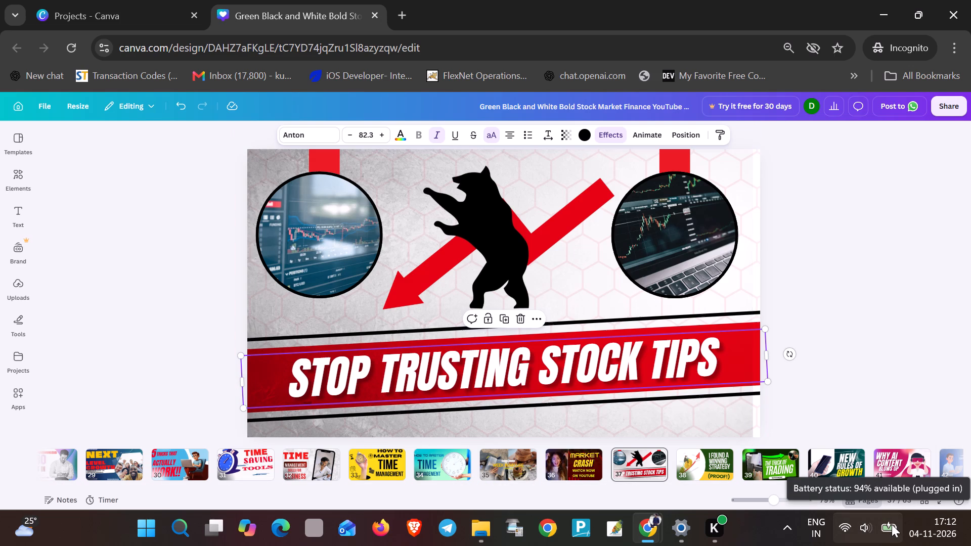
Recolour the whole STOP TRUSTING STOCK TIPS headline to the custom yellow #E8C300.
left_click(539, 339)
triple_click(402, 365)
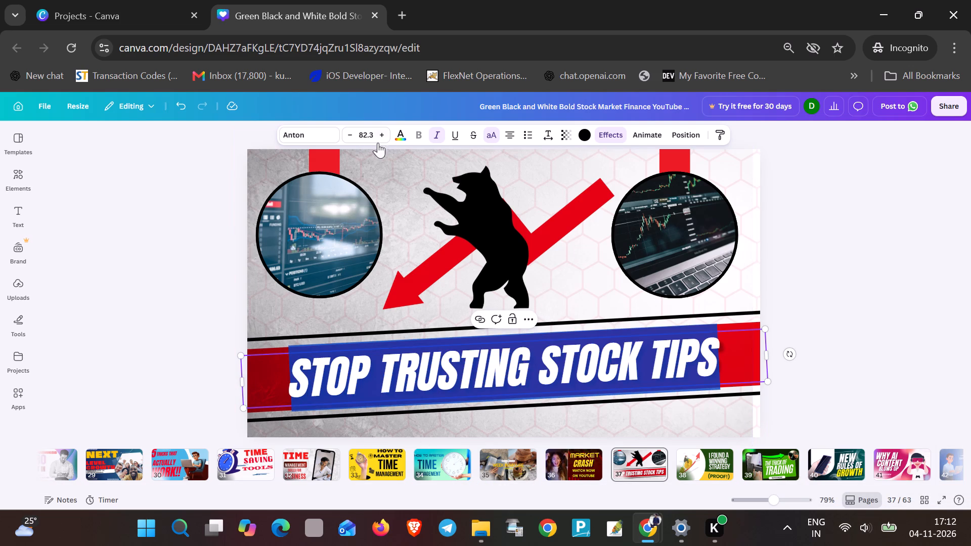
left_click(399, 137)
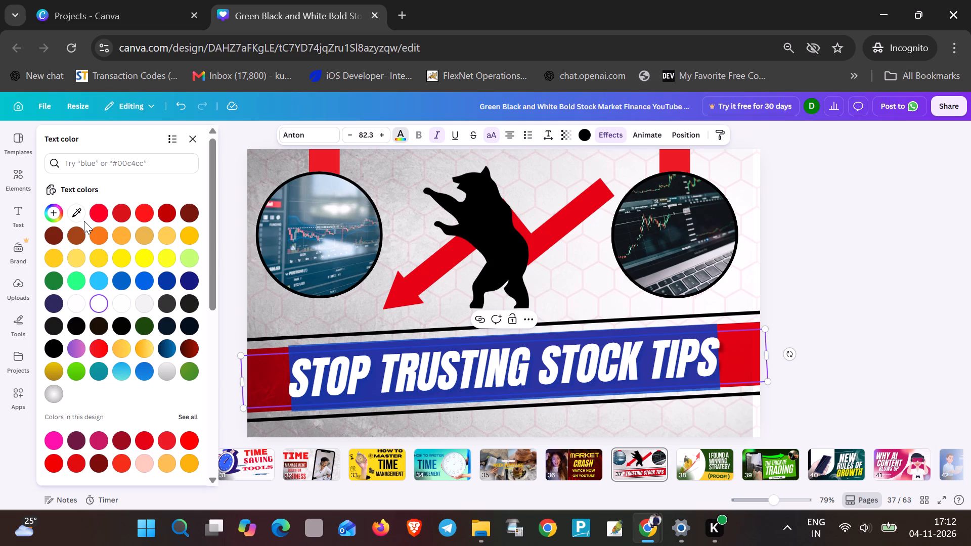
left_click(59, 211)
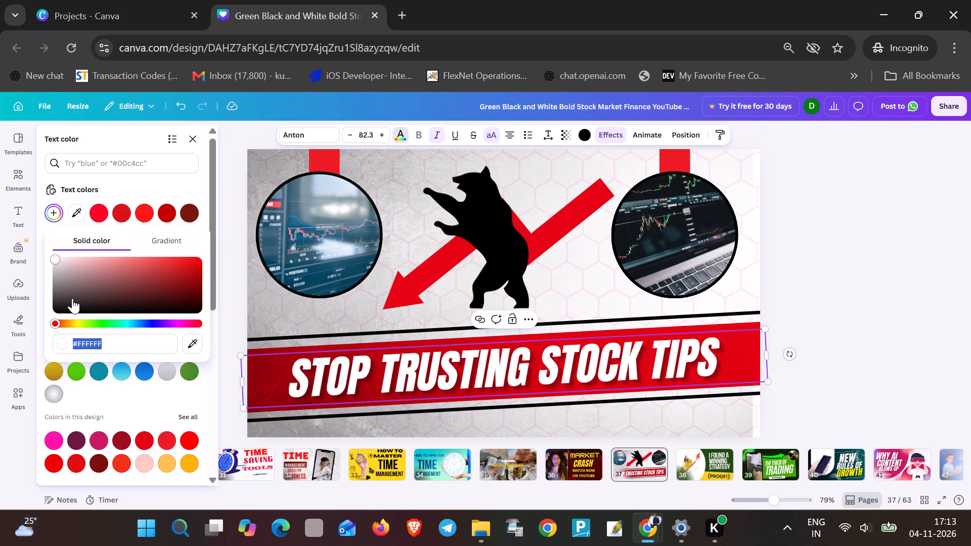
left_click(75, 320)
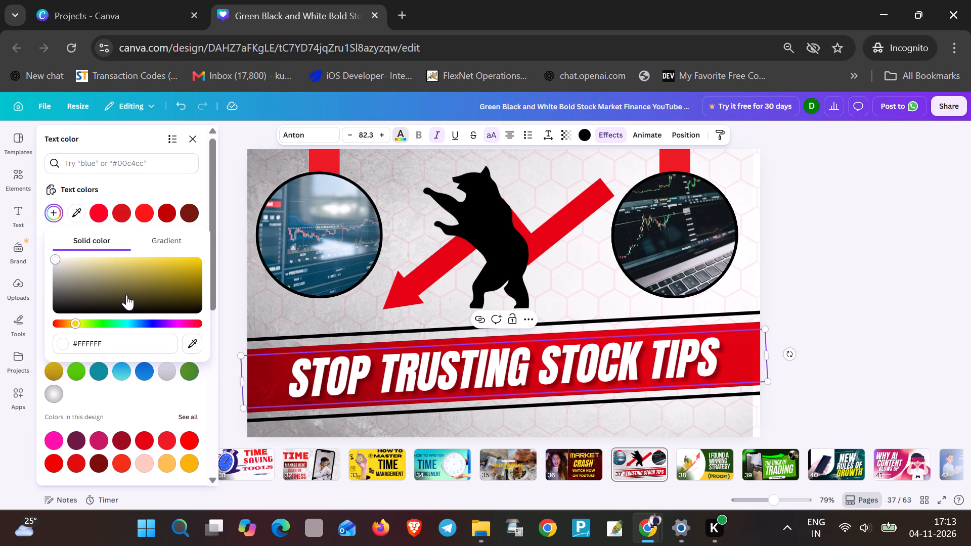
left_click(170, 263)
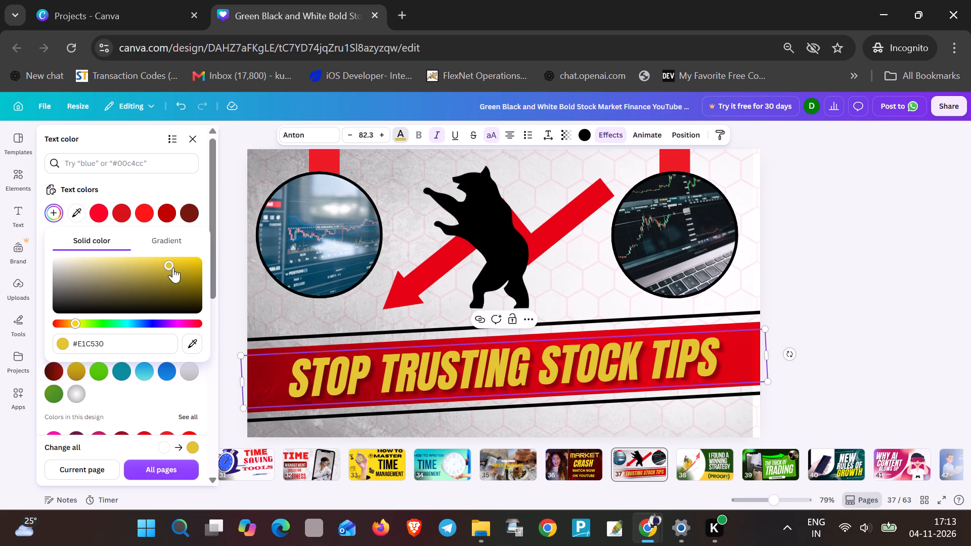
left_click_drag(171, 265, 195, 262)
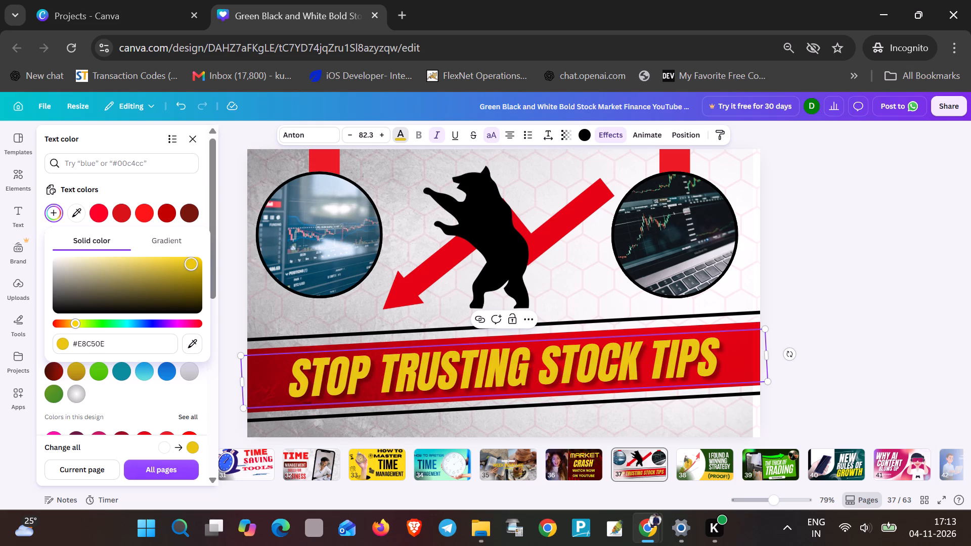
left_click_drag(195, 262, 99, 293)
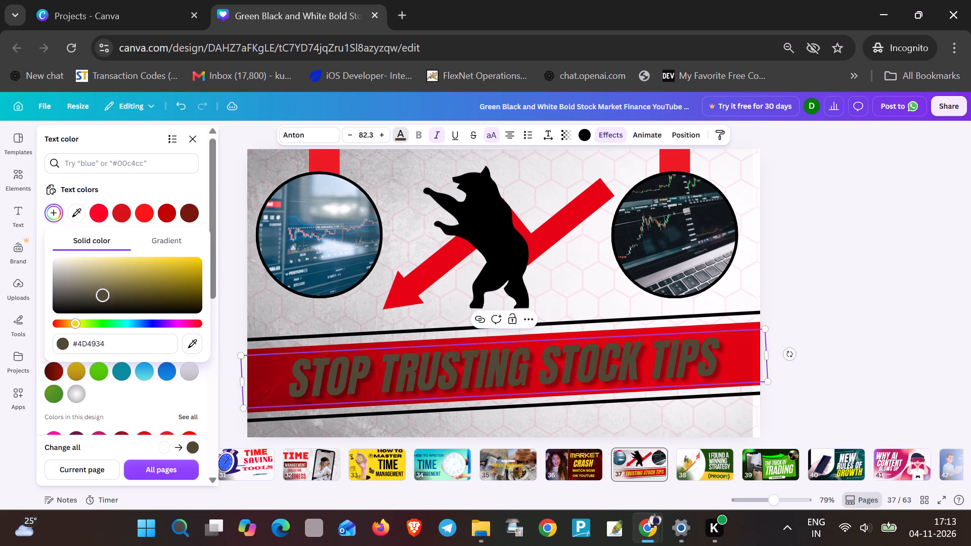
left_click_drag(99, 293, 185, 263)
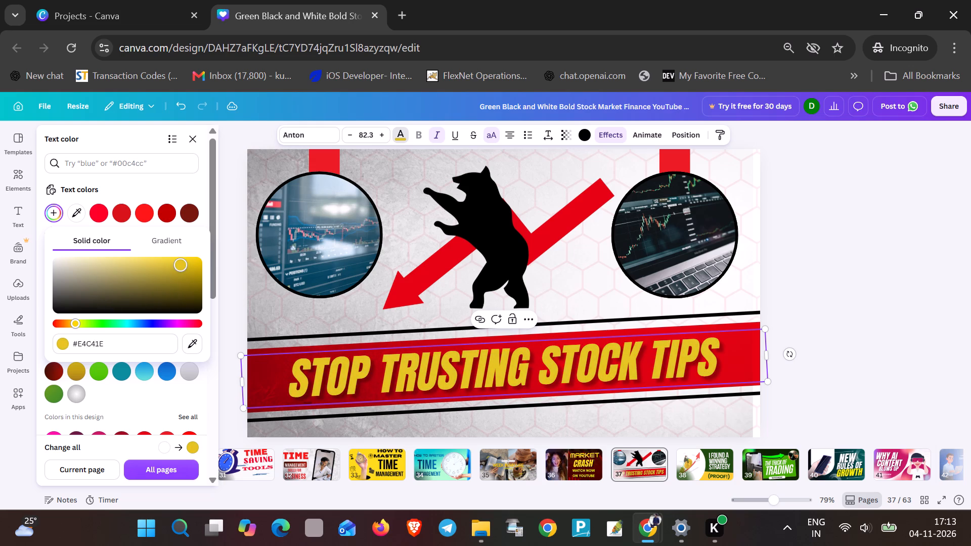
left_click_drag(185, 263, 204, 262)
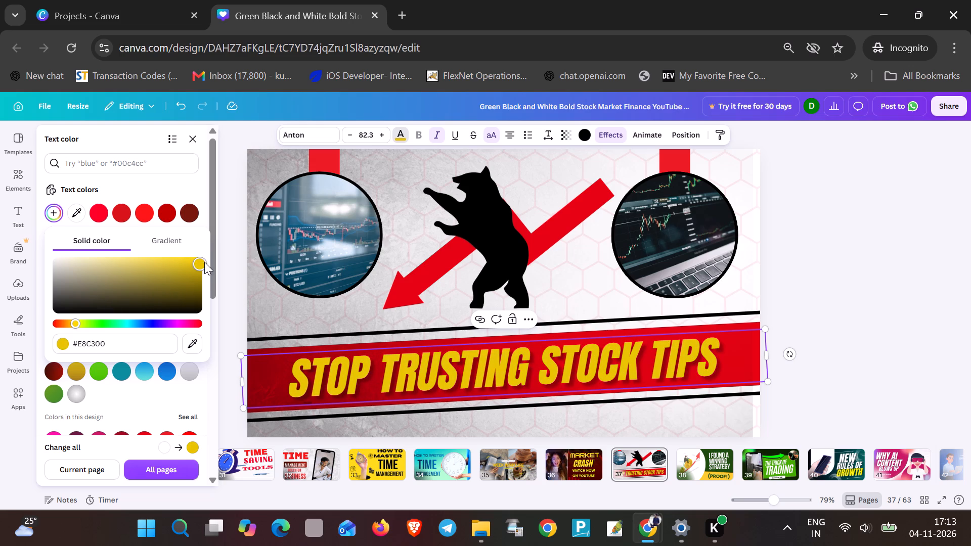
Recolour the red vertical strip above the left circular photo to a custom bright yellow, close to #EBE104.
left_click(403, 388)
left_click(400, 372)
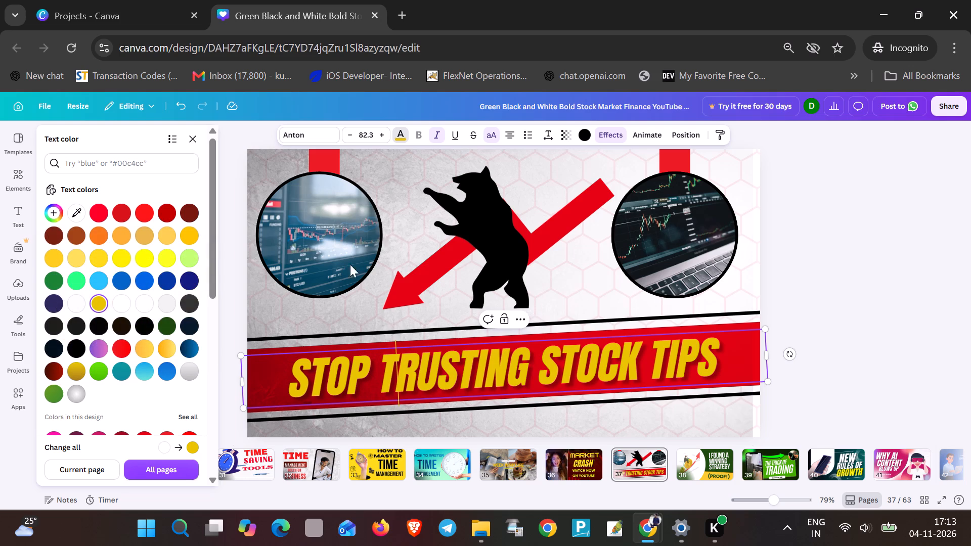
left_click(331, 160)
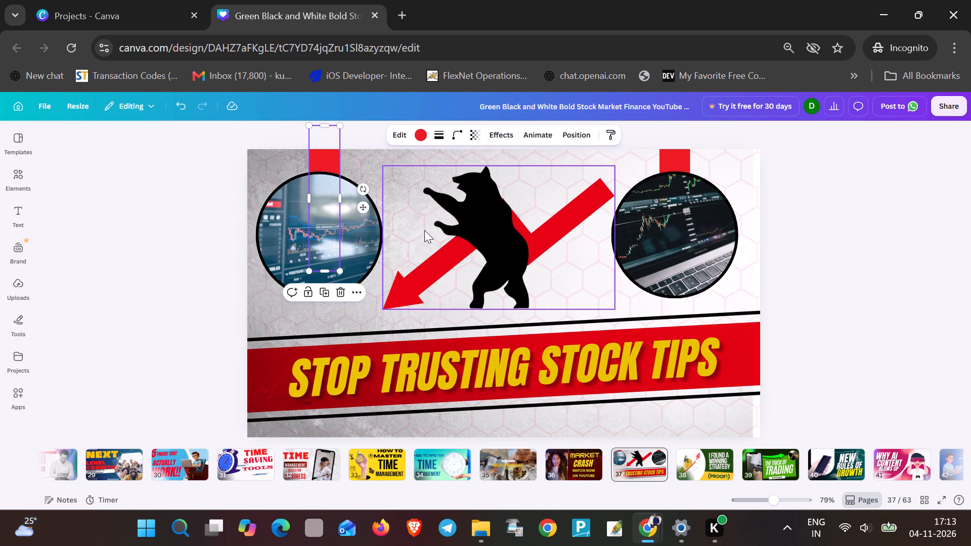
left_click(425, 137)
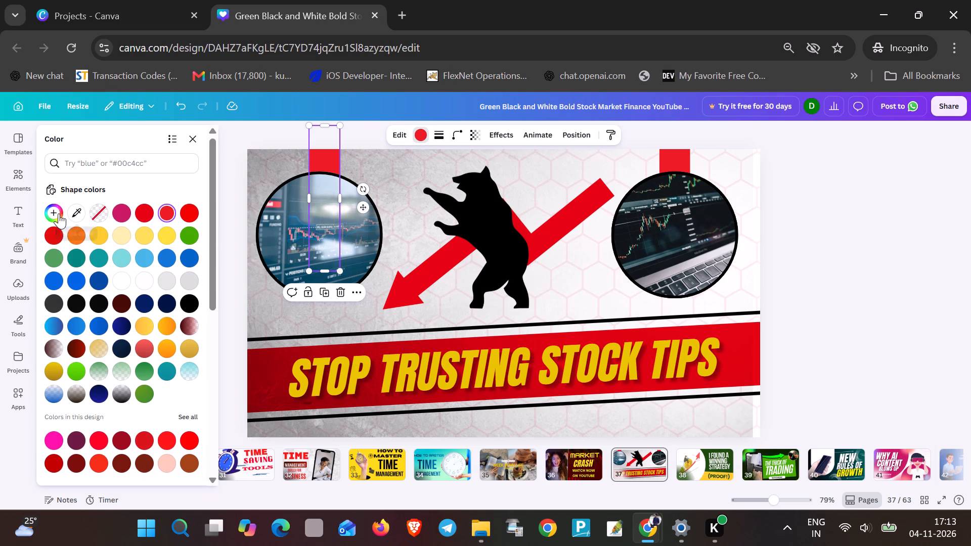
left_click(59, 213)
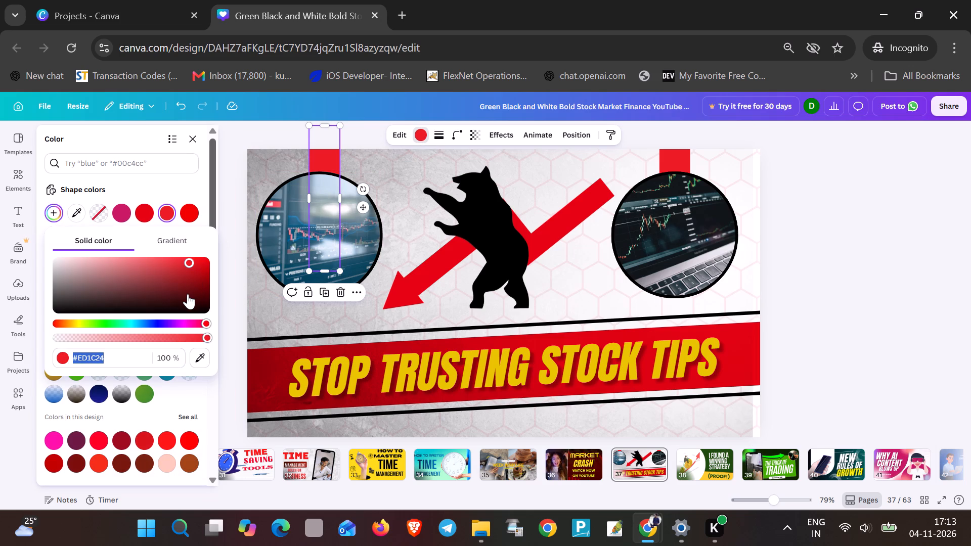
left_click(79, 325)
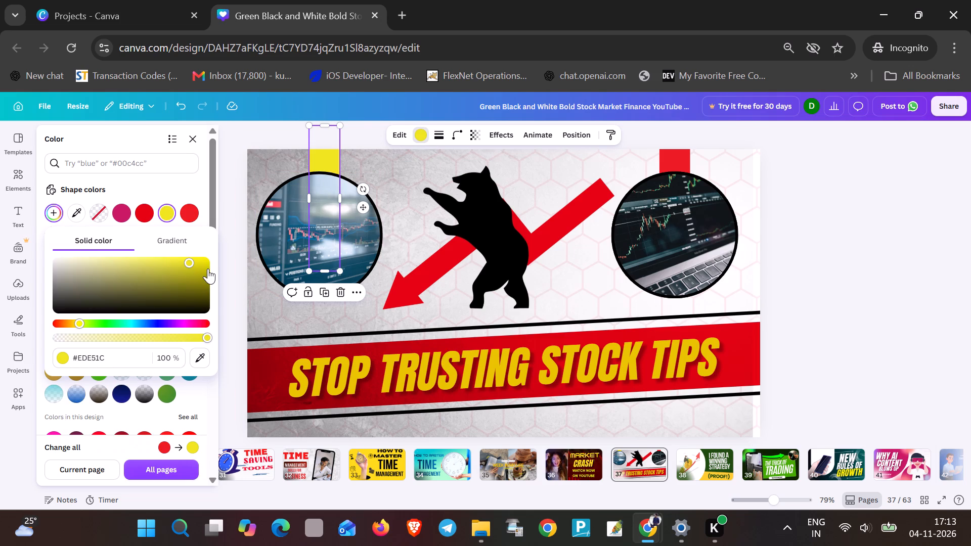
left_click_drag(192, 261, 207, 261)
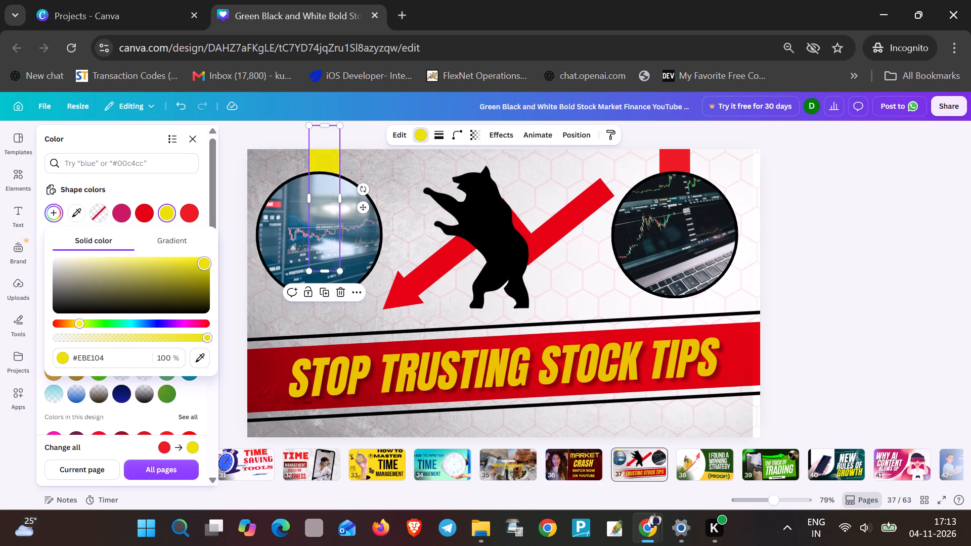
left_click_drag(207, 261, 210, 261)
Nudge the bear and red arrow graphic slightly to the left between the two circular photos.
left_click(452, 292)
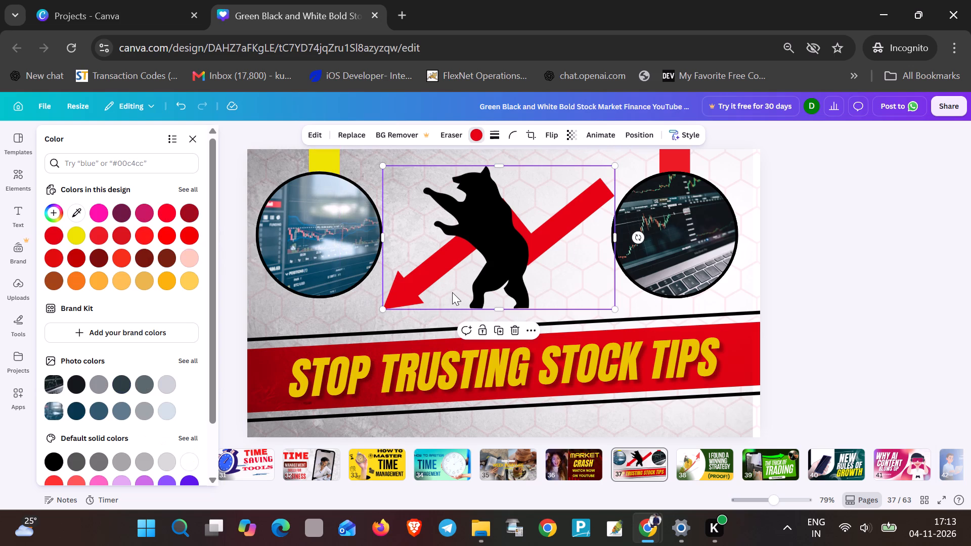
left_click(425, 283)
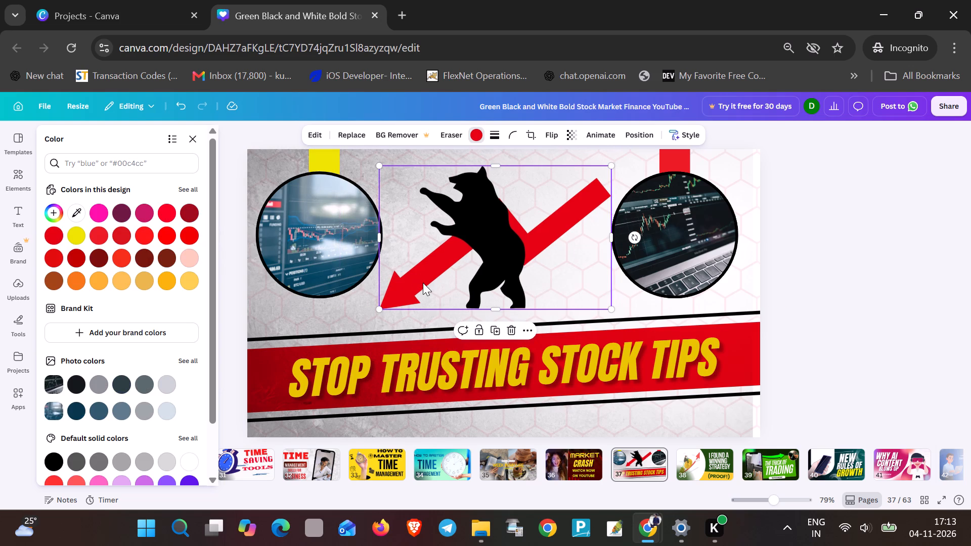
left_click(412, 287)
left_click(470, 216)
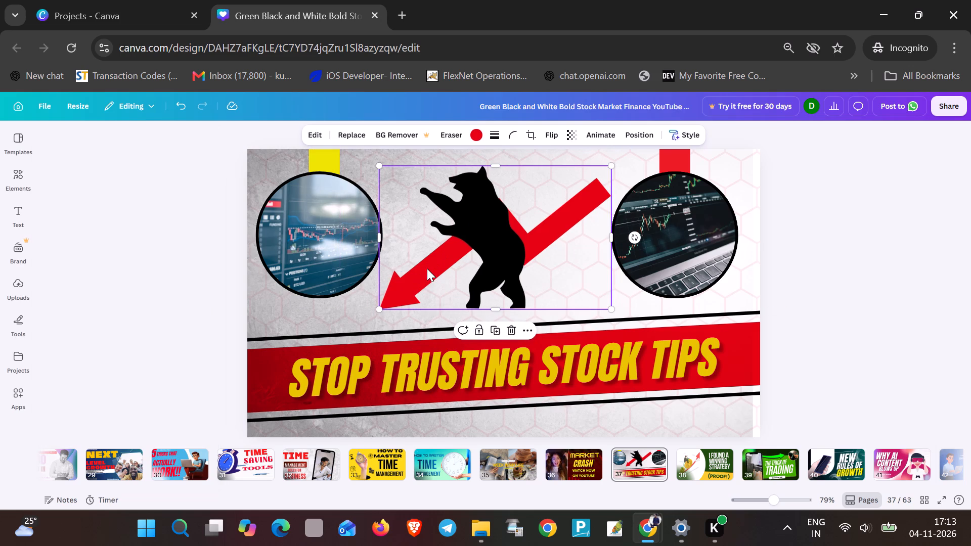
left_click(422, 274)
left_click(669, 165)
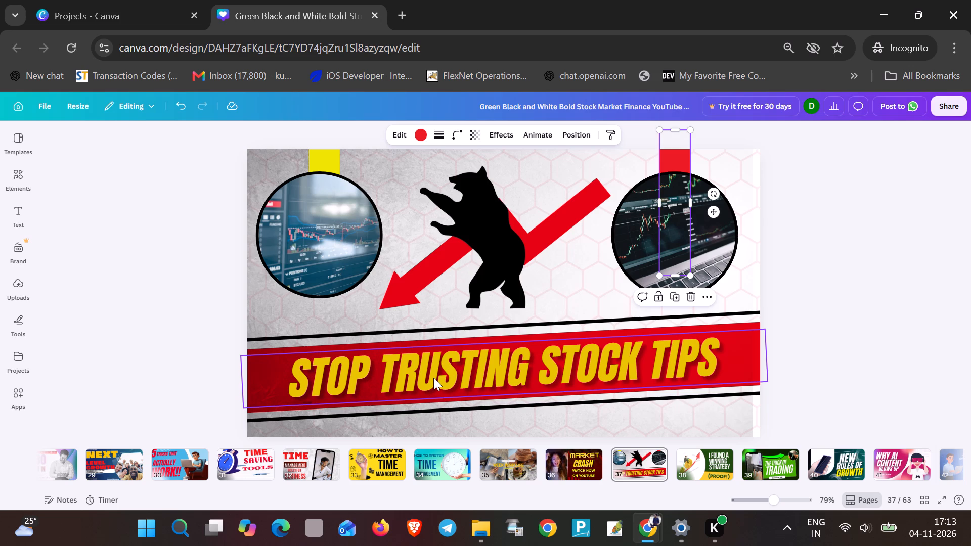
Browse the available fonts for the whole STOP TRUSTING STOCK TIPS headline.
triple_click(419, 377)
triple_click(417, 377)
left_click(417, 377)
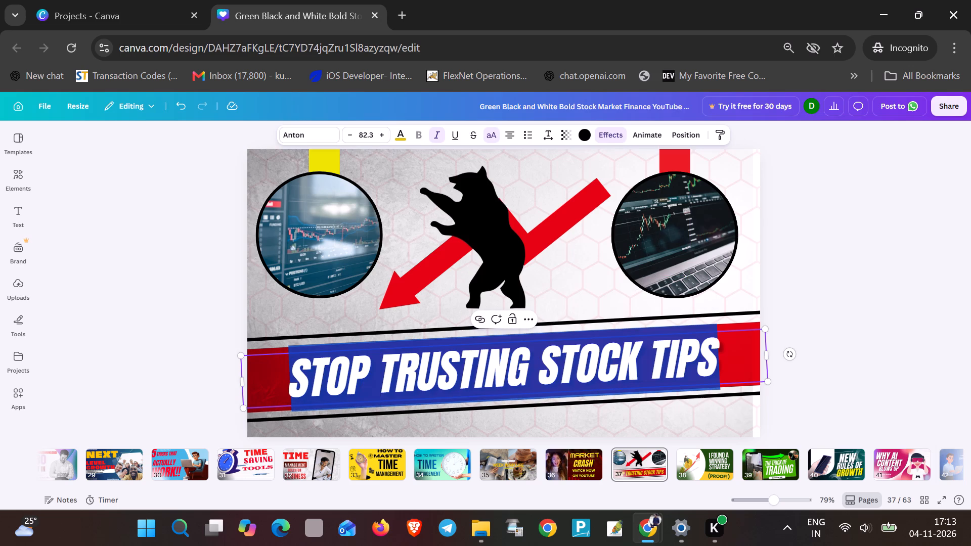
left_click(331, 129)
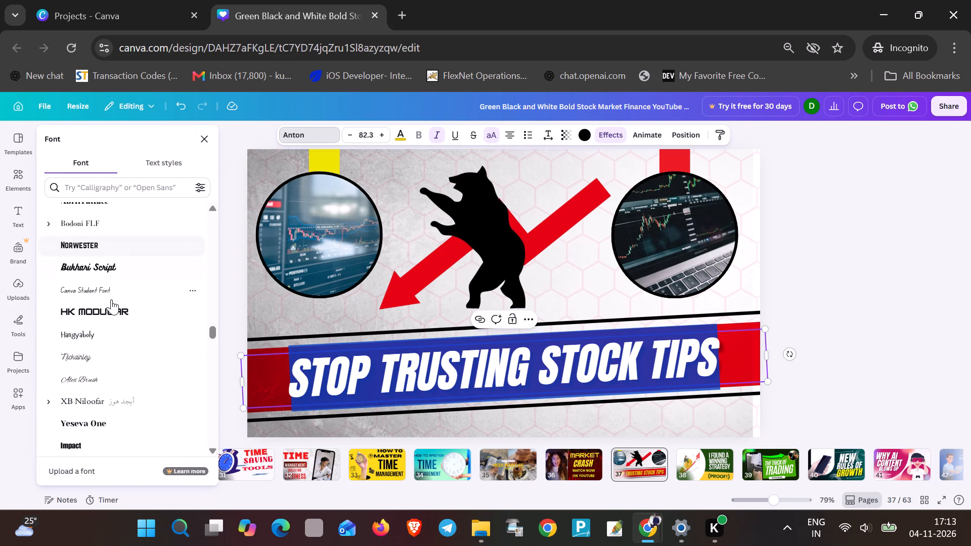
scroll(110, 300, "down", 6)
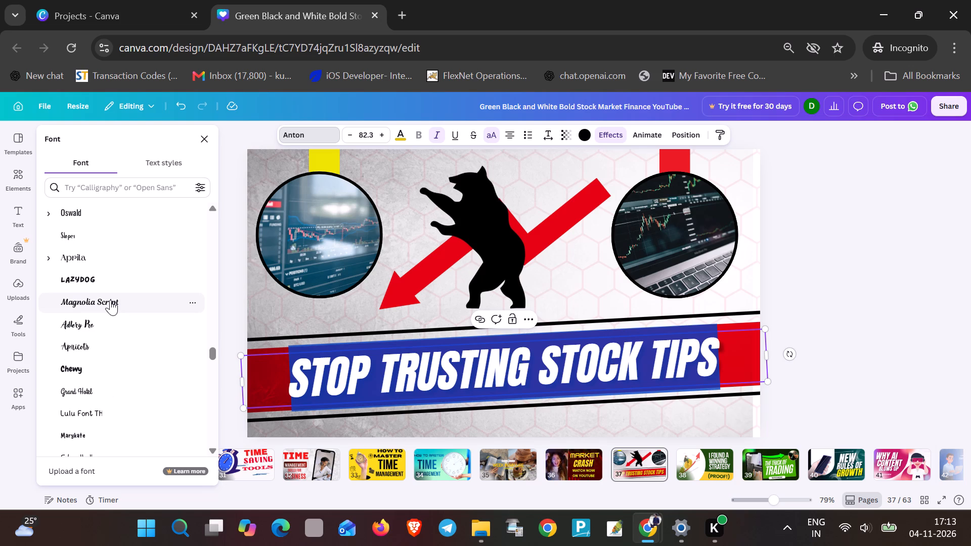
scroll(110, 300, "down", 1)
scroll(109, 300, "up", 13)
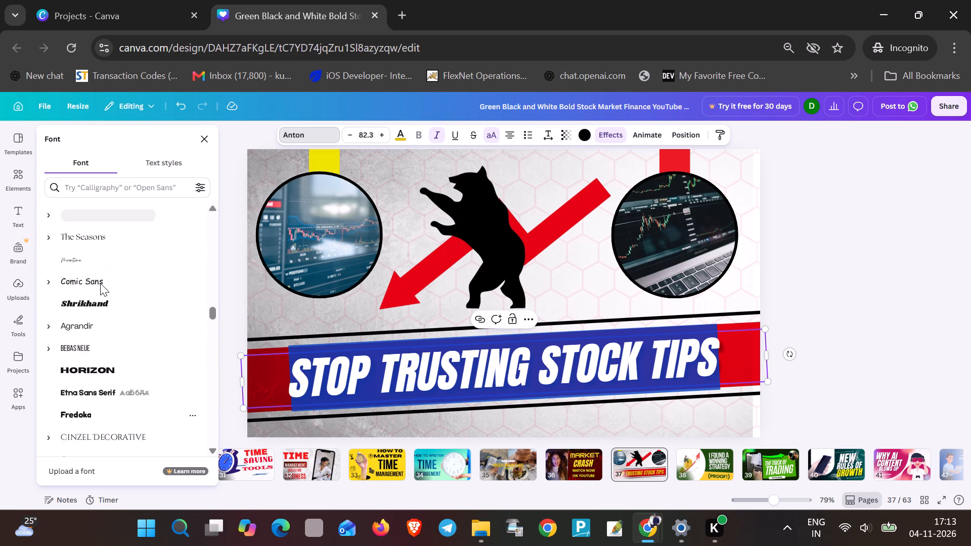
scroll(100, 283, "up", 6)
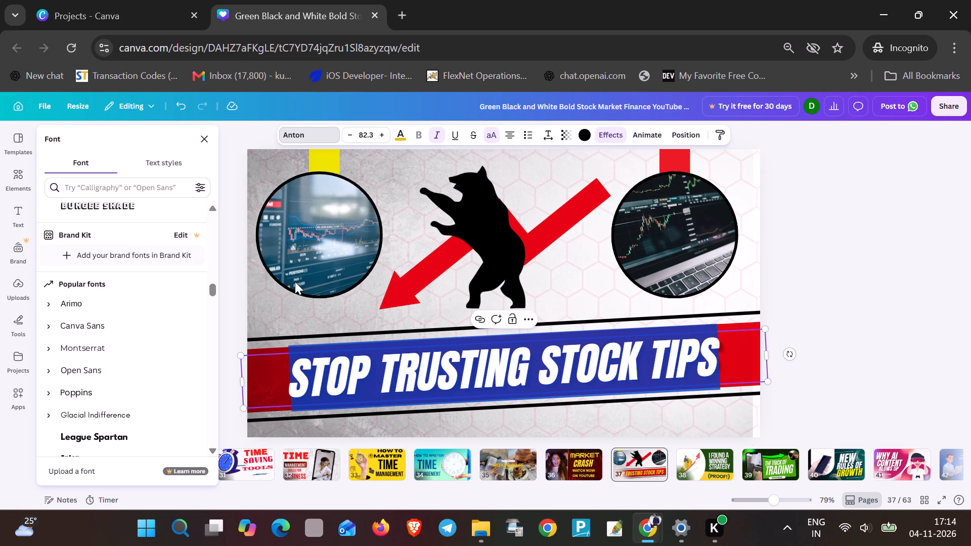
Reselect the entire STOP TRUSTING STOCK TIPS headline text on the red banner.
left_click(392, 374)
left_click(394, 361)
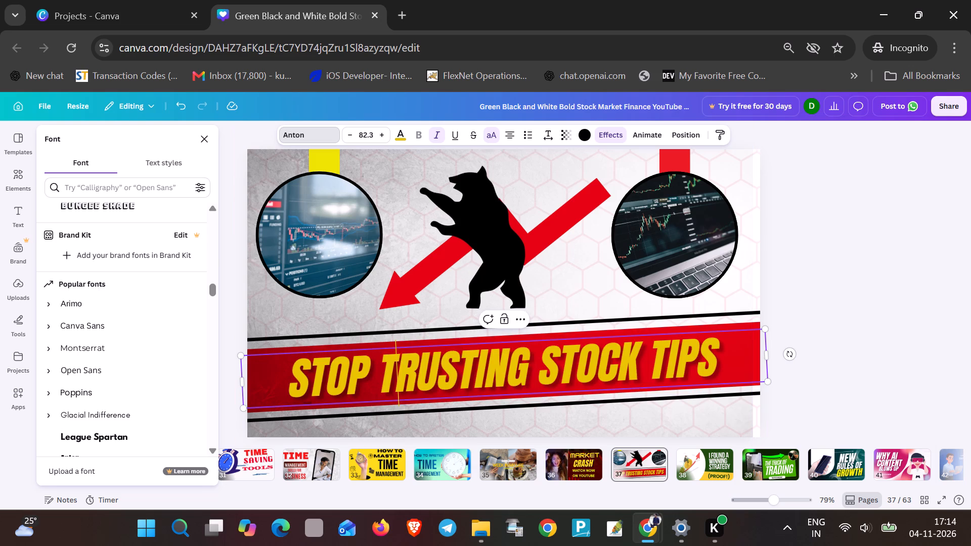
triple_click(394, 361)
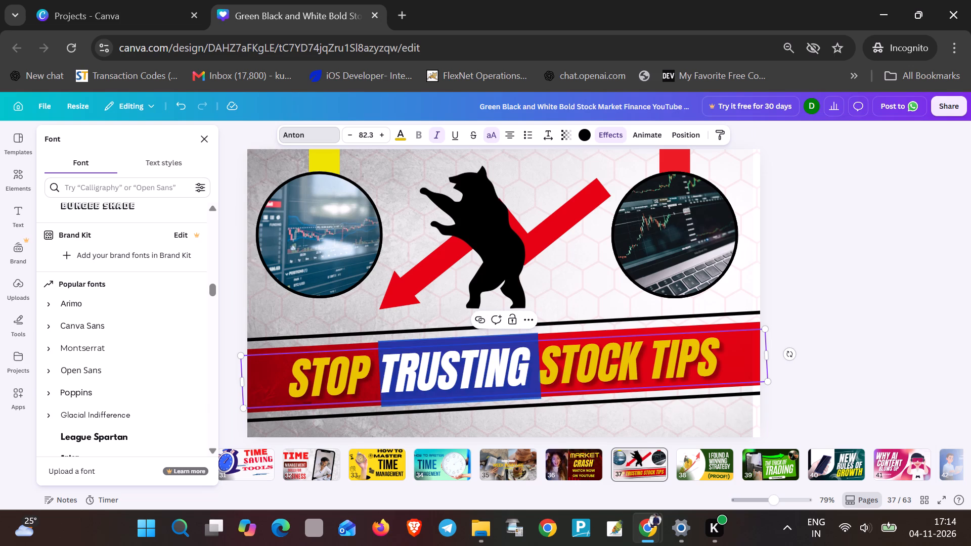
triple_click(335, 372)
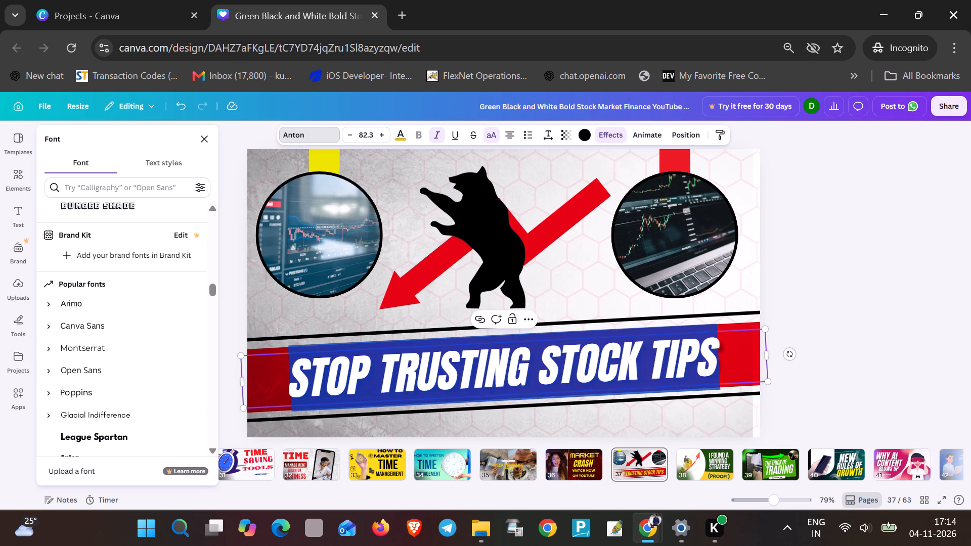
left_click(299, 380)
left_click_drag(292, 379, 490, 370)
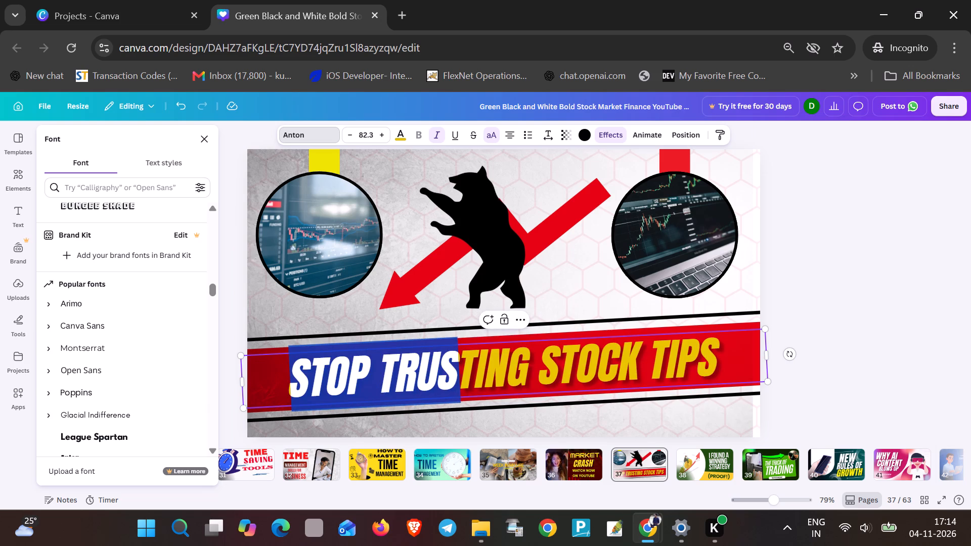
left_click_drag(490, 370, 709, 363)
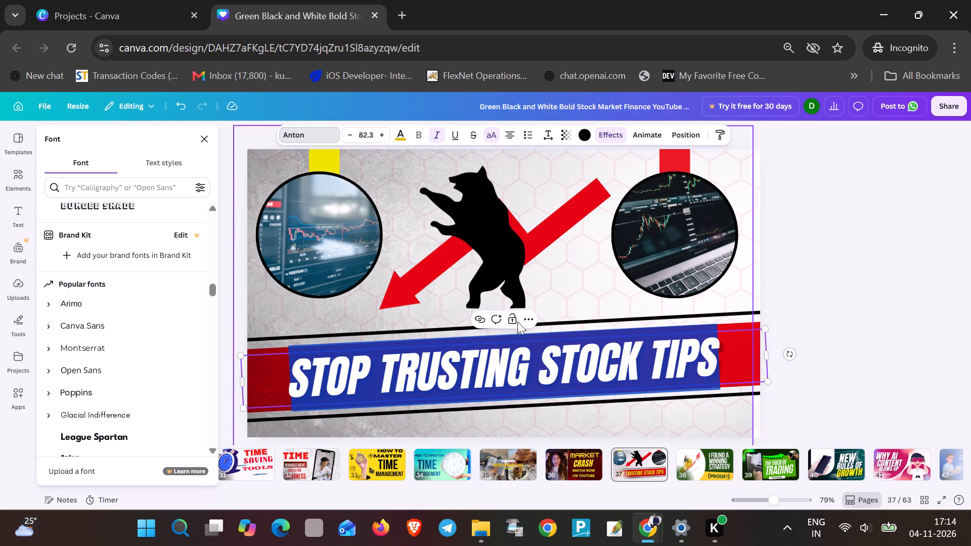
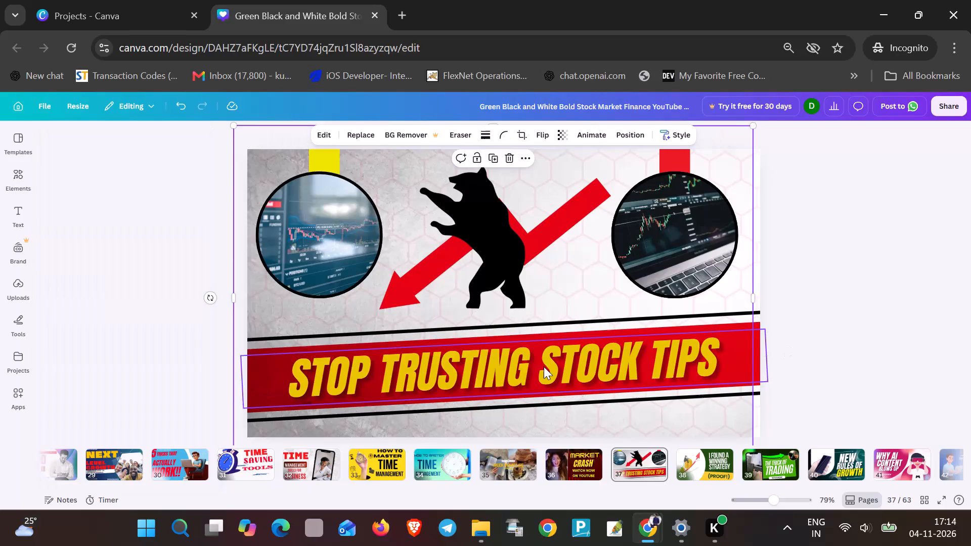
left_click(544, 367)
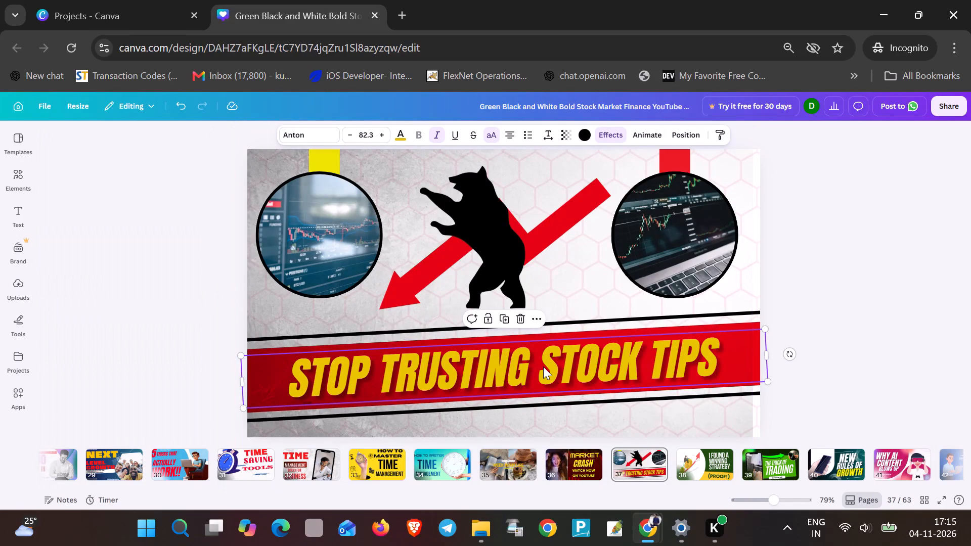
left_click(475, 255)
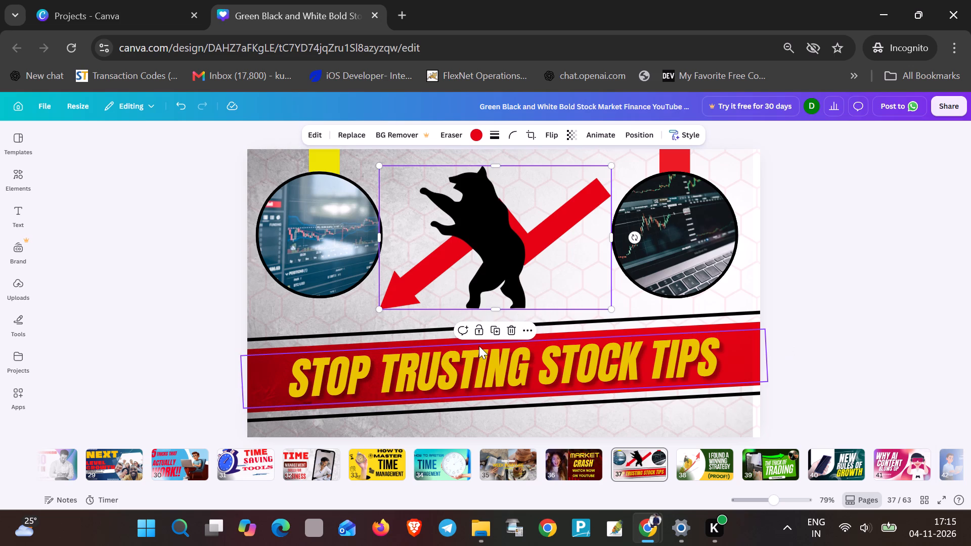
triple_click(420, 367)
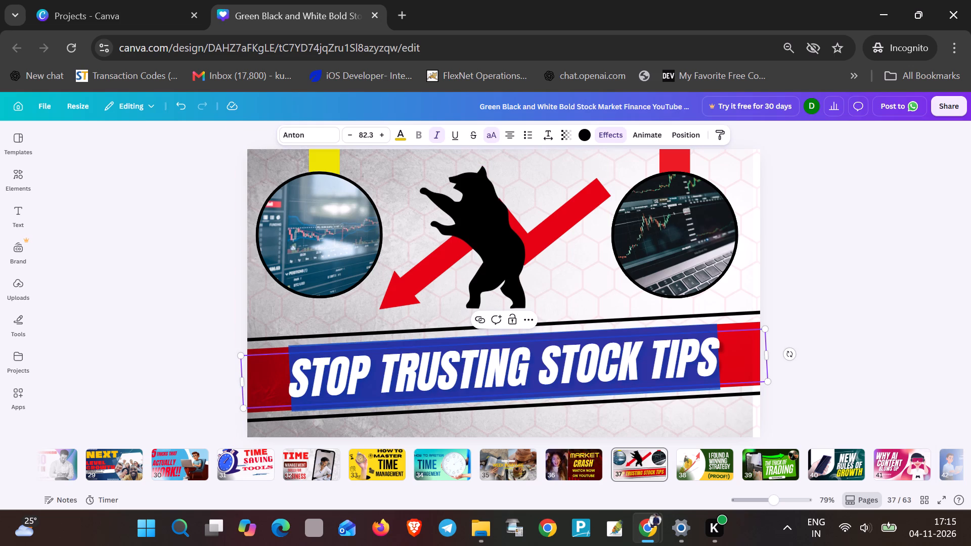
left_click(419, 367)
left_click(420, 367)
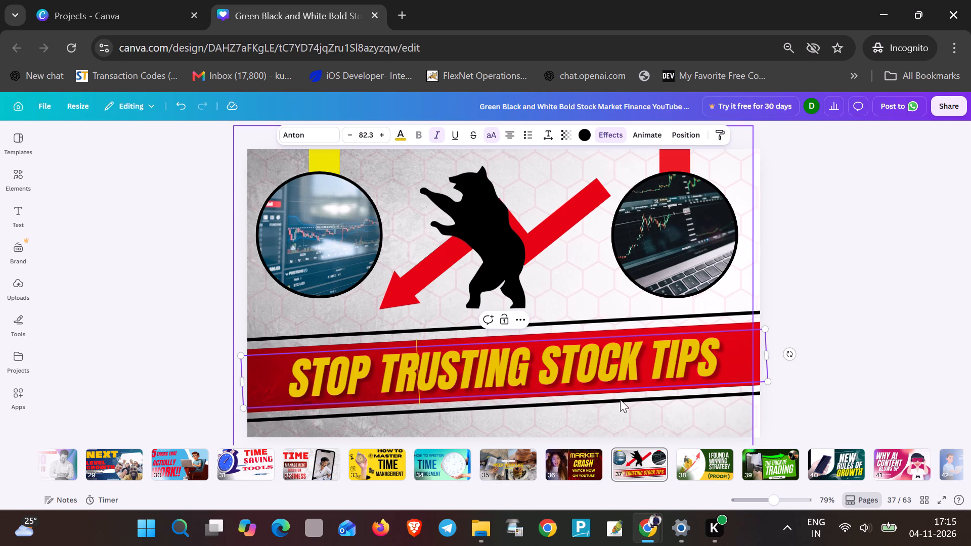
On page 38, move the coin-bicycle illustration into the page's upper-left corner and enlarge it to nearly the full page height.
left_click(688, 464)
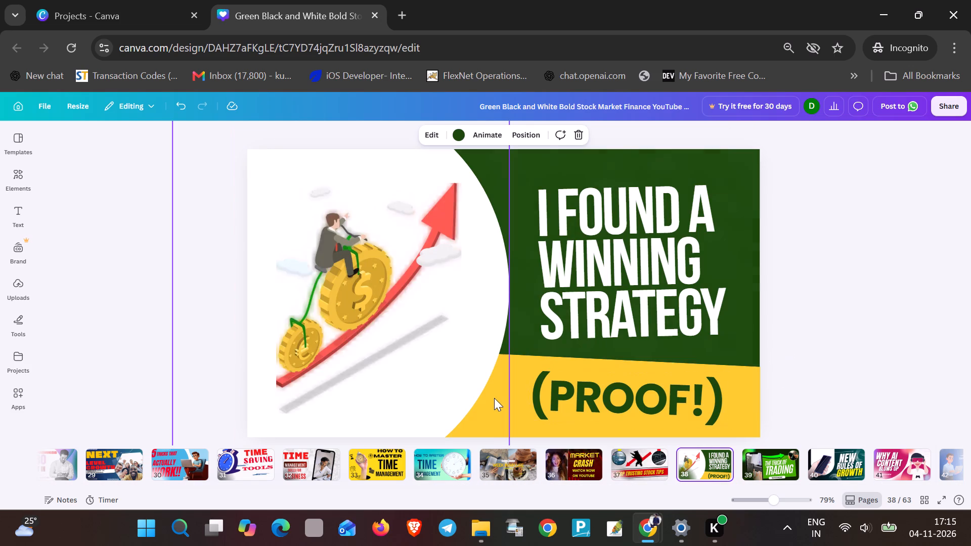
left_click_drag(347, 278, 333, 259)
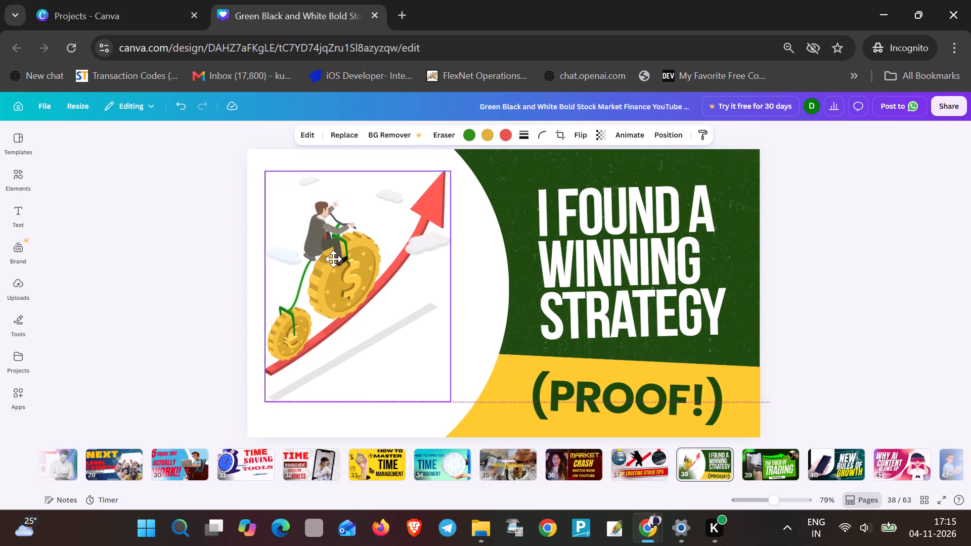
left_click_drag(333, 259, 319, 244)
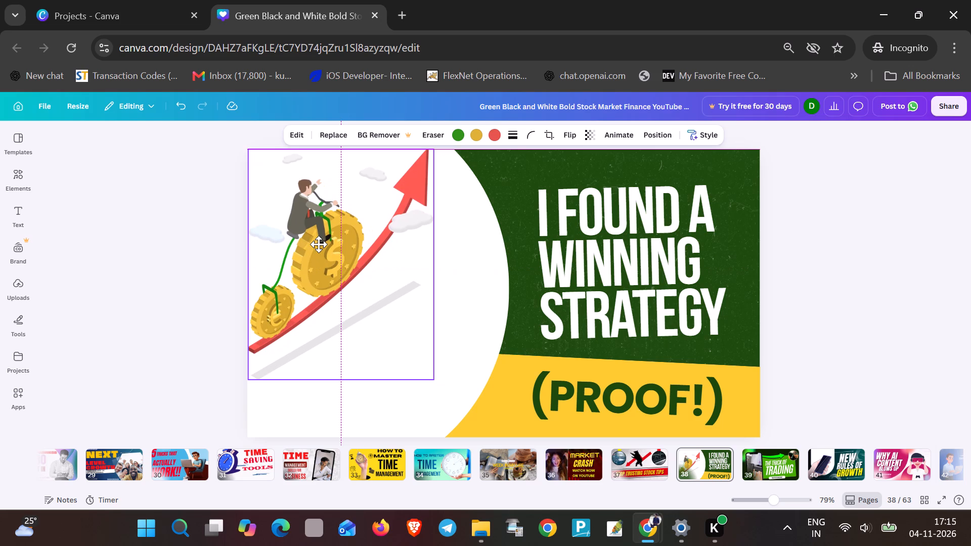
left_click_drag(319, 244, 318, 244)
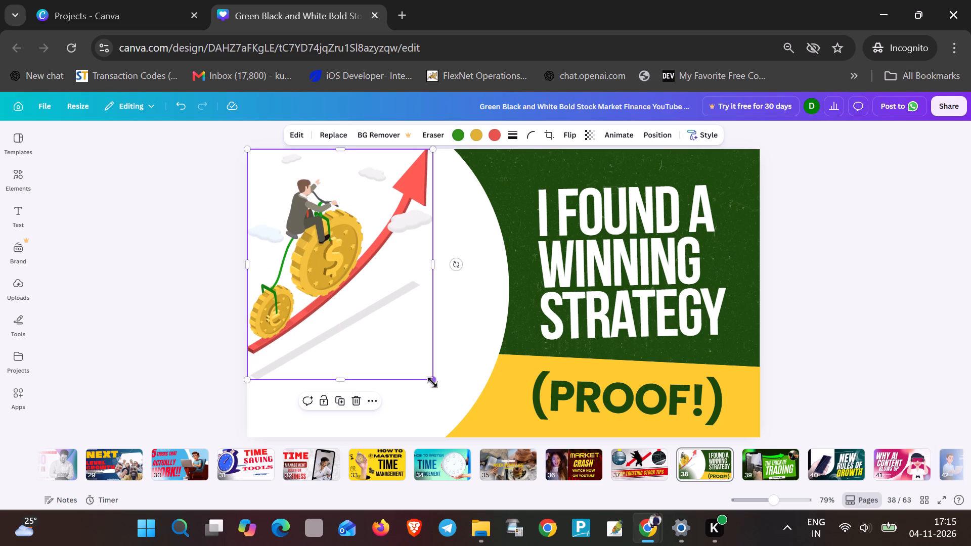
left_click_drag(431, 383, 451, 423)
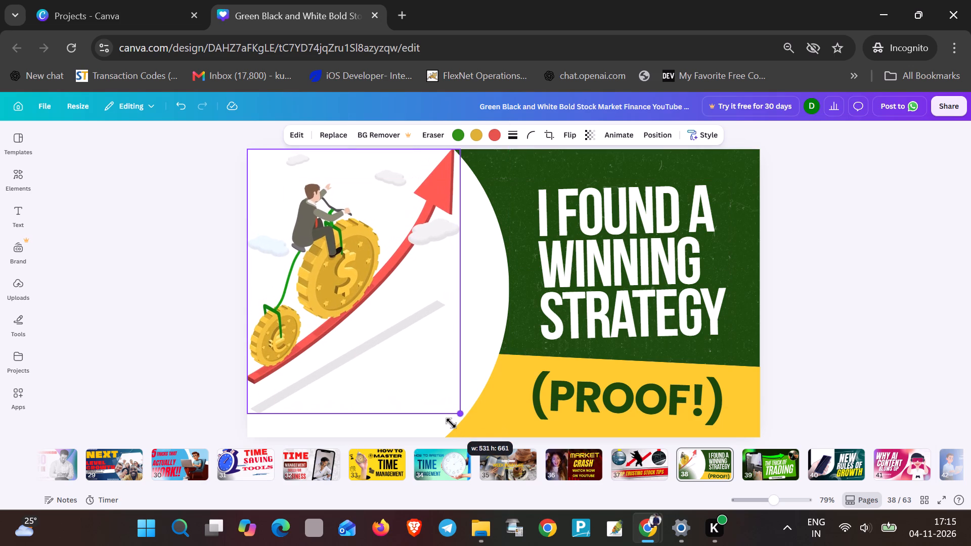
left_click_drag(451, 423, 453, 429)
Move the I FOUND A WINNING STRATEGY headline up to the page's top edge and slightly left.
left_click_drag(598, 215, 591, 206)
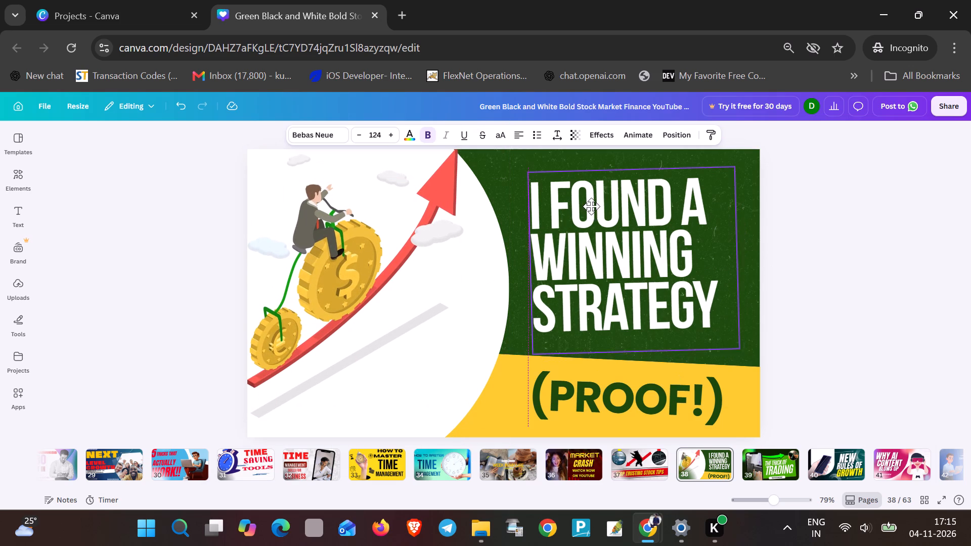
left_click_drag(591, 206, 589, 192)
Recolour the whole I FOUND A WINNING STRATEGY headline yellow, #ffed00.
triple_click(590, 192)
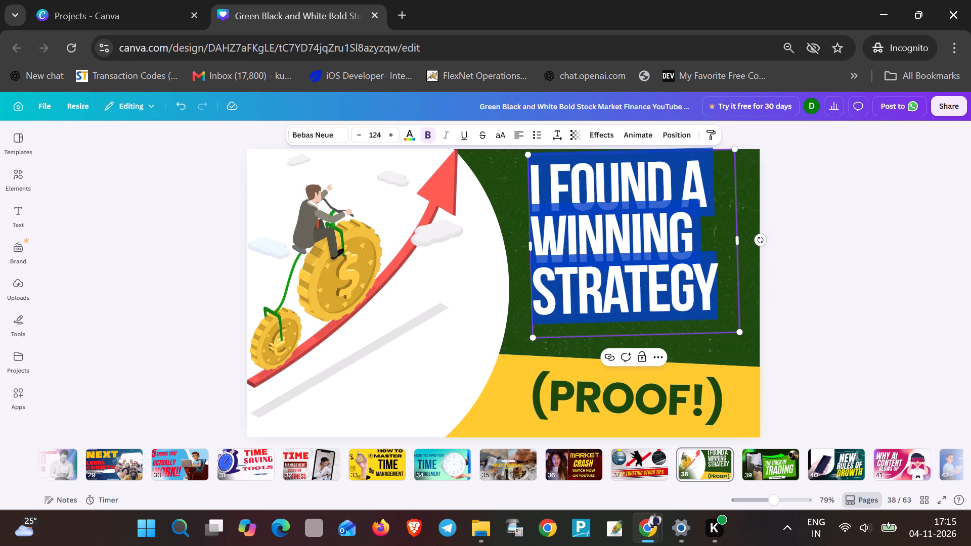
triple_click(589, 191)
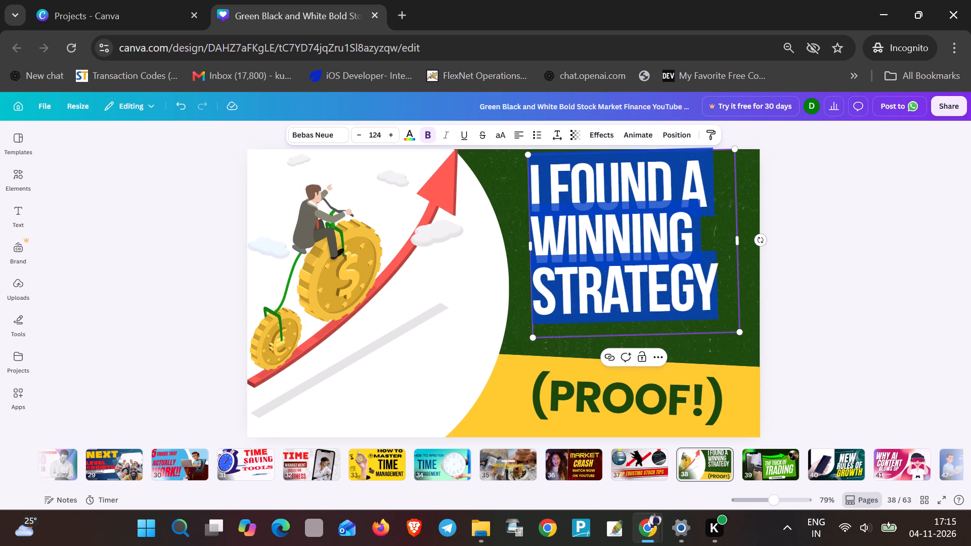
left_click(589, 191)
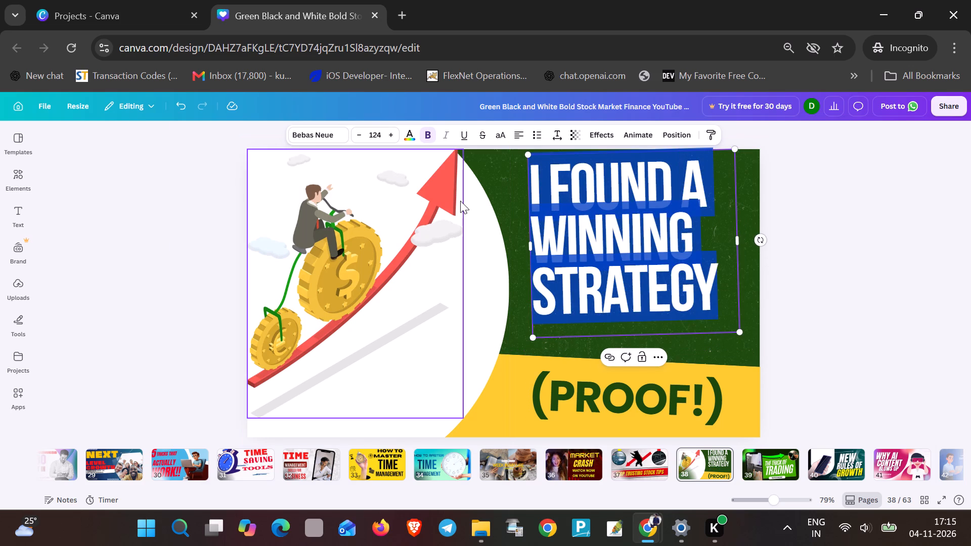
left_click(411, 138)
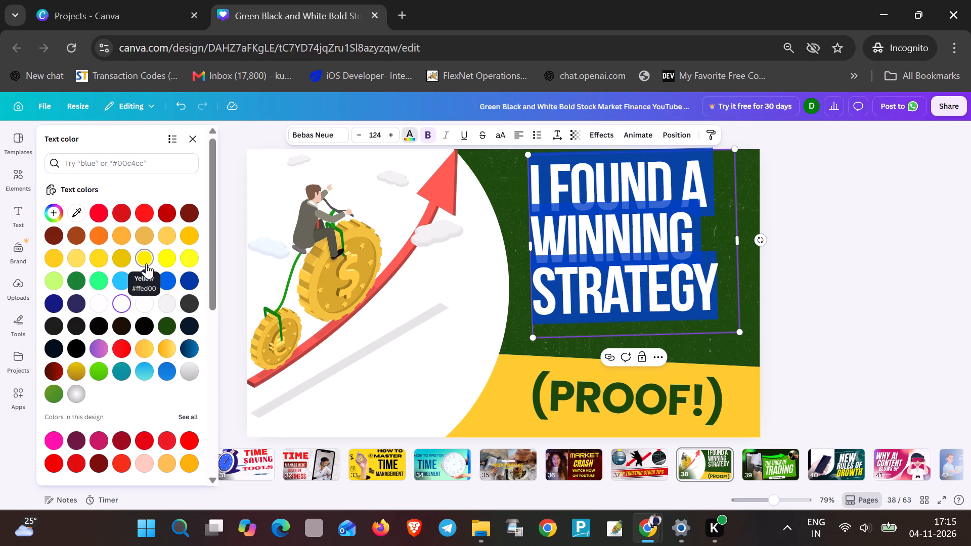
left_click(559, 266)
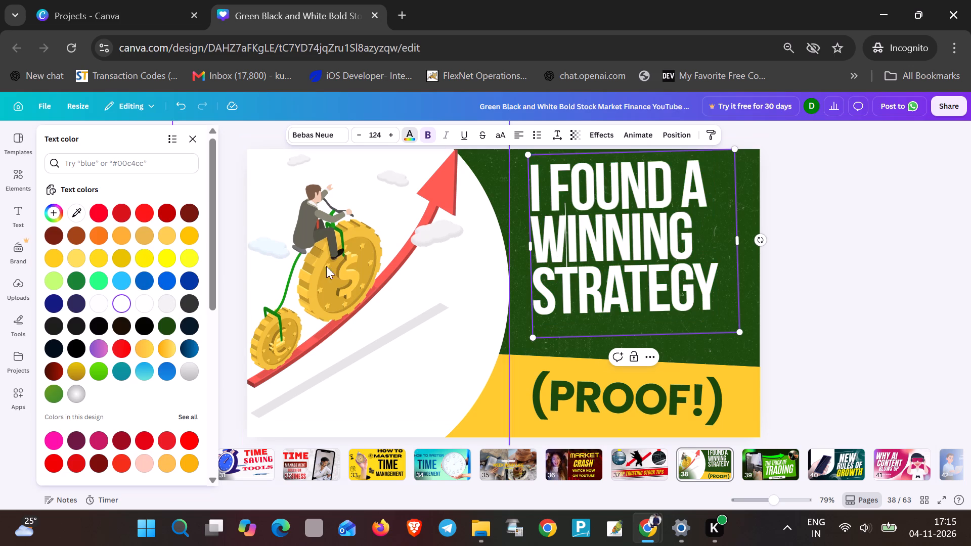
triple_click(578, 279)
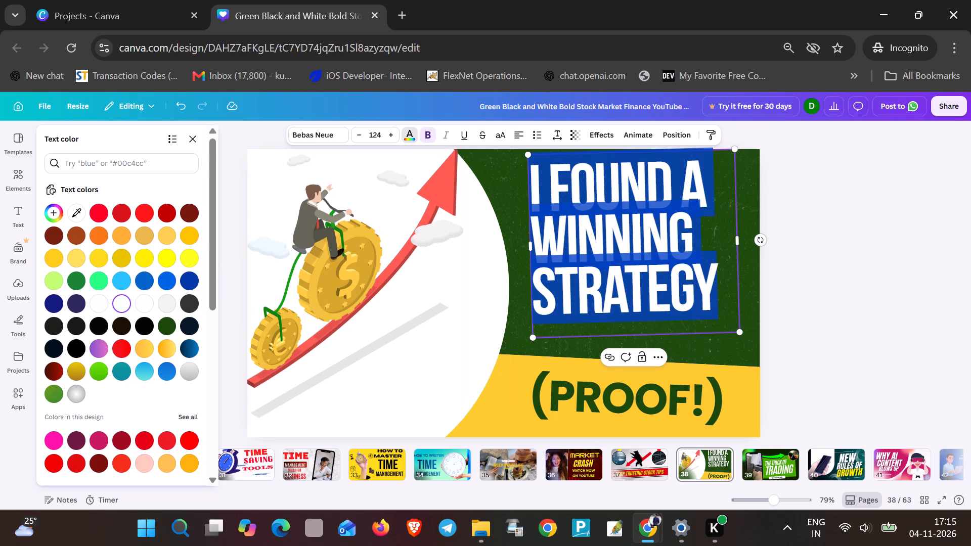
left_click(148, 261)
left_click(623, 275)
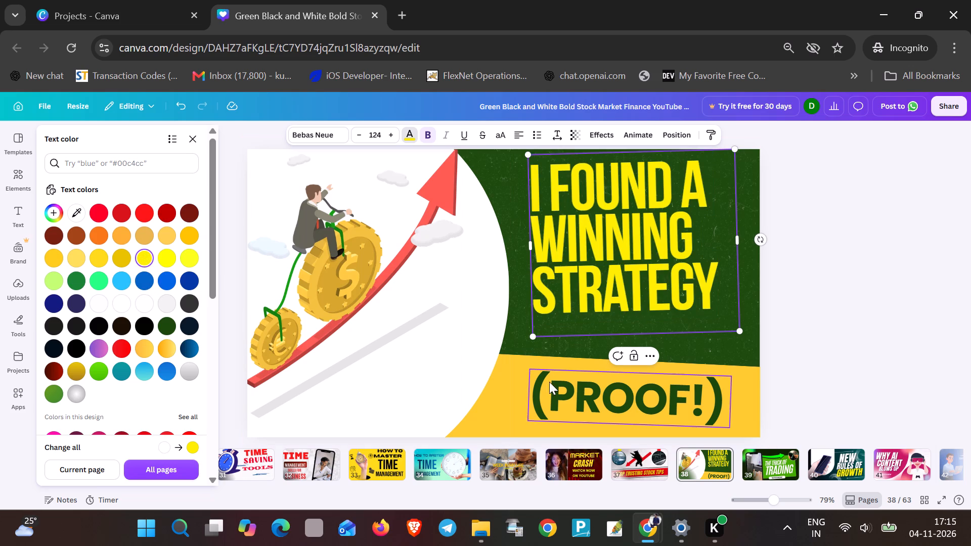
Recolour the (PROOF!) text on the yellow band with the dark red gradient.
left_click(521, 395)
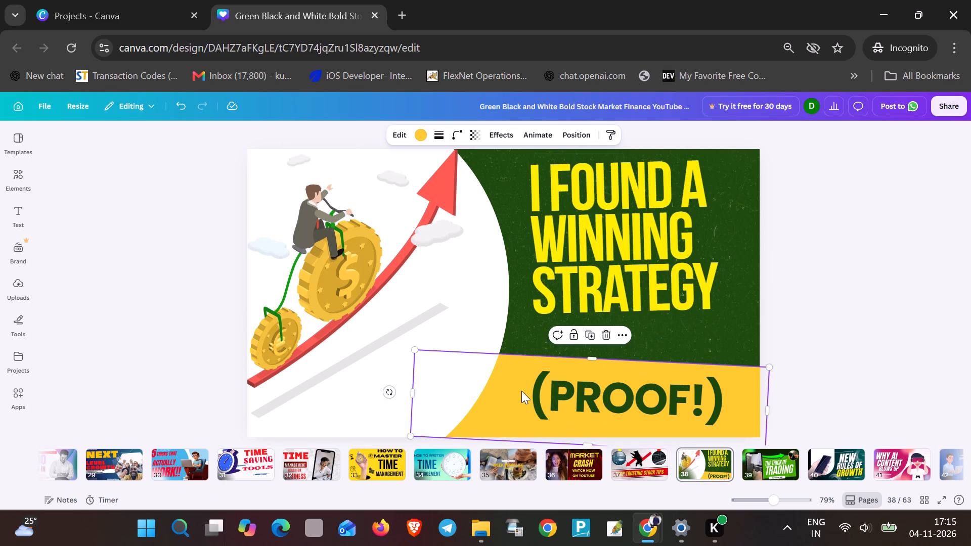
left_click(521, 390)
double_click(584, 389)
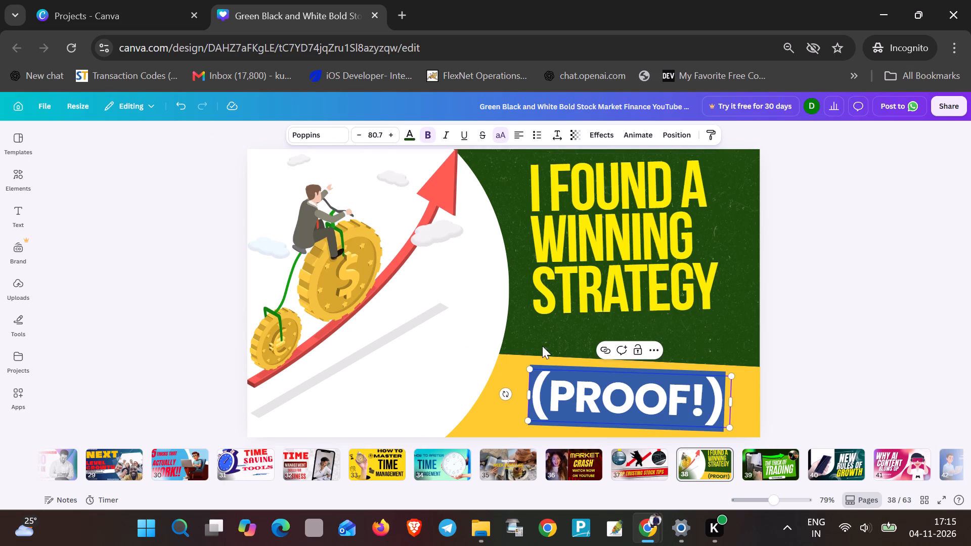
left_click(410, 141)
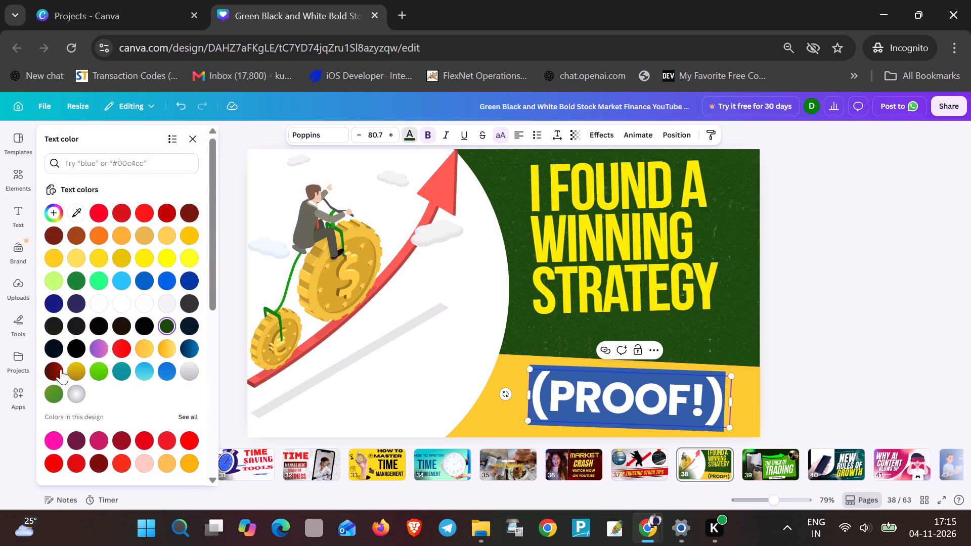
left_click(57, 367)
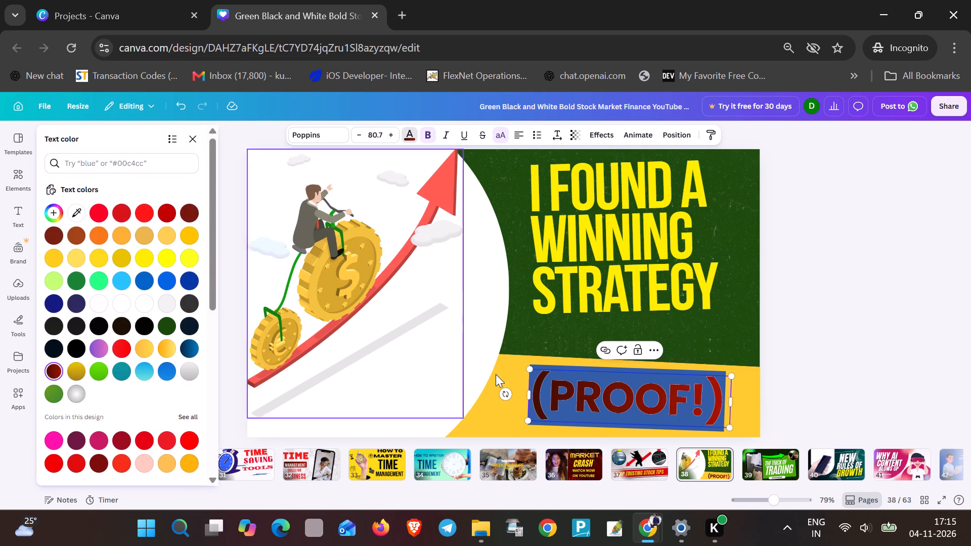
left_click(527, 384)
left_click(569, 391)
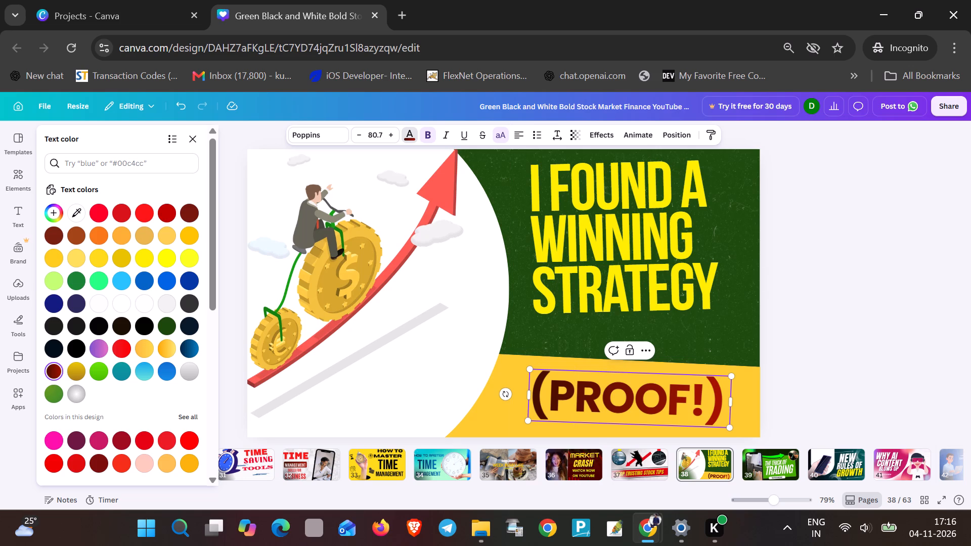
Browse the available fonts for the whole I FOUND A WINNING STRATEGY headline.
triple_click(581, 237)
left_click(580, 236)
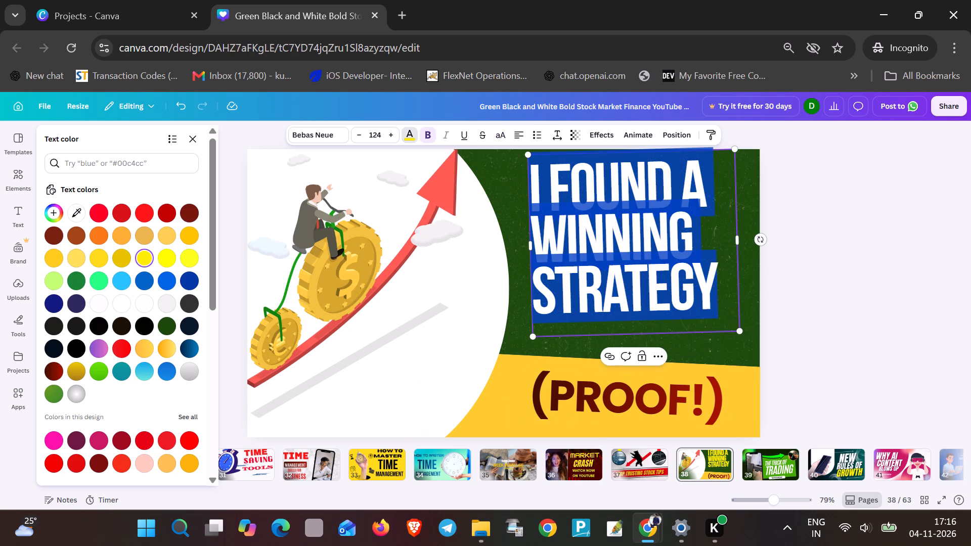
left_click(311, 136)
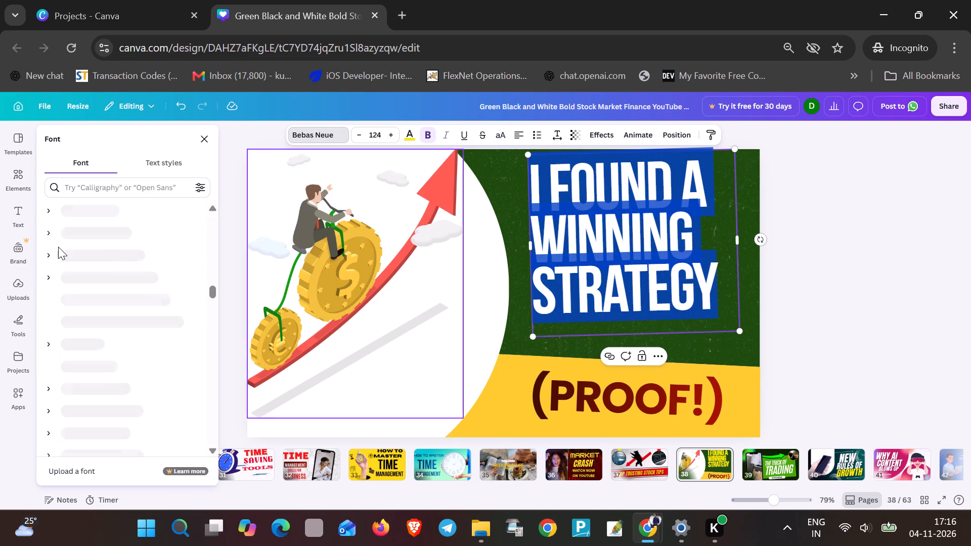
scroll(93, 296, "down", 2)
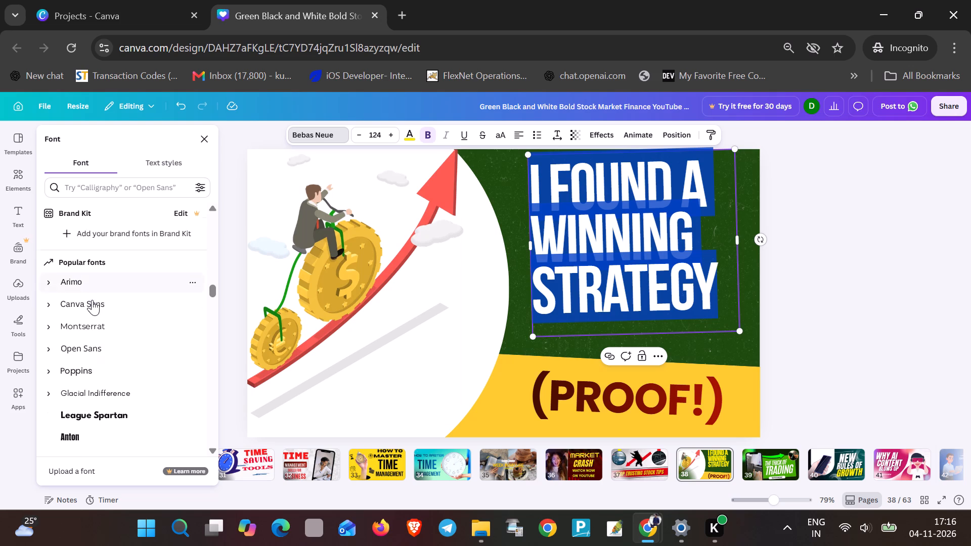
scroll(91, 303, "down", 2)
scroll(90, 354, "down", 2)
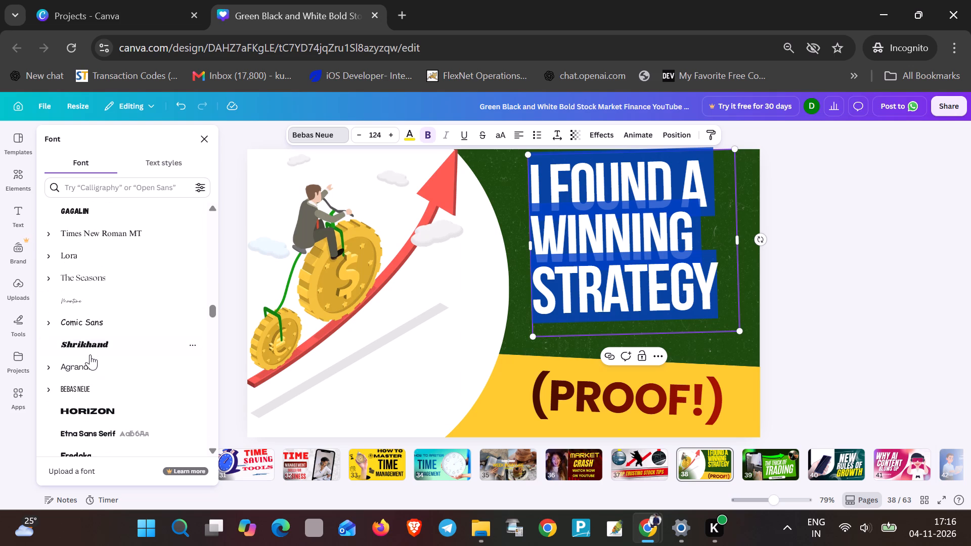
scroll(90, 354, "down", 2)
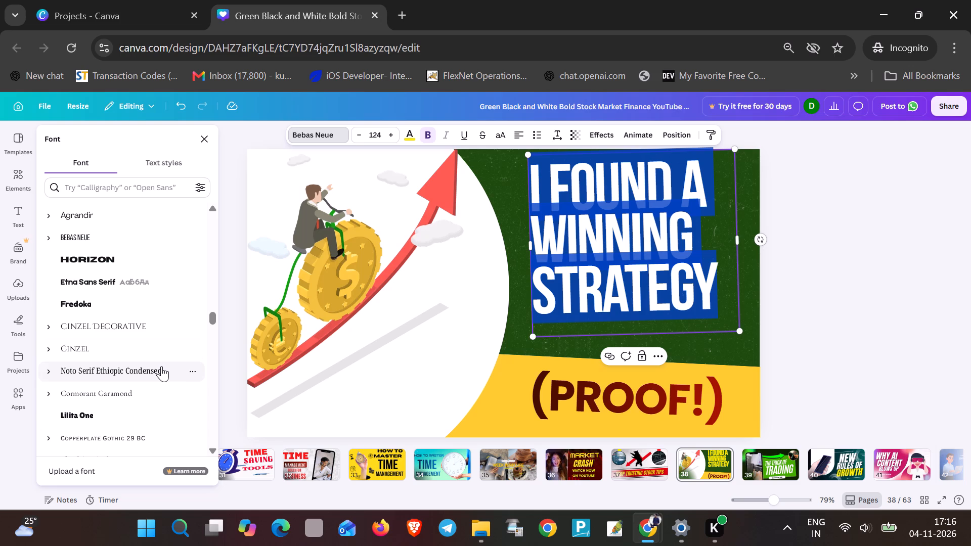
left_click(815, 319)
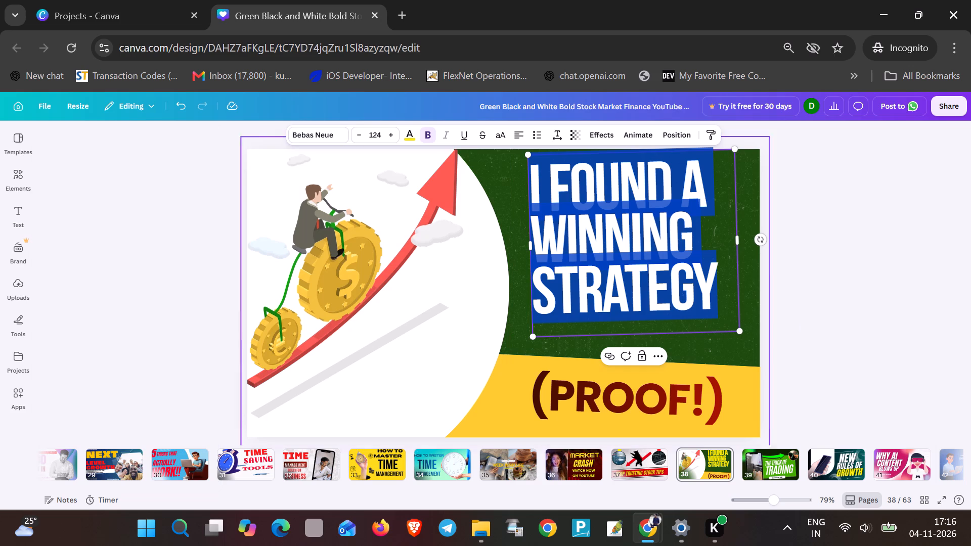
left_click(648, 270)
left_click(779, 290)
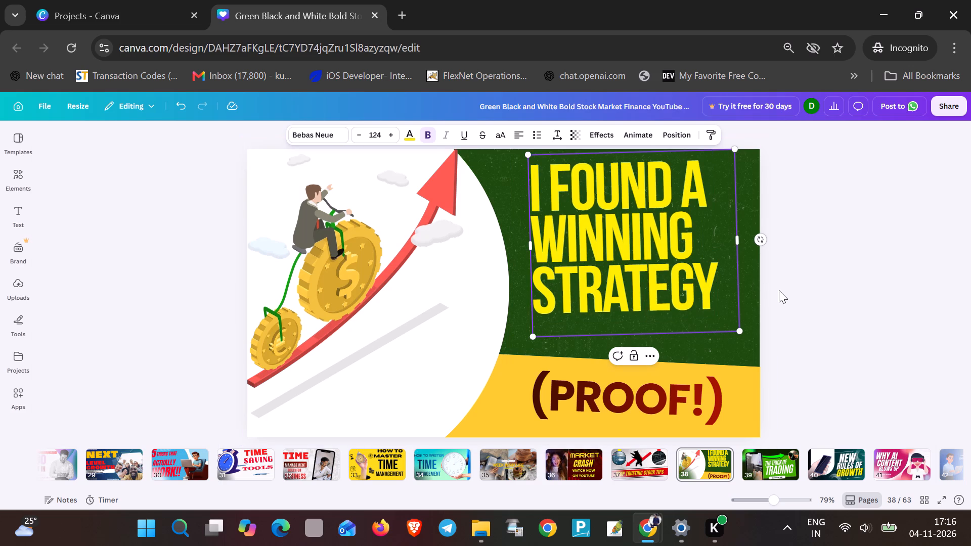
Enlarge the I FOUND A WINNING STRATEGY headline to about size 142 and reposition it to fill the green area.
left_click_drag(629, 264, 619, 275)
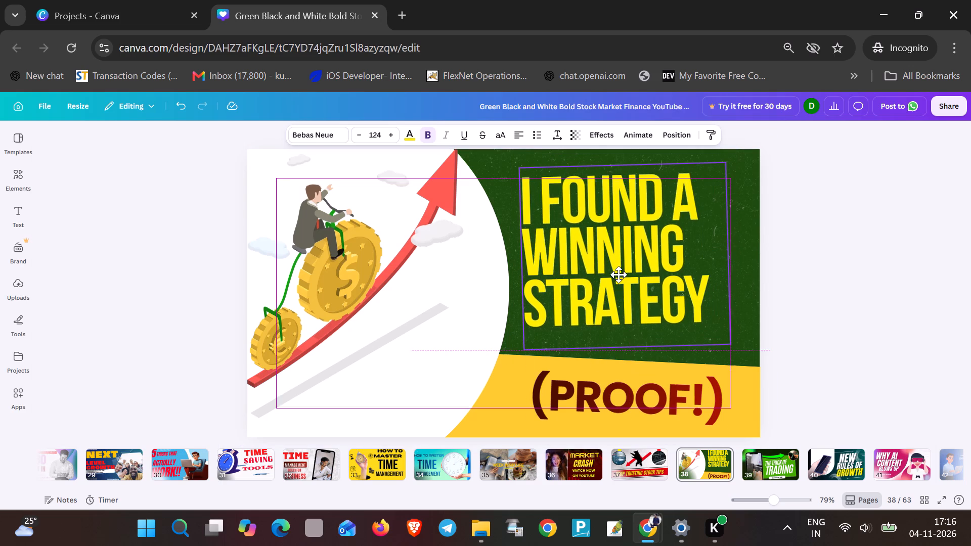
left_click_drag(619, 275, 609, 272)
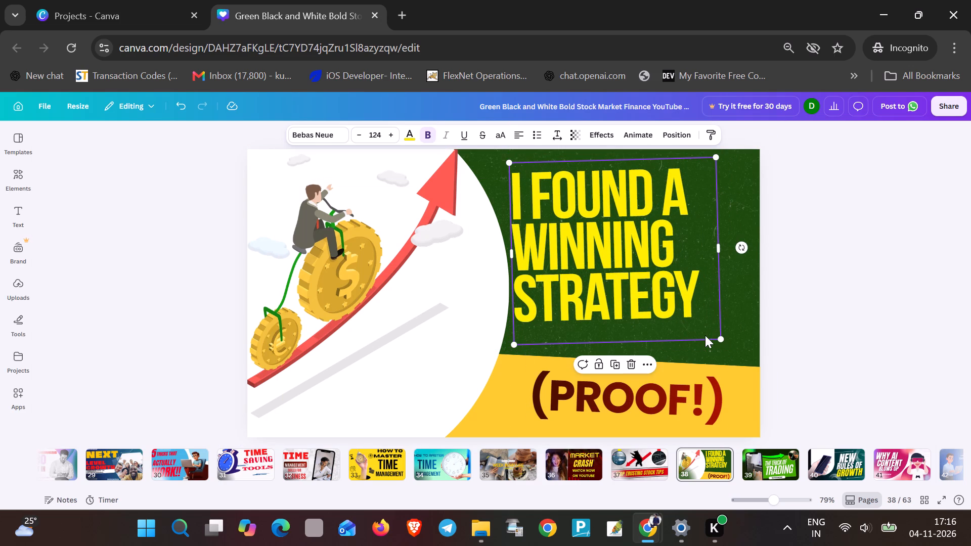
left_click_drag(721, 340, 746, 351)
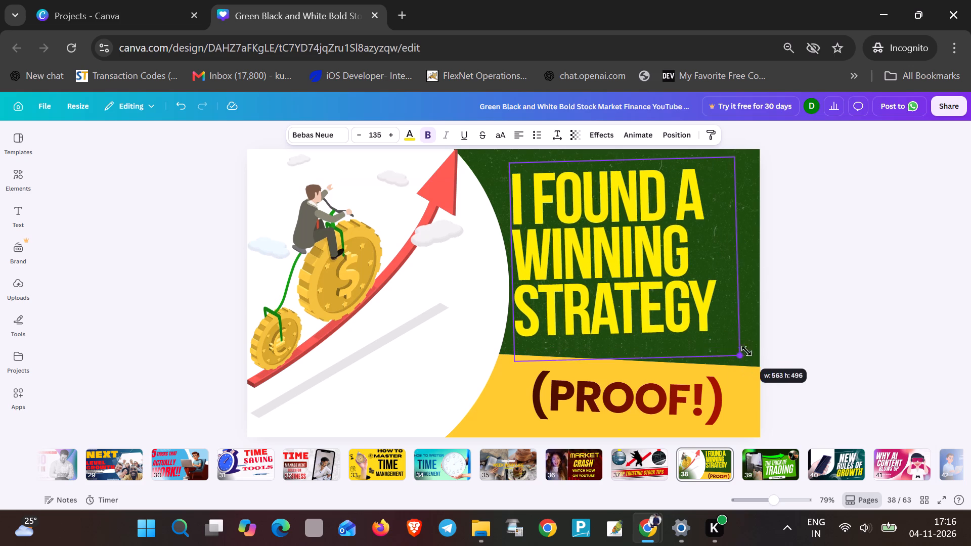
left_click_drag(746, 351, 759, 357)
left_click_drag(634, 315, 633, 315)
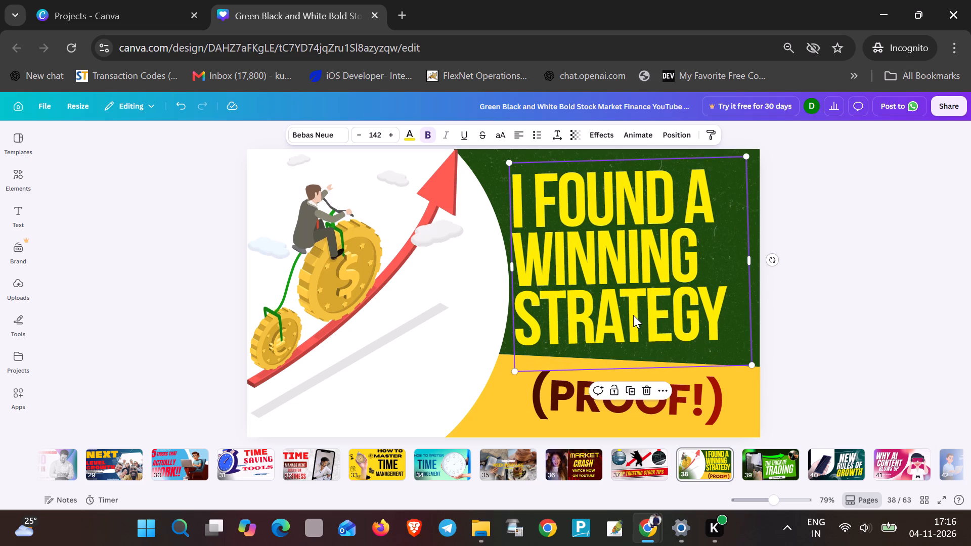
left_click_drag(633, 315, 641, 308)
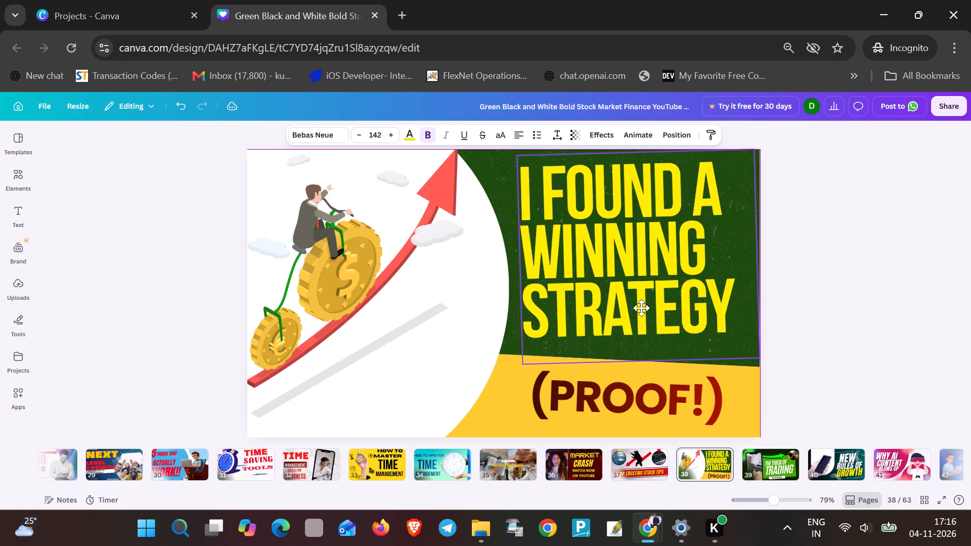
left_click_drag(641, 308, 642, 308)
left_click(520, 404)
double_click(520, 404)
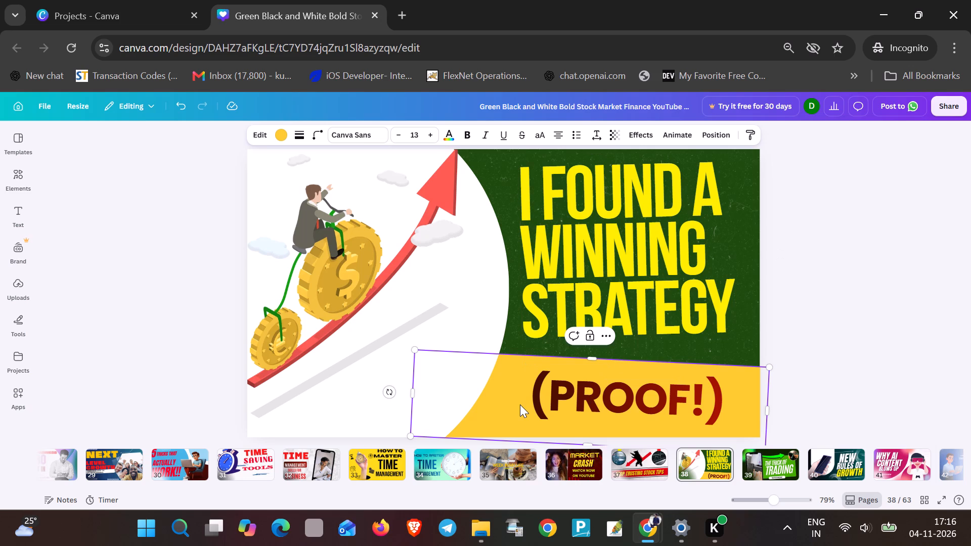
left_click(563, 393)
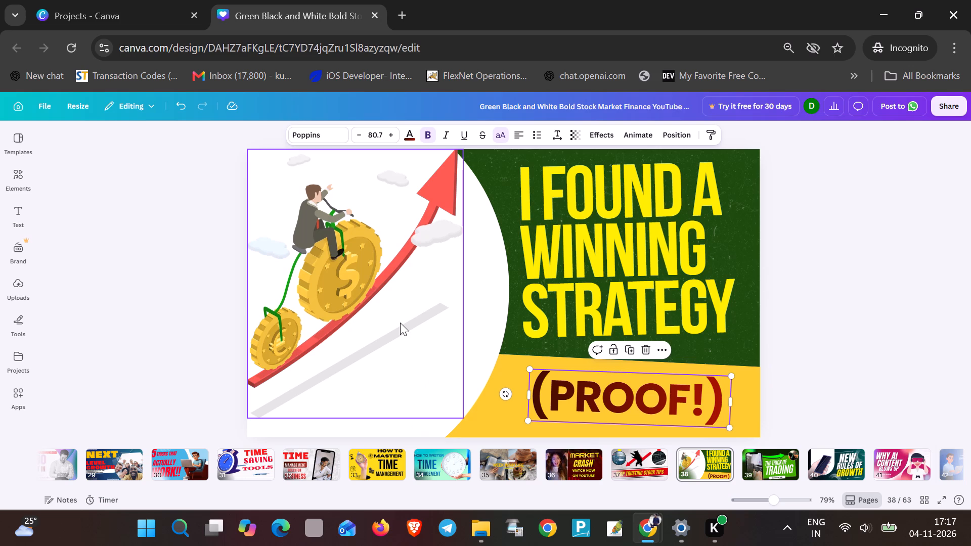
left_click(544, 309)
On page 39, move the phone mockup to the thumbnail's left edge and raise the green zigzag arrow over its lower half.
left_click(762, 464)
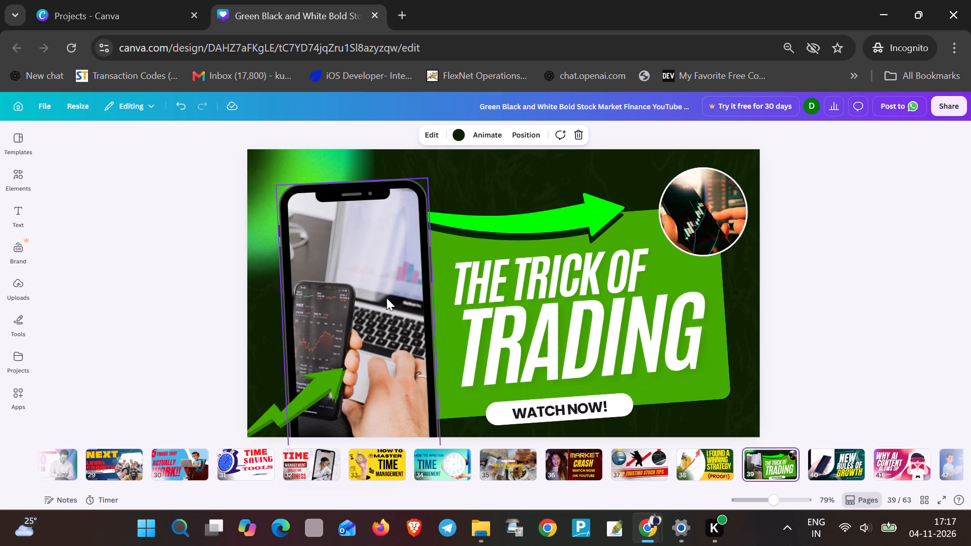
left_click_drag(381, 284, 365, 249)
left_click_drag(323, 388, 325, 367)
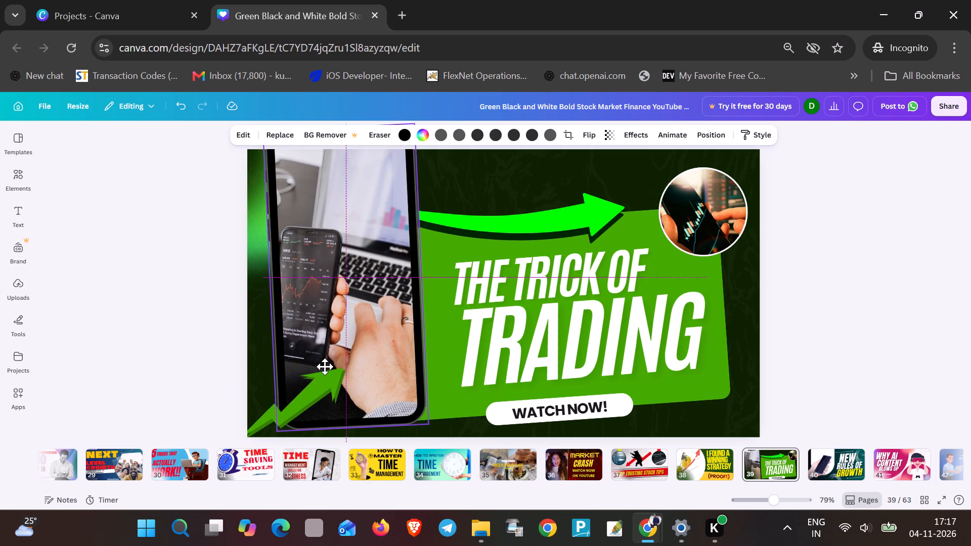
left_click_drag(325, 367, 316, 386)
left_click(306, 403)
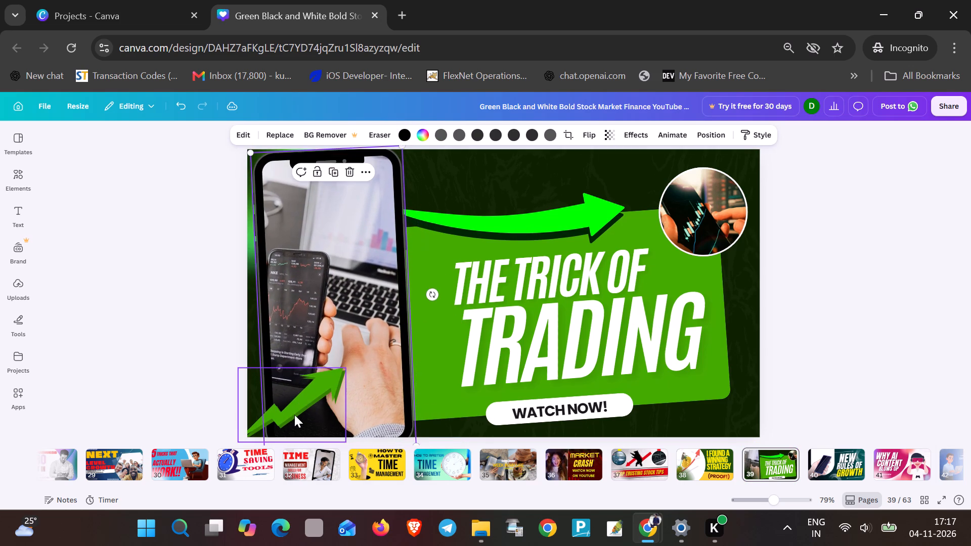
left_click_drag(287, 416, 306, 342)
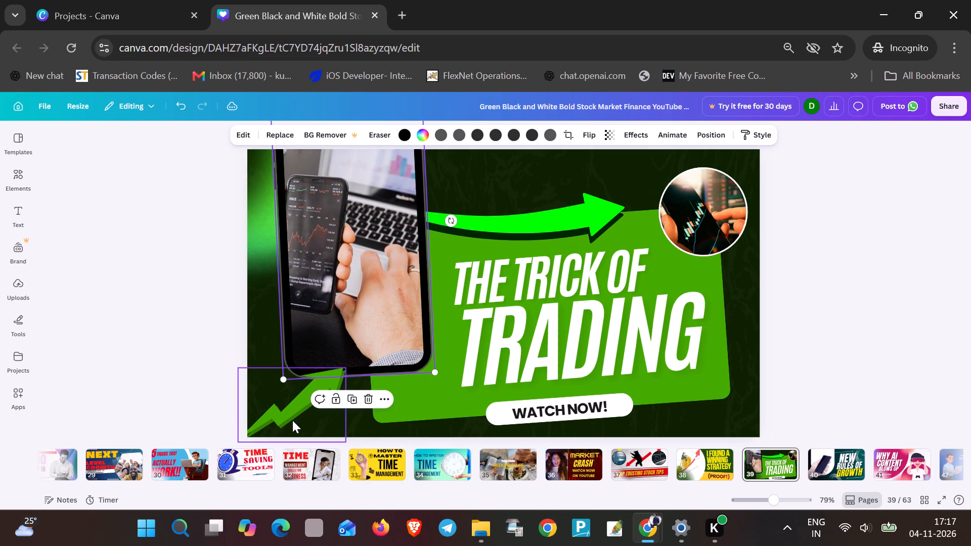
left_click_drag(283, 416, 294, 353)
left_click_drag(392, 316, 378, 350)
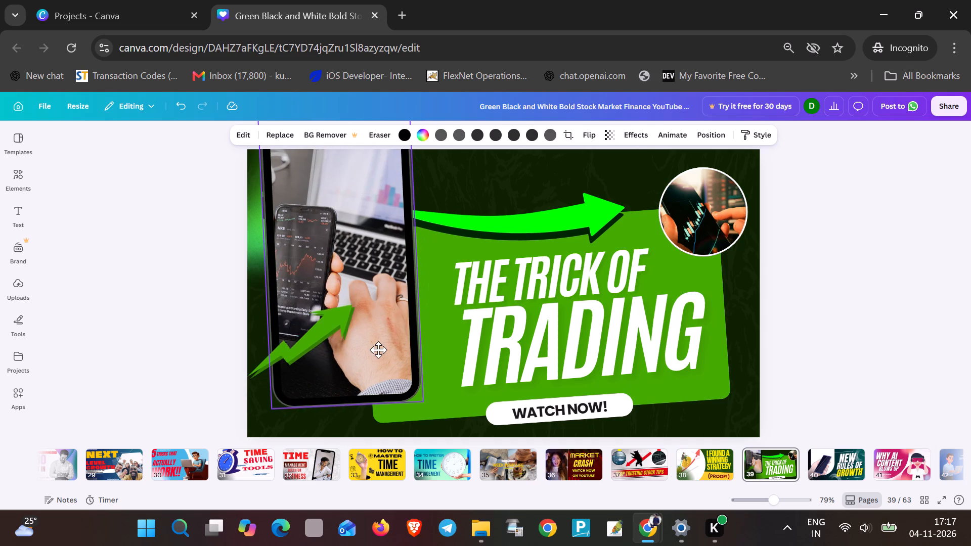
left_click_drag(378, 350, 363, 384)
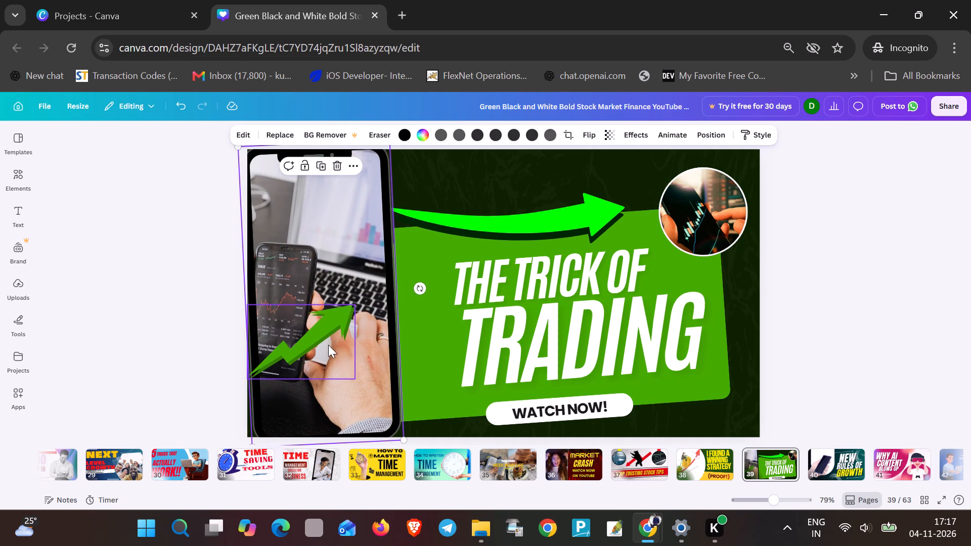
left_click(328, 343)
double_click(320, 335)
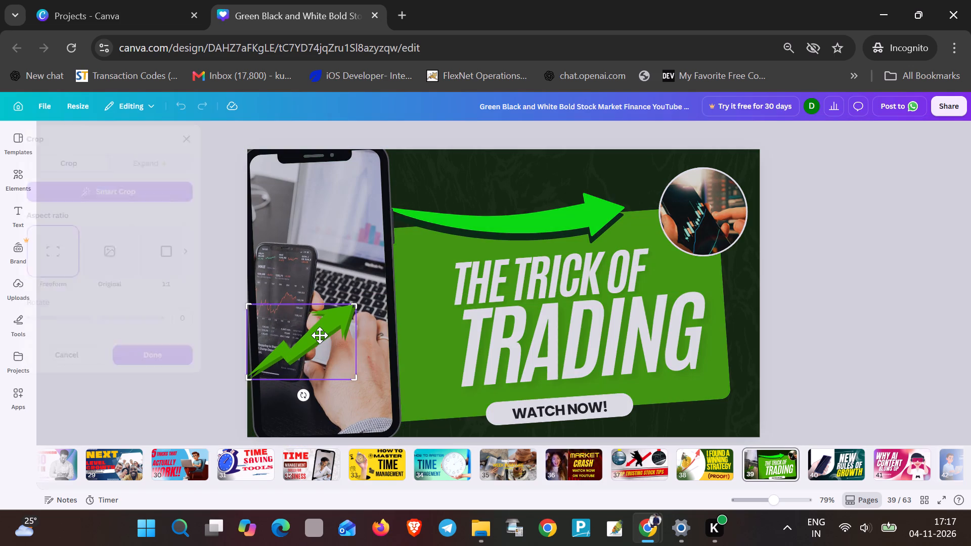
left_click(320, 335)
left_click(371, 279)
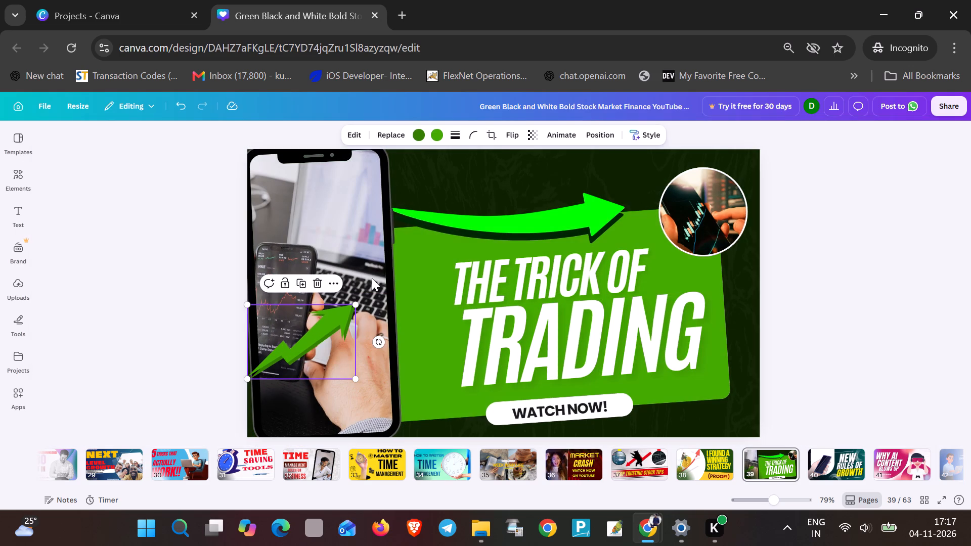
Move the curved green arrow up above the green panel and nudge the circular trading photo slightly upward.
left_click_drag(504, 232, 503, 209)
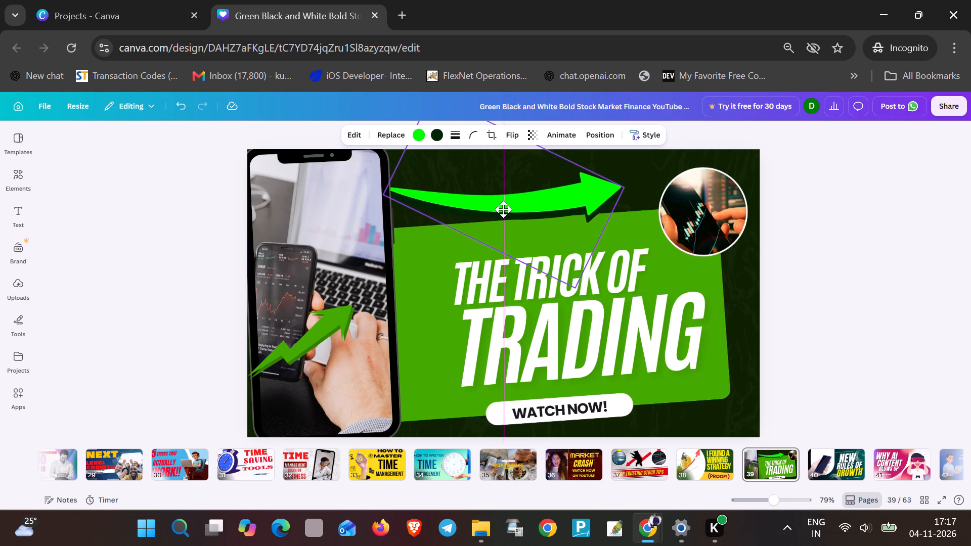
left_click_drag(503, 209, 504, 195)
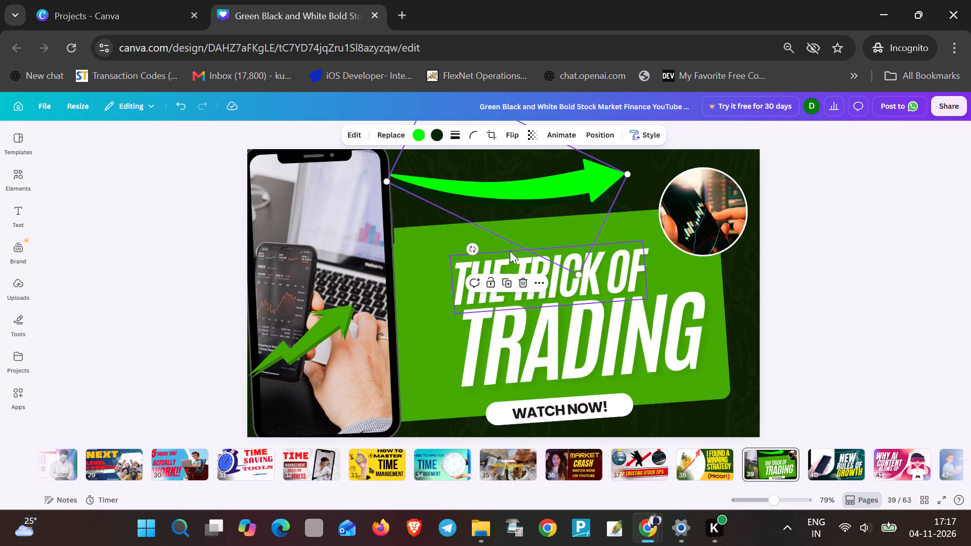
left_click_drag(699, 226, 699, 216)
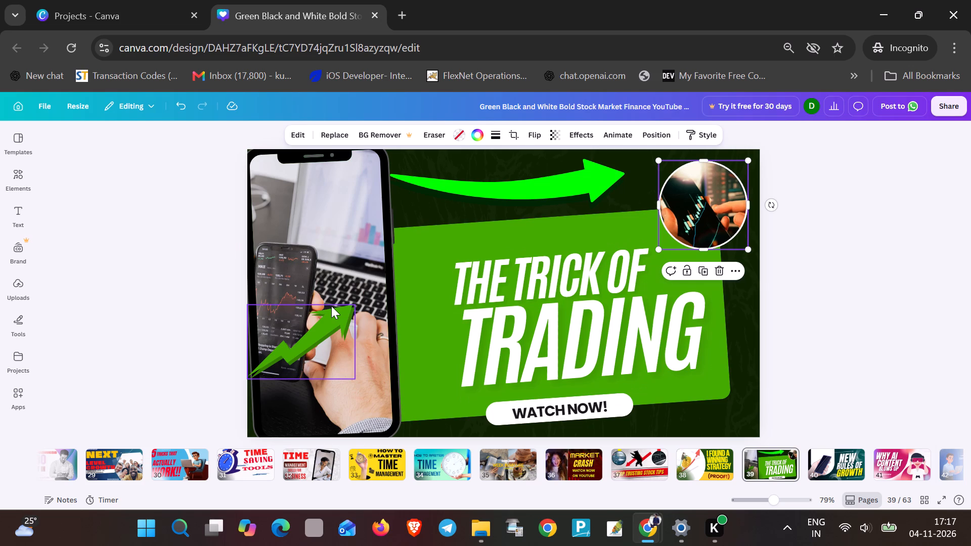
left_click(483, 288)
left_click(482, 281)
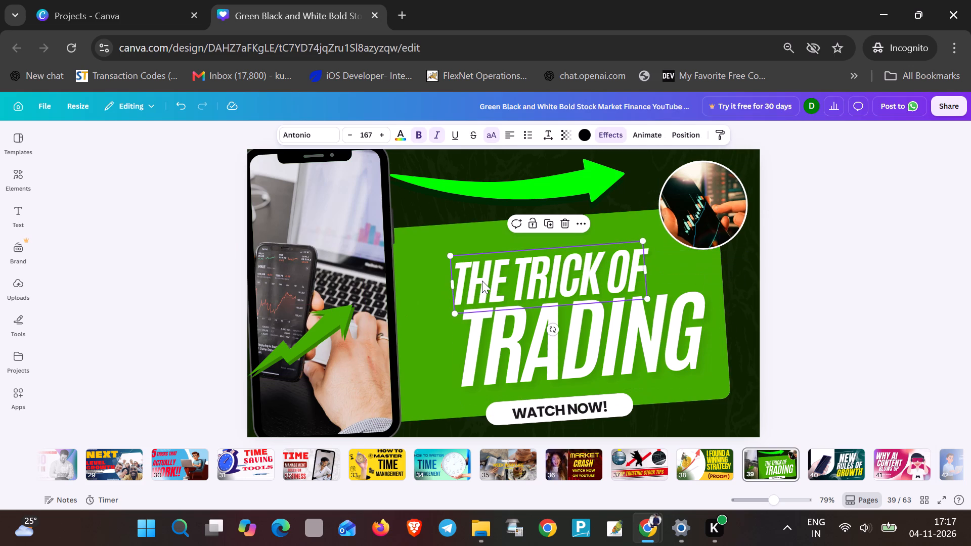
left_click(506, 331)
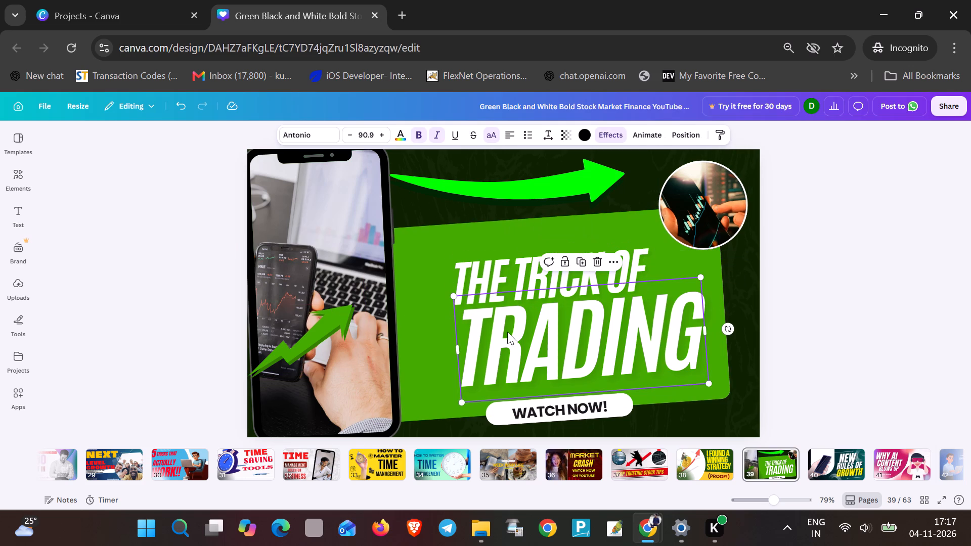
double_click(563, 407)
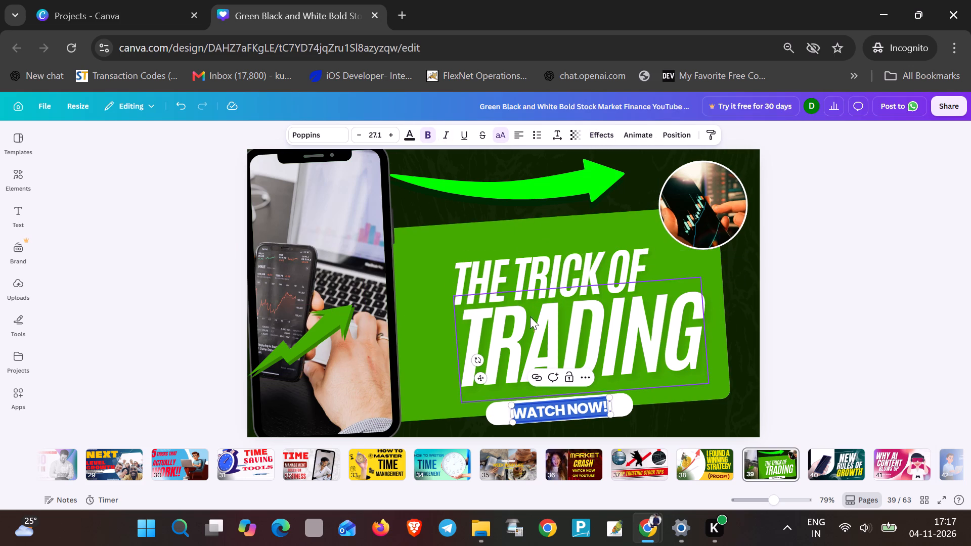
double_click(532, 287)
Recolour the curved vivid green arrow above the headline bright yellow.
left_click(502, 188)
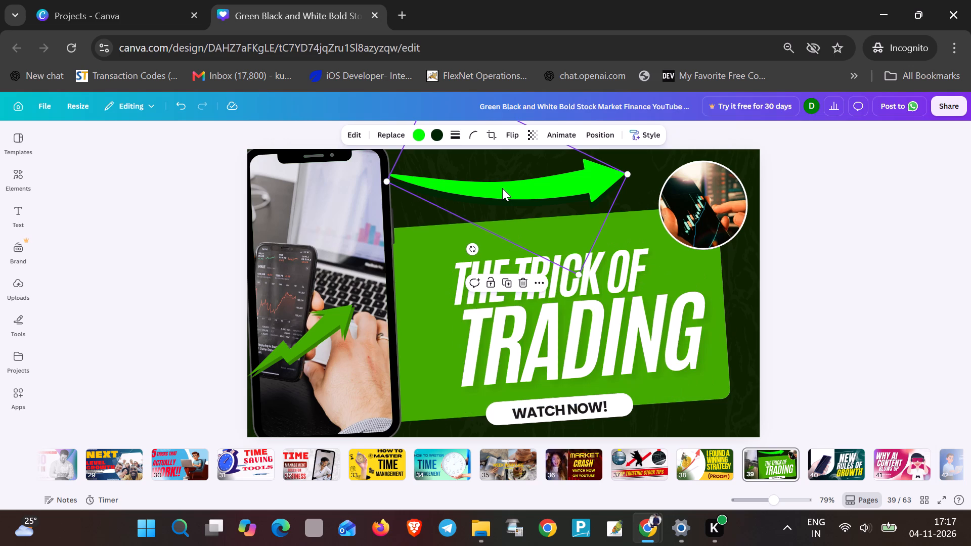
left_click(418, 136)
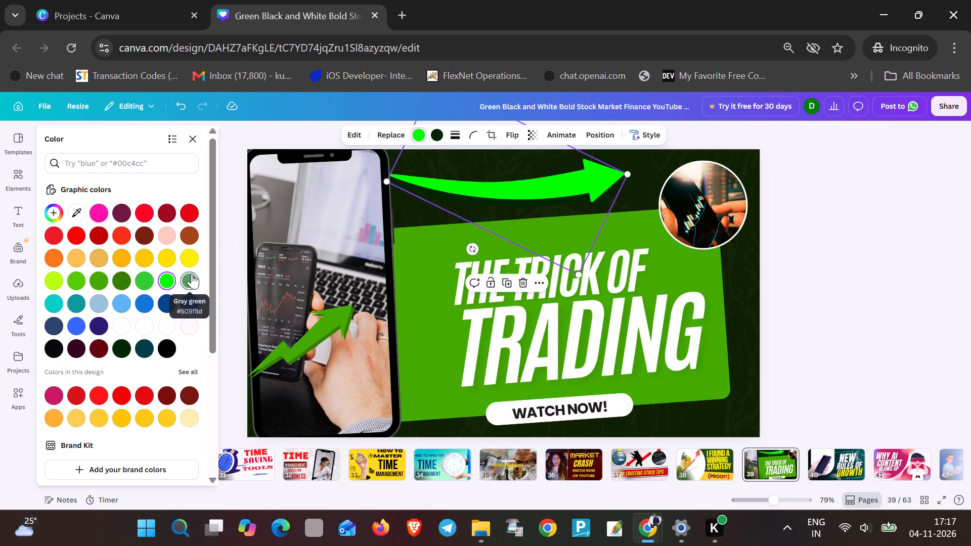
left_click(192, 254)
Recolour the green panel behind THE TRICK OF TRADING light yellow.
left_click(400, 282)
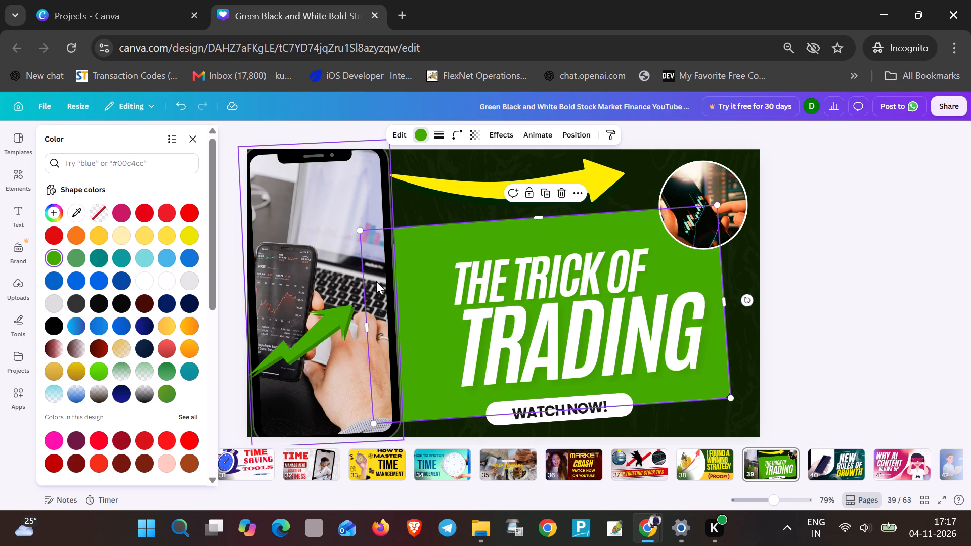
left_click(445, 344)
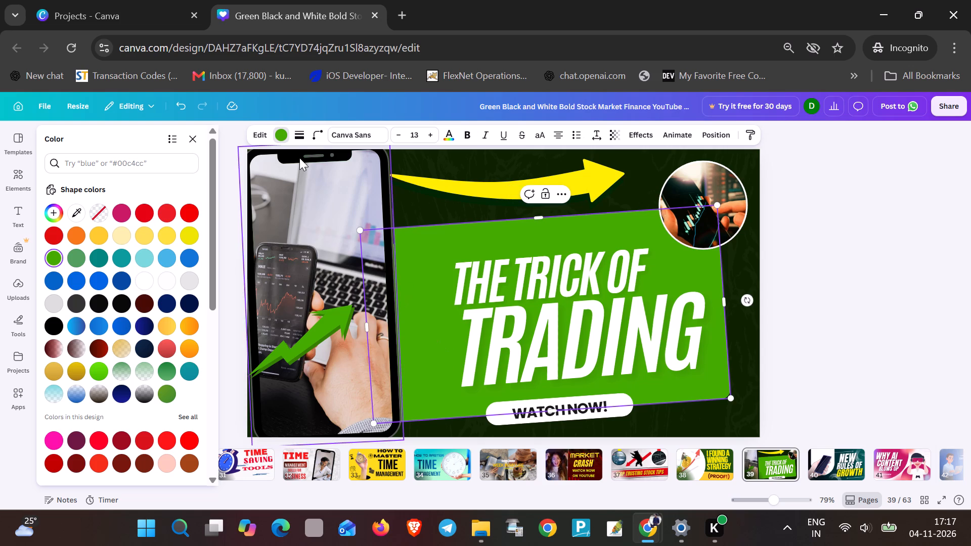
left_click(284, 131)
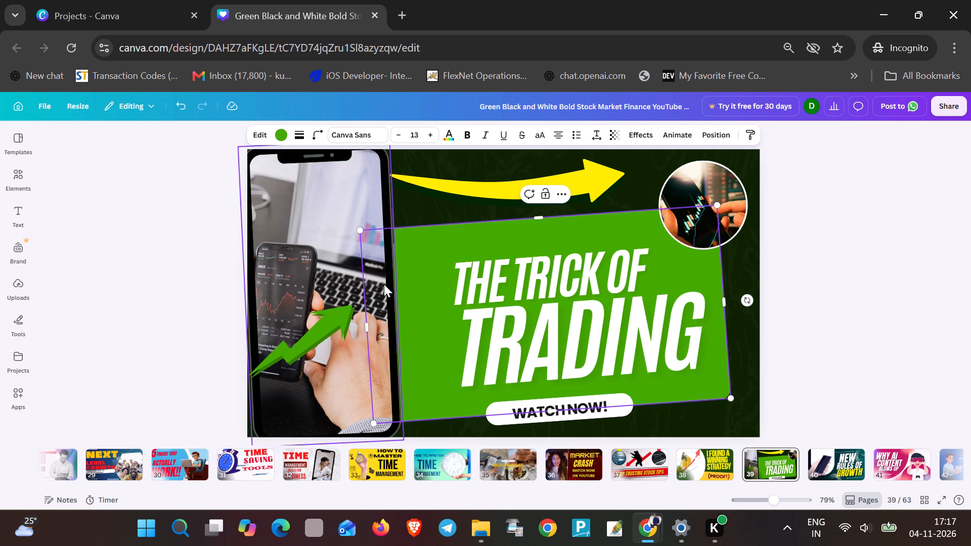
left_click(426, 322)
left_click(287, 138)
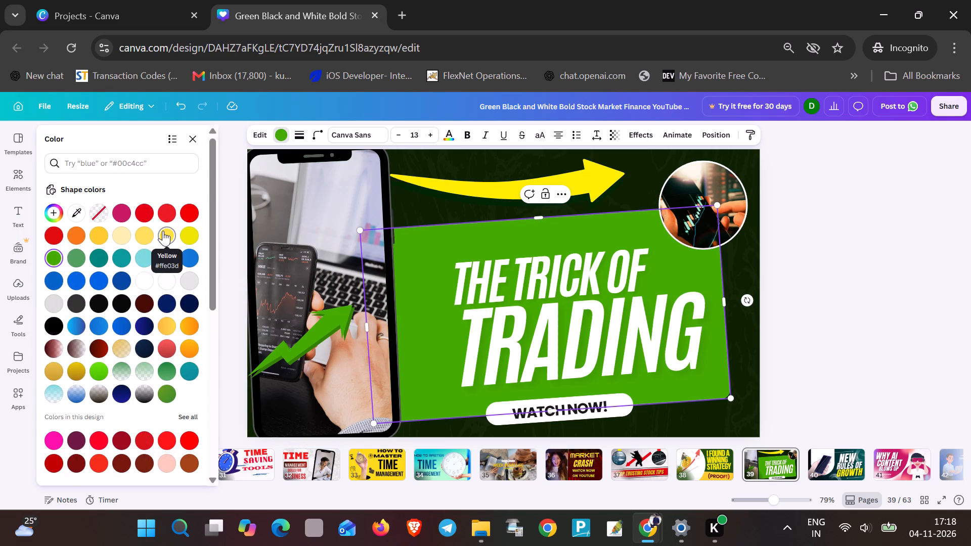
left_click(149, 231)
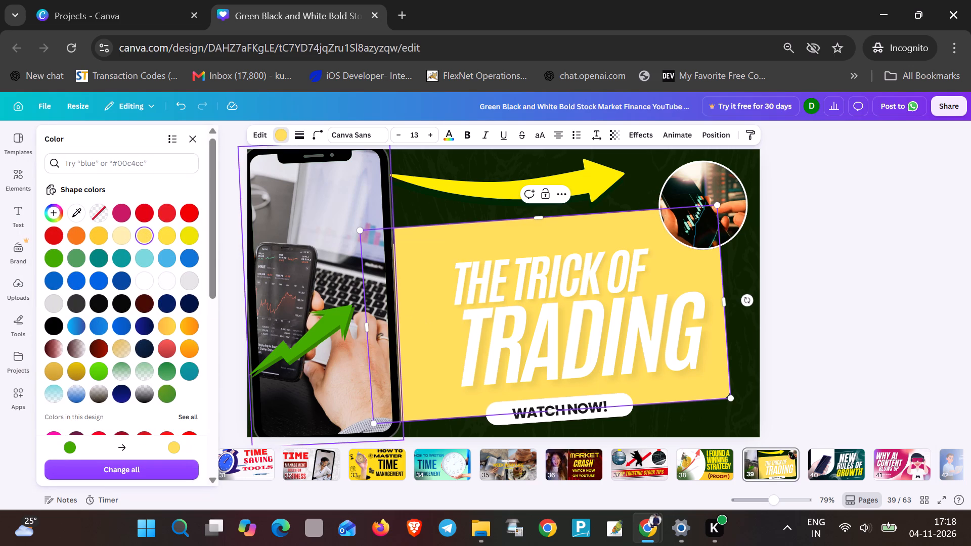
Shift the light yellow panel to the right, so its left edge meets the phone mockup's right side.
left_click(430, 322)
left_click(443, 266)
left_click_drag(443, 266, 472, 277)
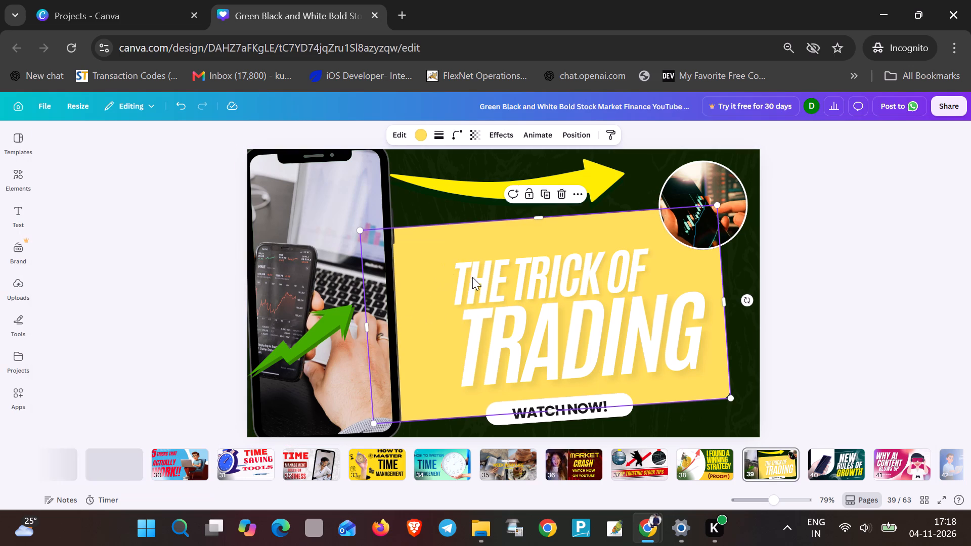
left_click_drag(472, 277, 469, 267)
Retype the two headline lines as "the trick of" and "trading".
double_click(508, 283)
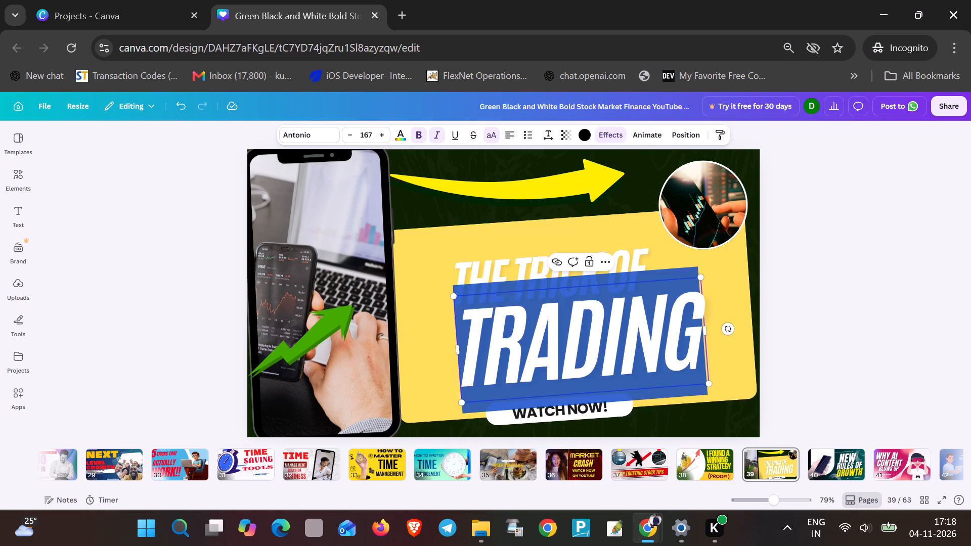
double_click(502, 268)
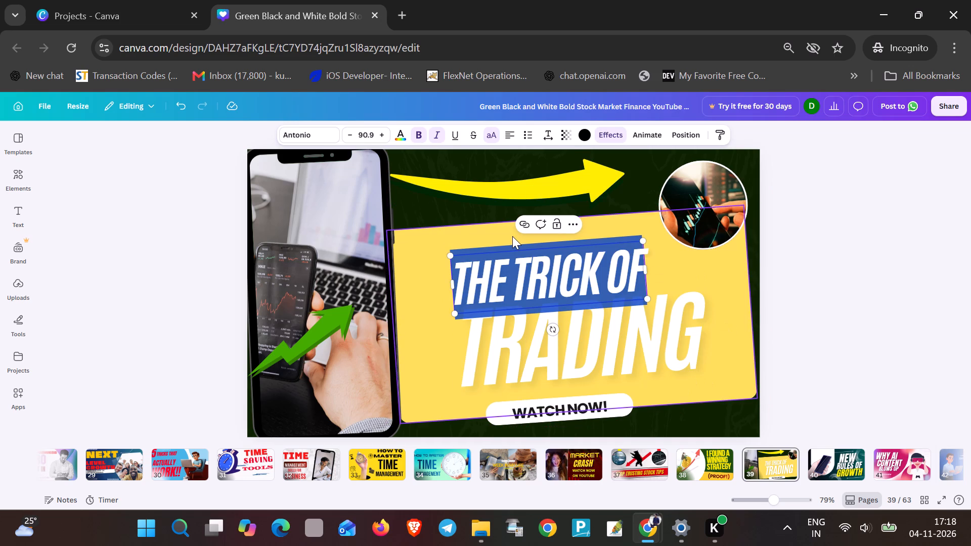
type("the trick of")
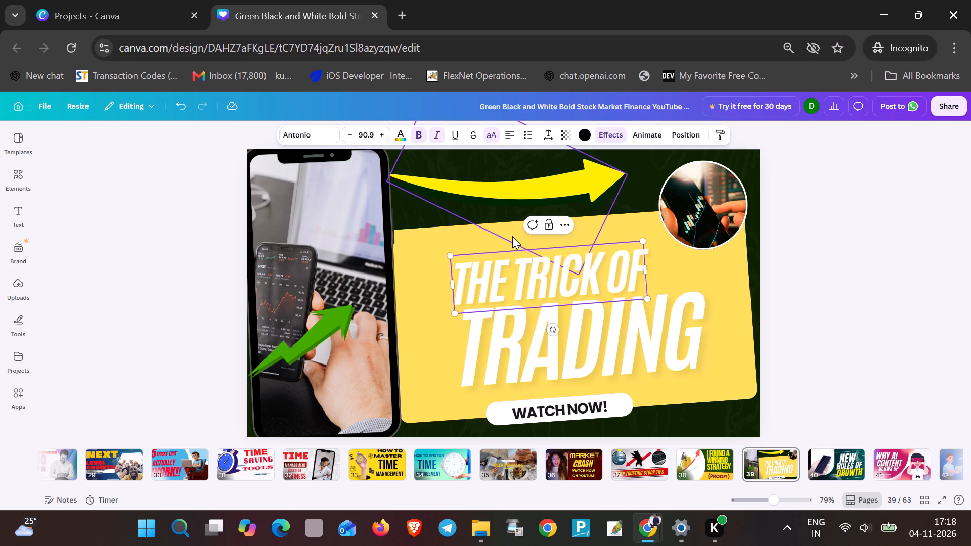
double_click(533, 353)
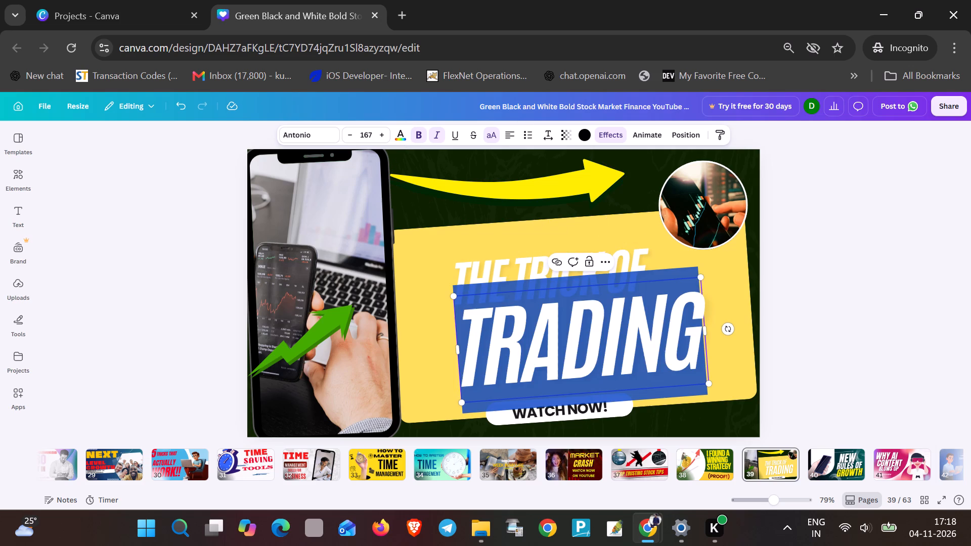
key("r")
key("BackSpace")
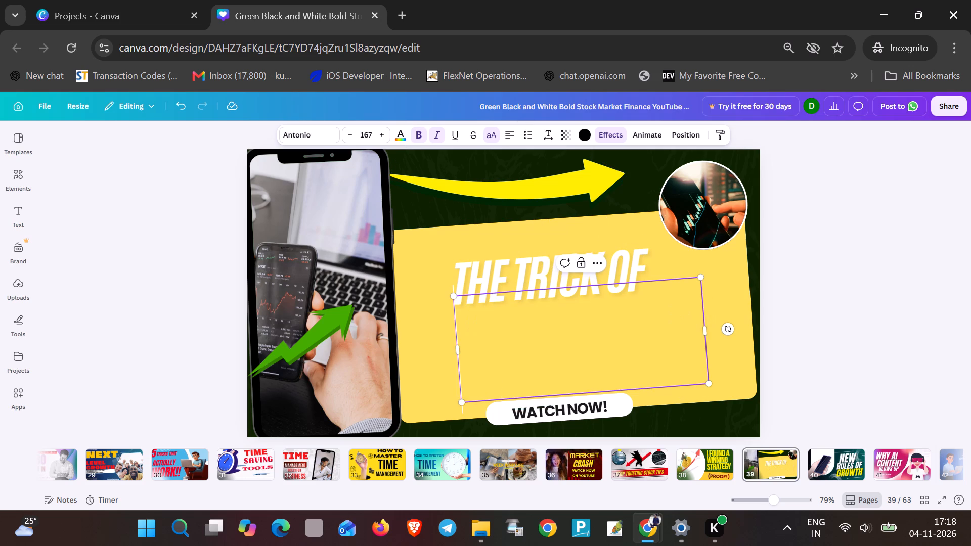
type("trading")
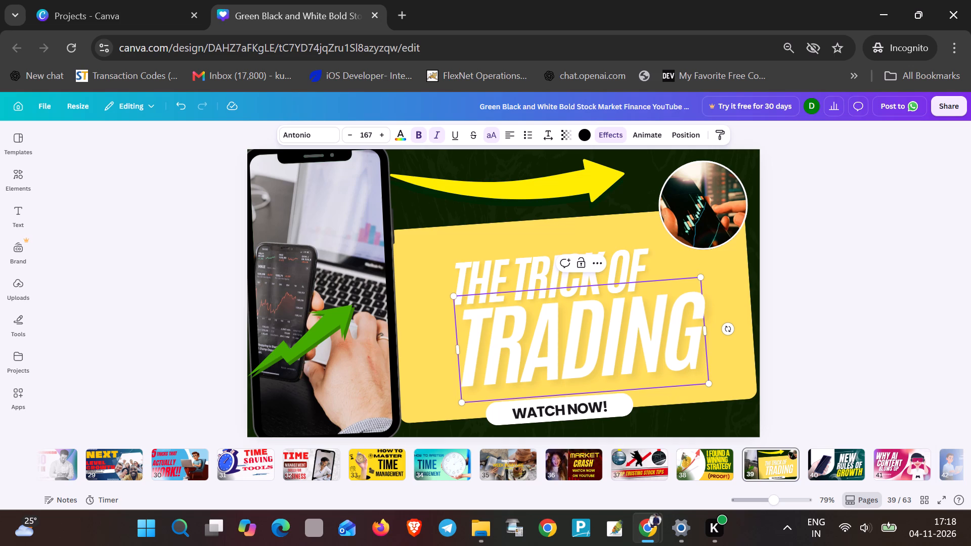
left_click(540, 352)
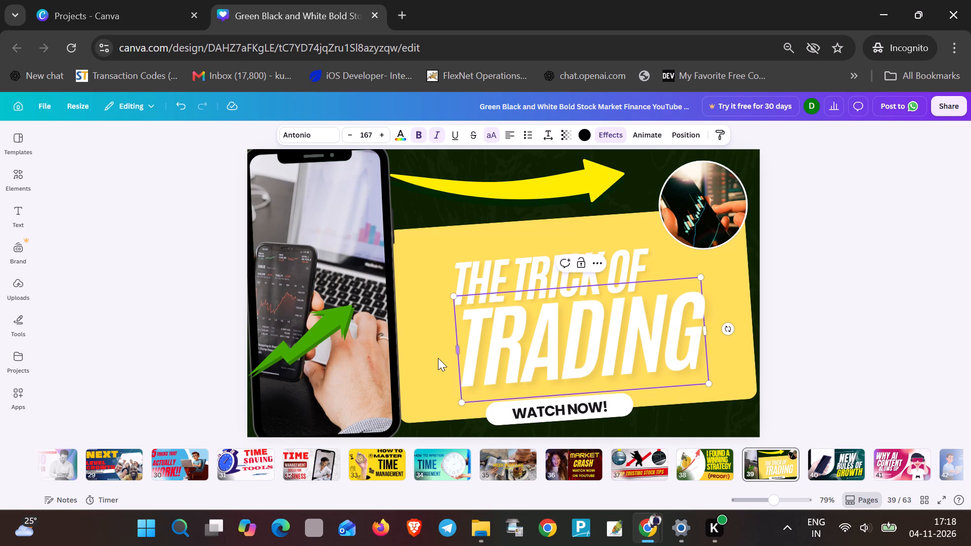
Move the THE TRICK OF and TRADING lines up and slightly left within the yellow panel, keeping them stacked closely.
left_click(434, 359)
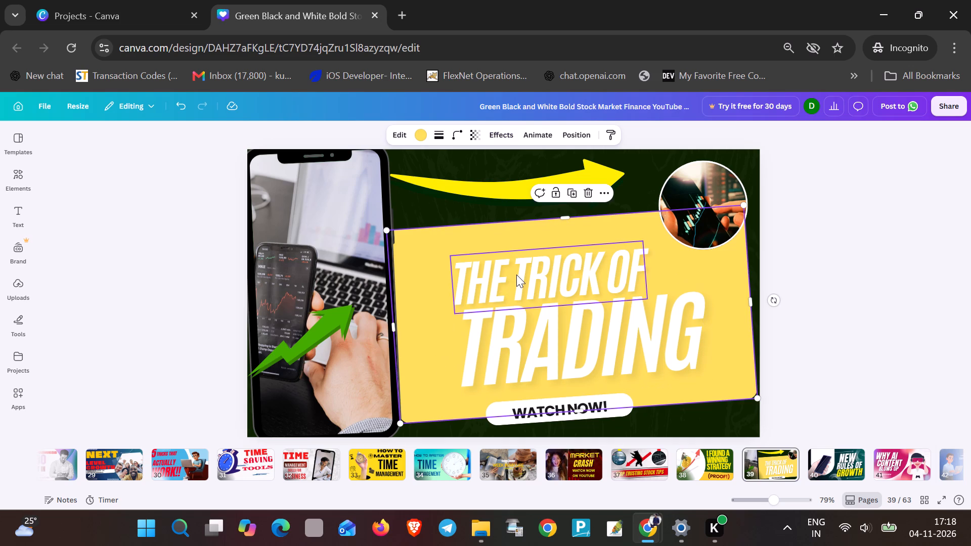
left_click_drag(516, 275, 512, 249)
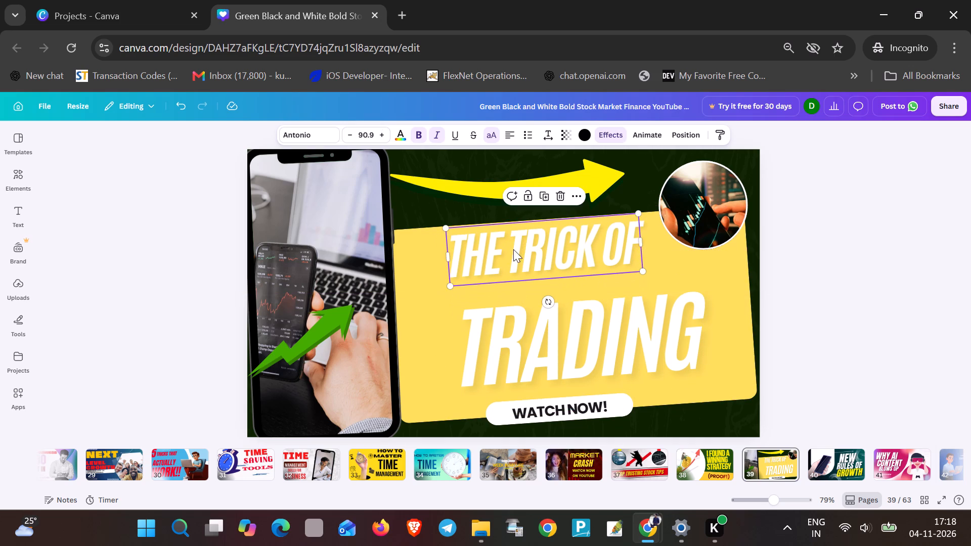
left_click_drag(540, 335, 527, 318)
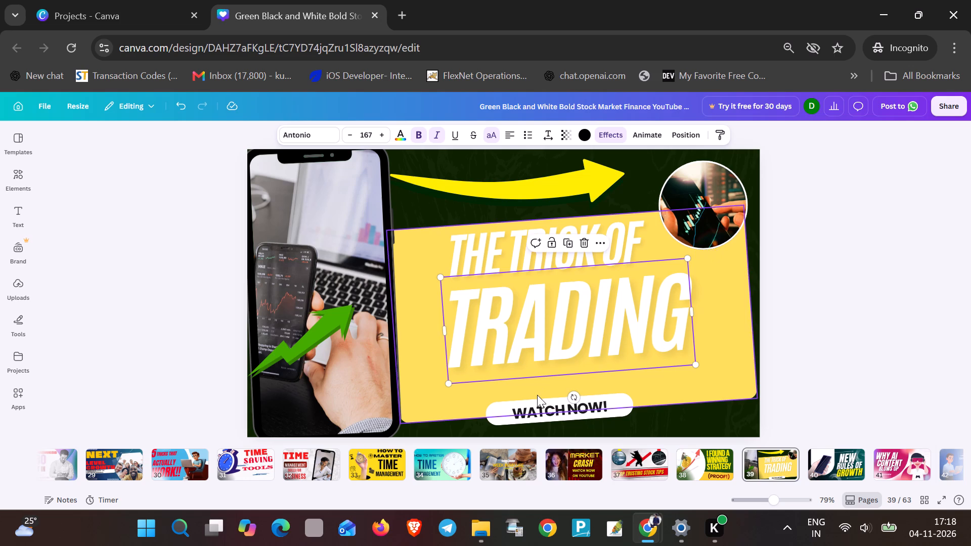
left_click(502, 250)
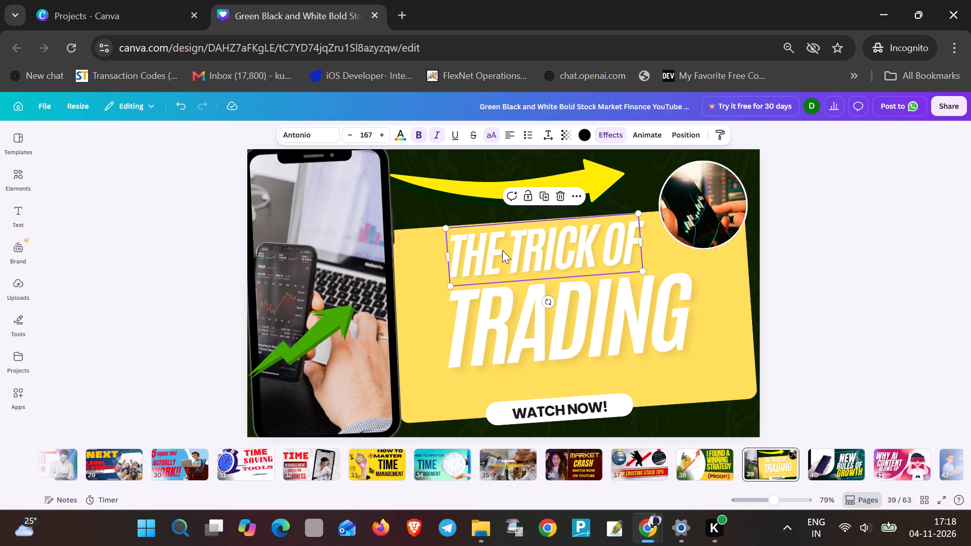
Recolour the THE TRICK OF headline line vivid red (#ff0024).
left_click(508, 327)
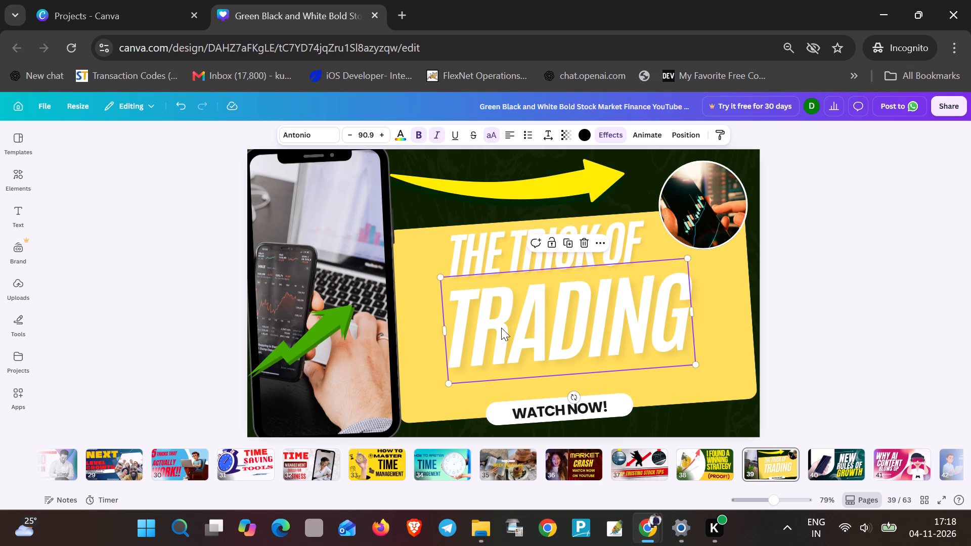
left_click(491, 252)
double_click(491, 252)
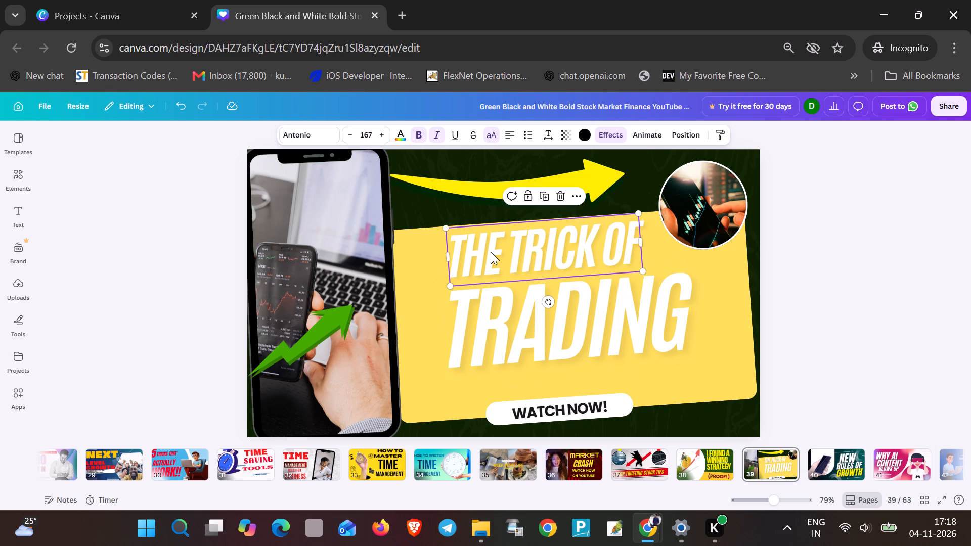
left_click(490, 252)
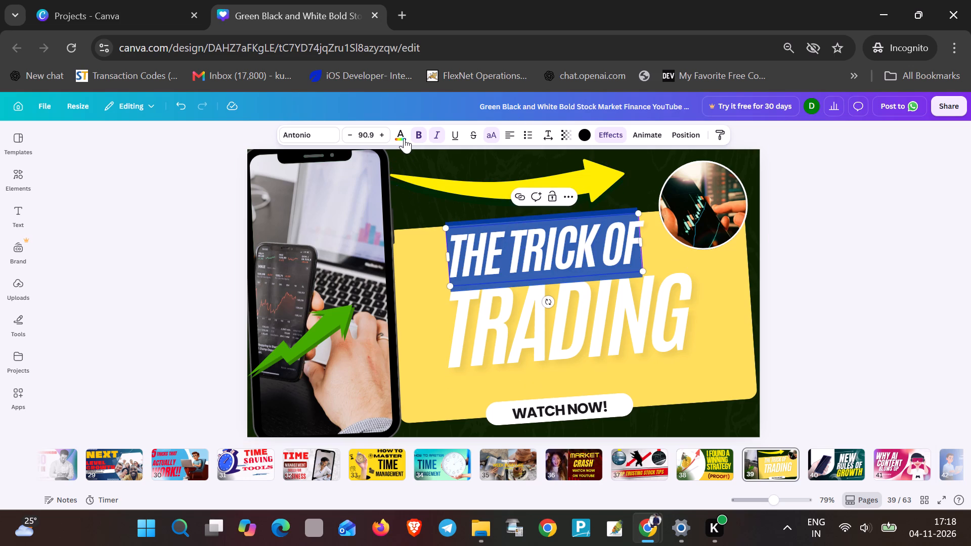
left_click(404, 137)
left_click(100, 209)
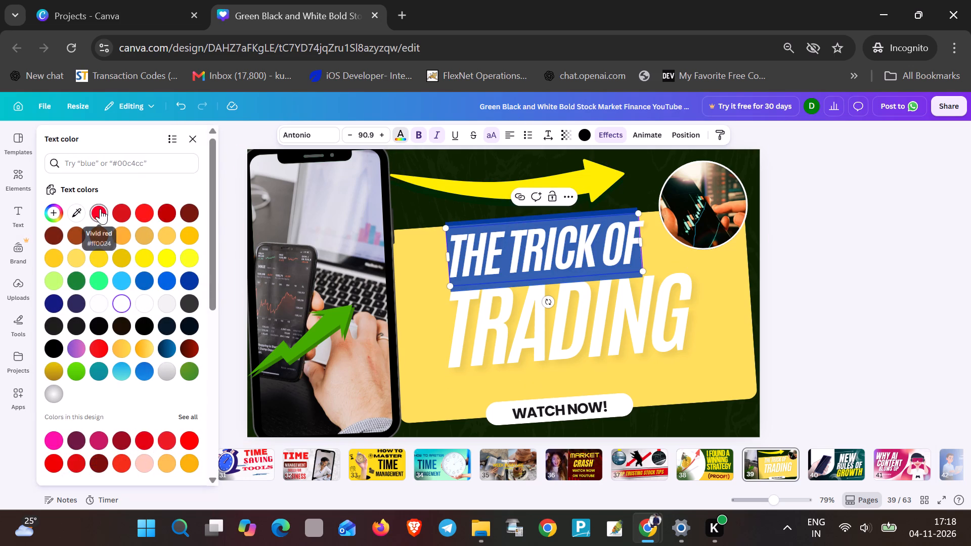
Apply the purple-to-pink gradient text colour to both headline lines, THE TRICK OF and TRADING.
left_click(454, 301)
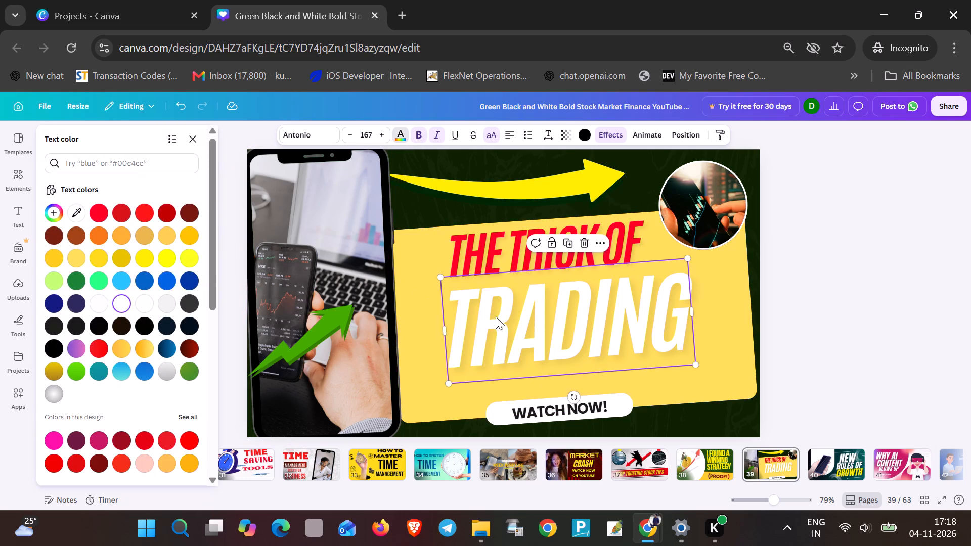
triple_click(499, 317)
triple_click(495, 255)
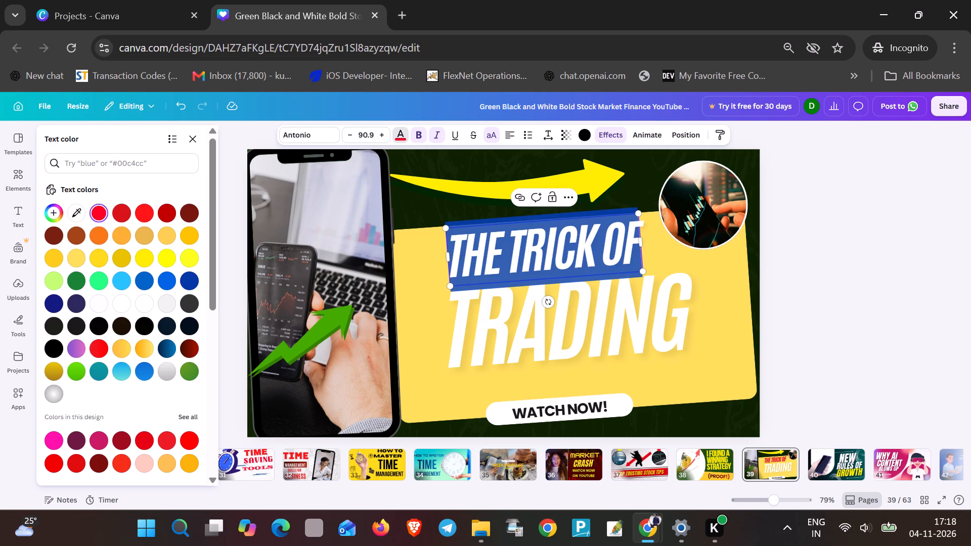
left_click(71, 343)
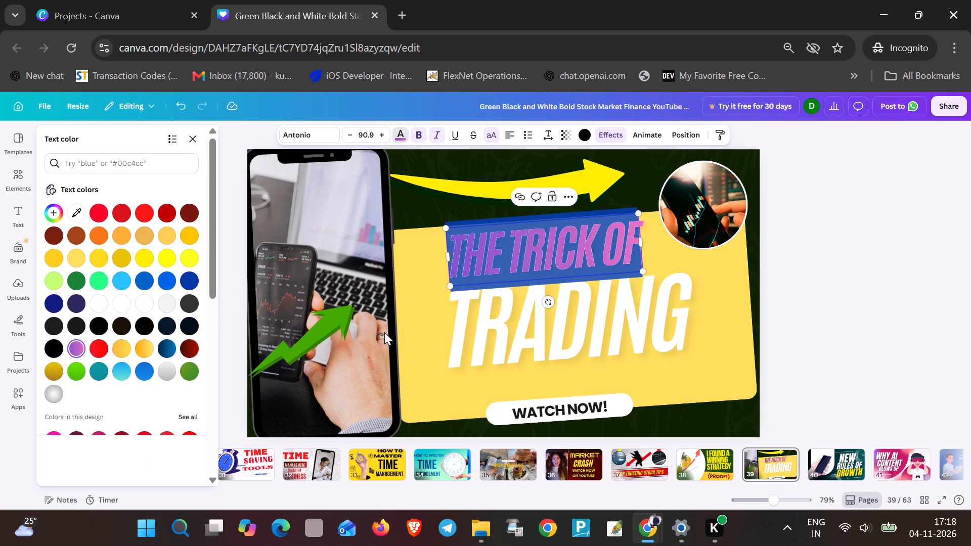
left_click(465, 335)
triple_click(523, 327)
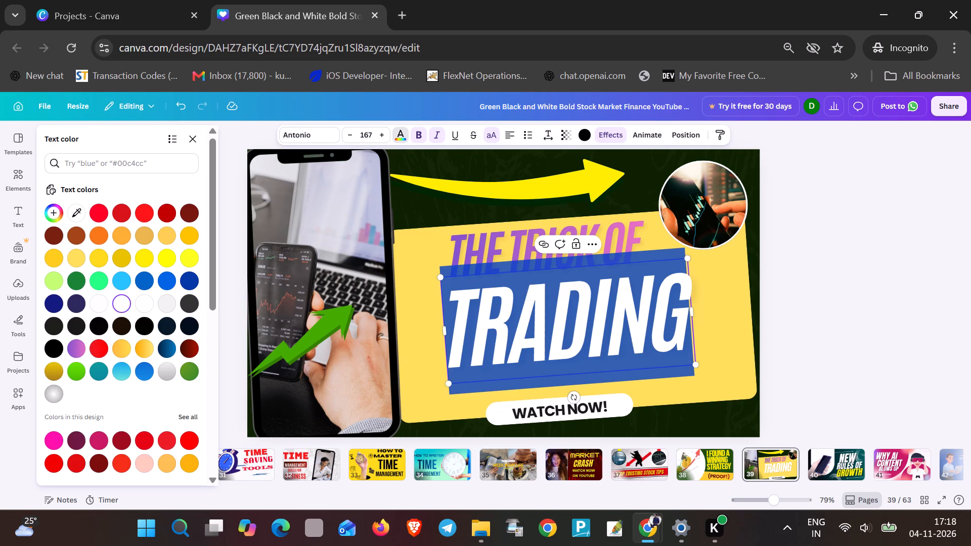
left_click(80, 343)
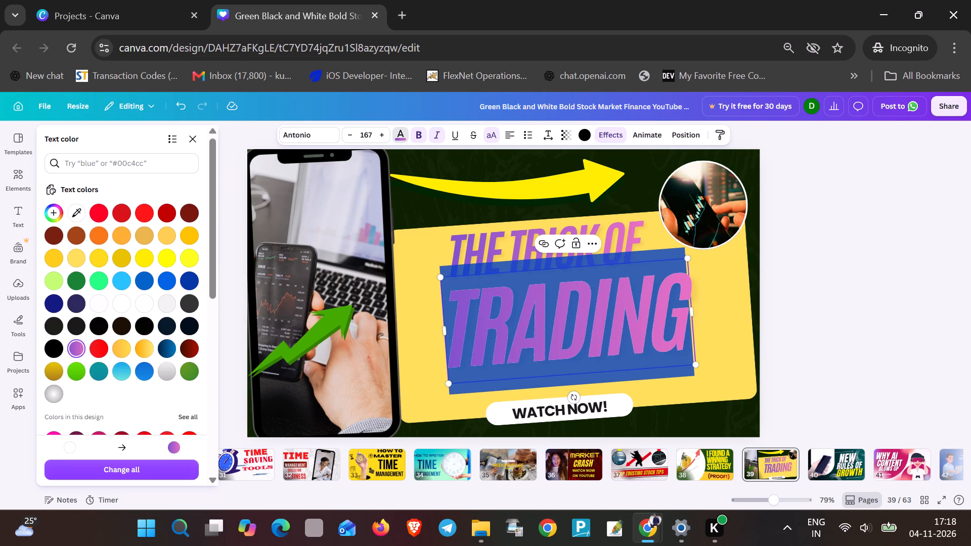
left_click(700, 353)
Move the light yellow panel up and slightly left, so its left edge tucks behind the phone and it clears the WATCH NOW! pill.
left_click(714, 348)
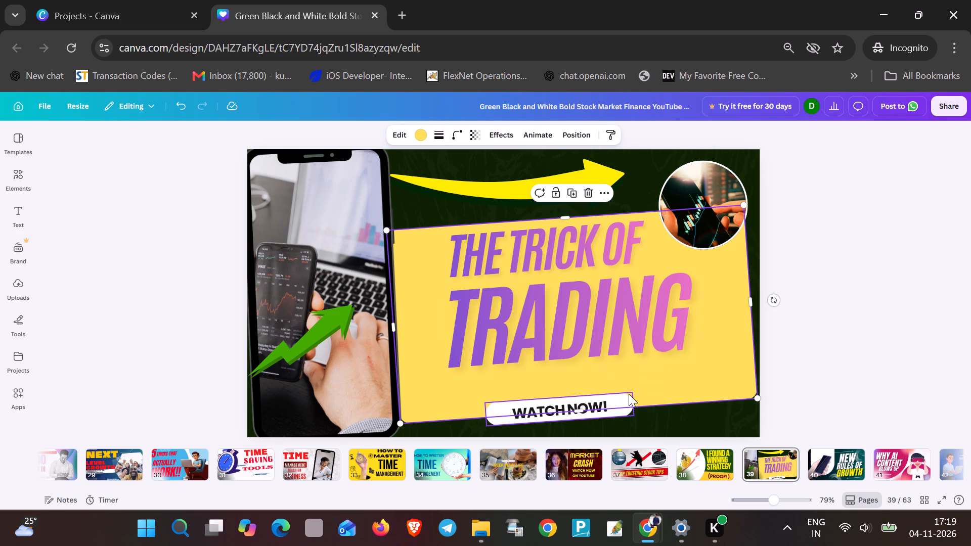
left_click_drag(632, 394, 637, 390)
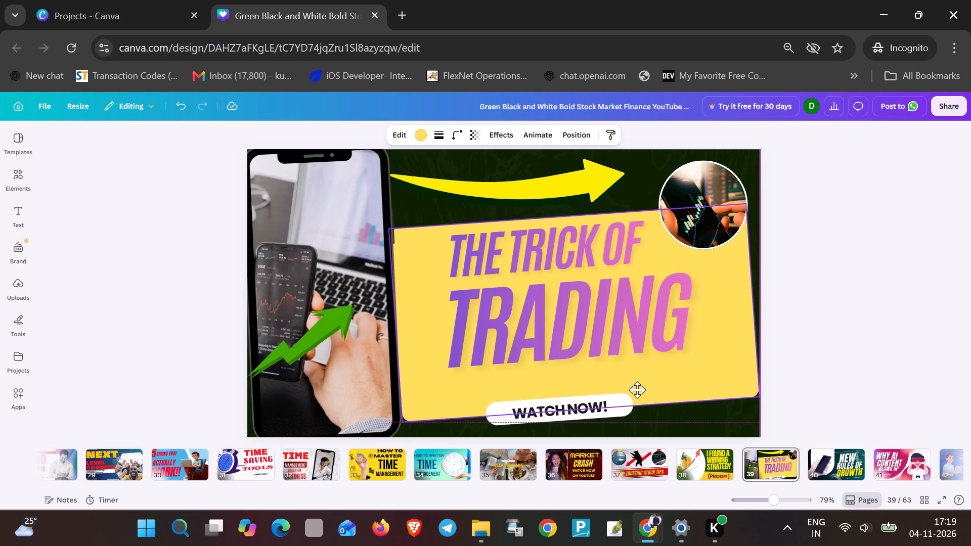
left_click_drag(637, 390, 619, 375)
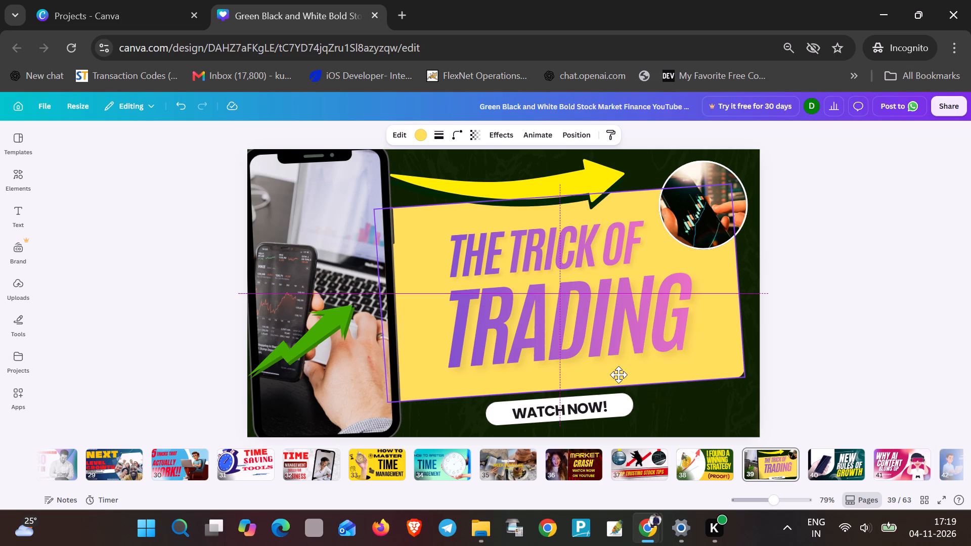
left_click_drag(619, 375, 619, 369)
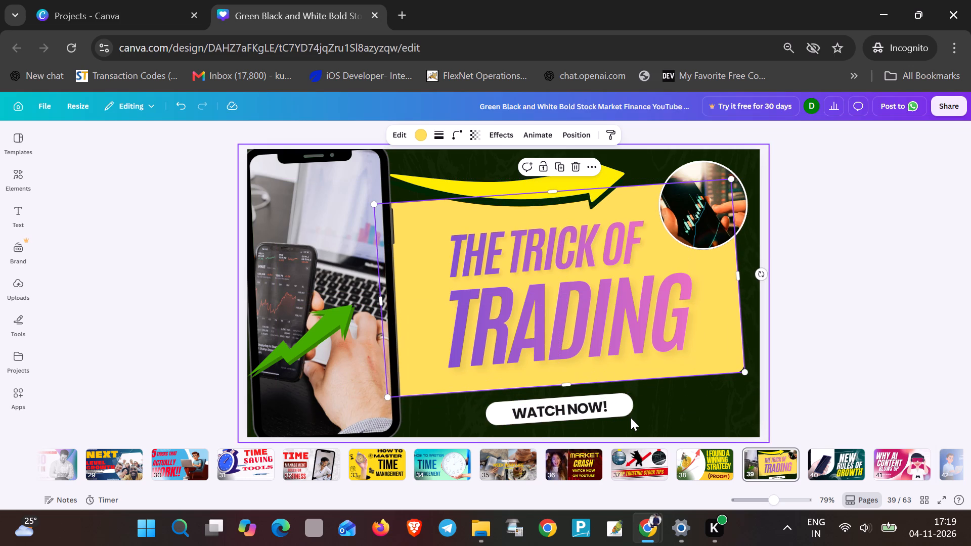
Move the white pill and its WATCH NOW! text up to overlap the yellow panel's bottom edge.
left_click_drag(626, 410, 622, 391)
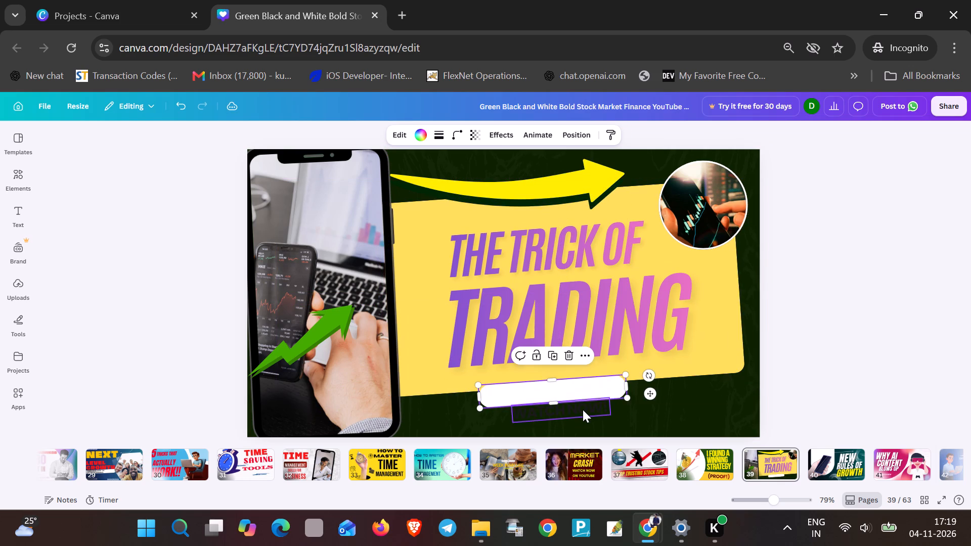
left_click_drag(582, 409, 573, 392)
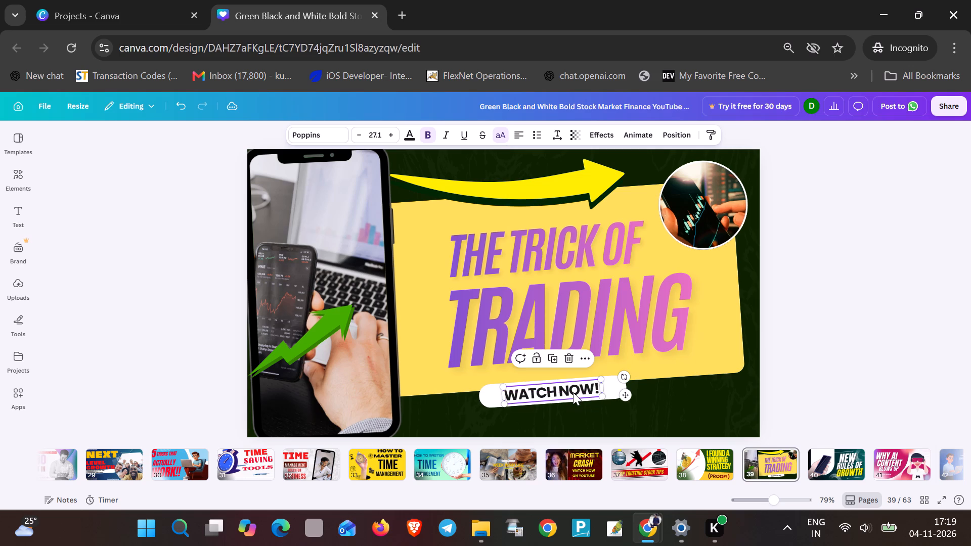
Enlarge the white pill behind WATCH NOW! until it spans about the width of the TRADING line.
left_click(495, 404)
left_click_drag(482, 411, 474, 416)
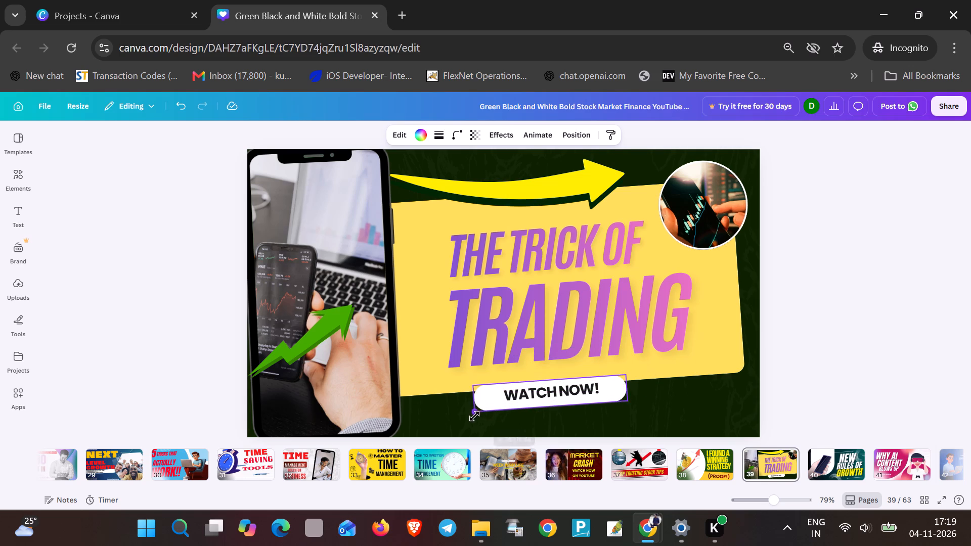
left_click_drag(474, 416, 454, 430)
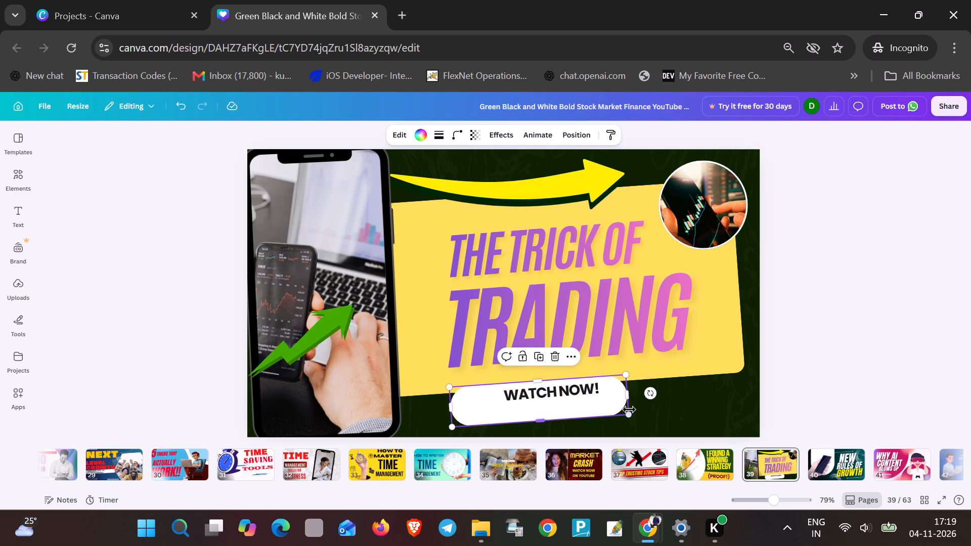
left_click_drag(629, 414, 663, 420)
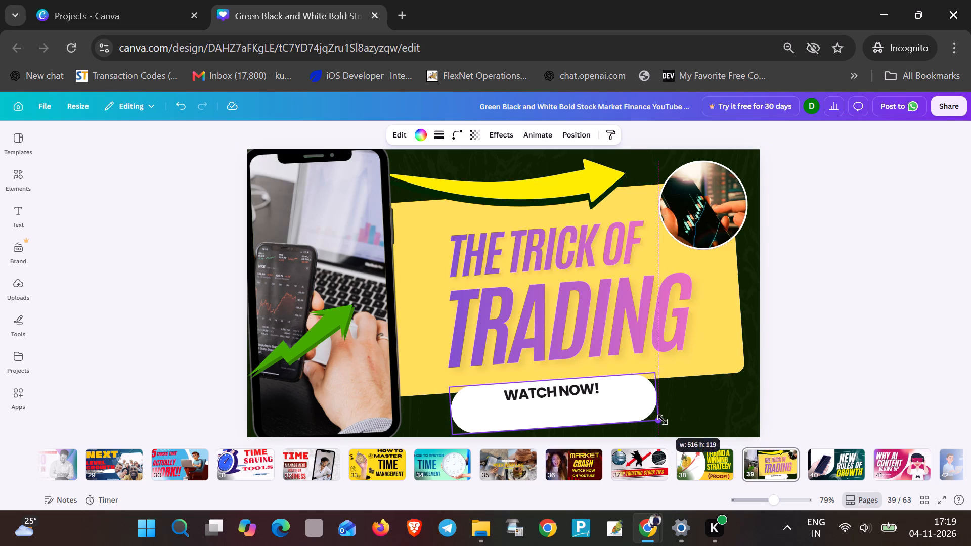
left_click_drag(663, 420, 697, 423)
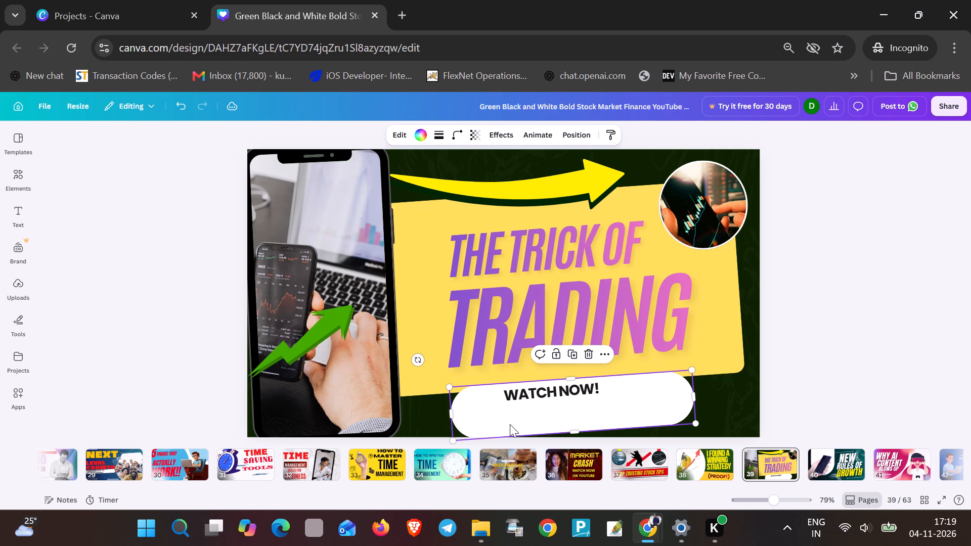
Enlarge the WATCH NOW! text inside the white pill to size 36.
left_click(526, 361)
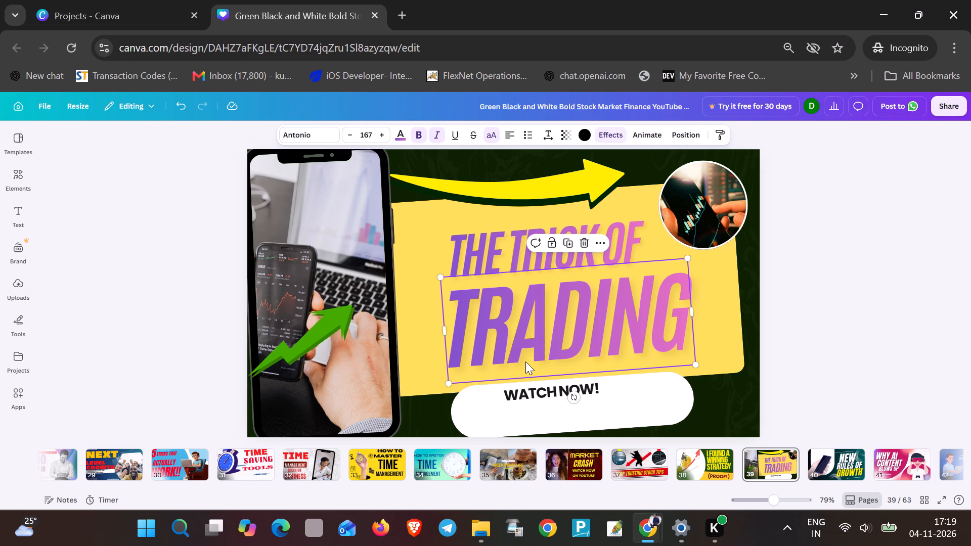
left_click(552, 394)
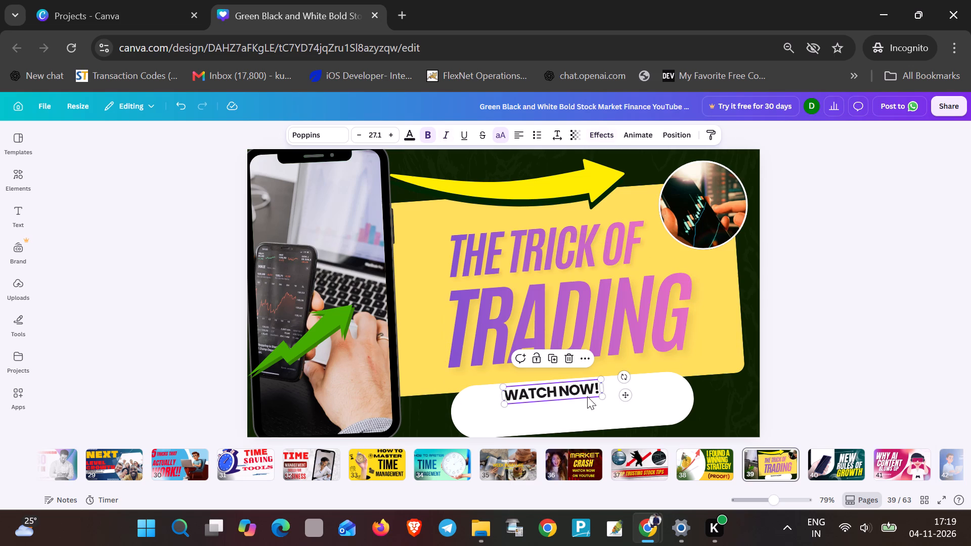
left_click_drag(602, 400, 625, 415)
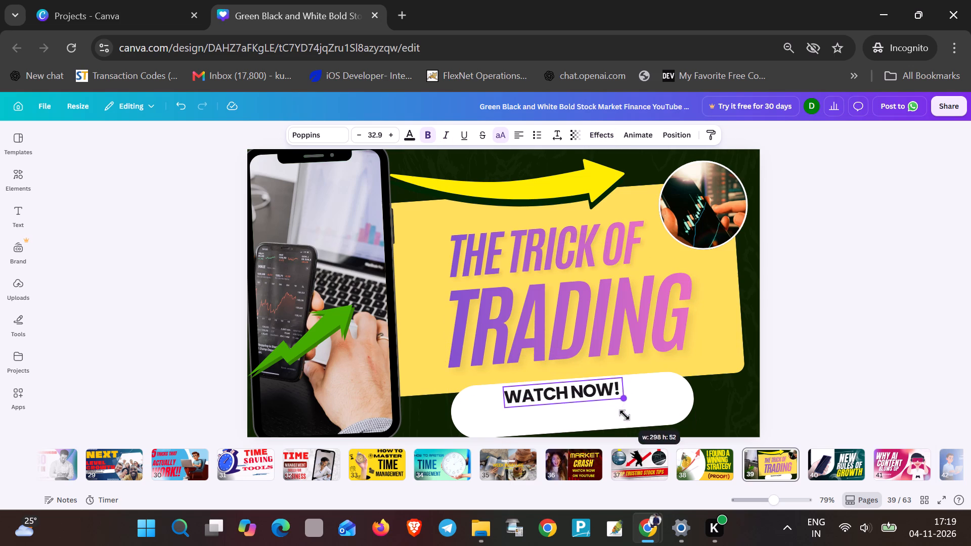
left_click_drag(625, 415, 632, 426)
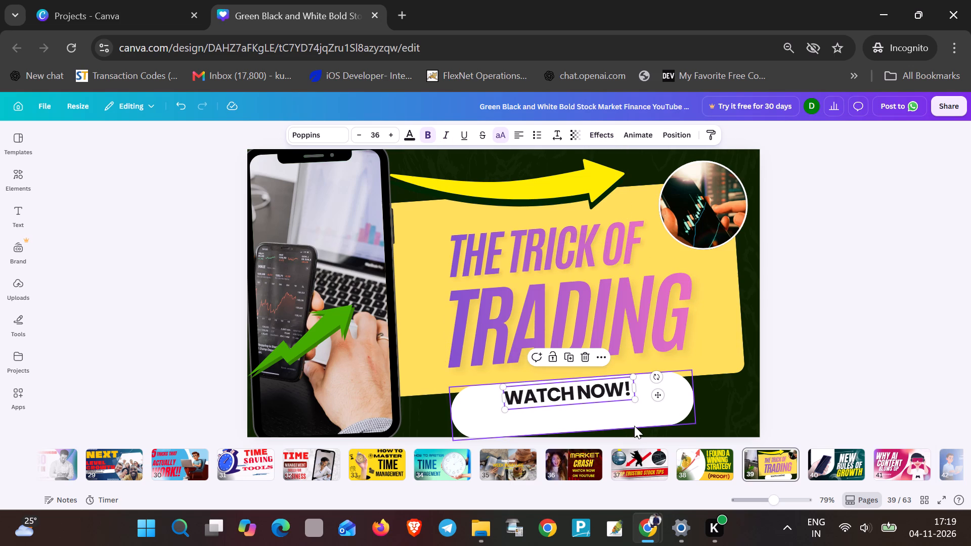
Add "on youtube" after WATCH NOW! in the pill's text.
double_click(616, 394)
left_click(626, 387)
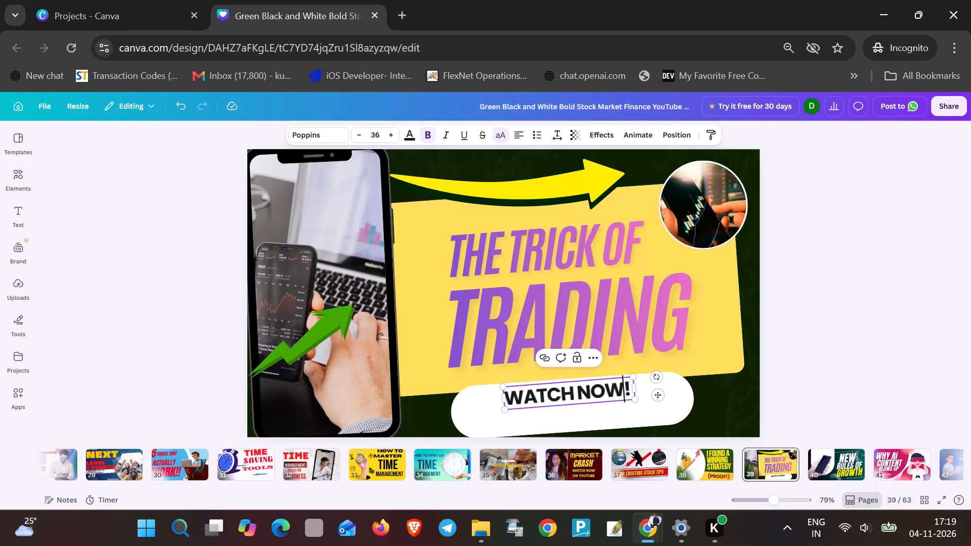
left_click(630, 390)
key("space")
type("on youtube")
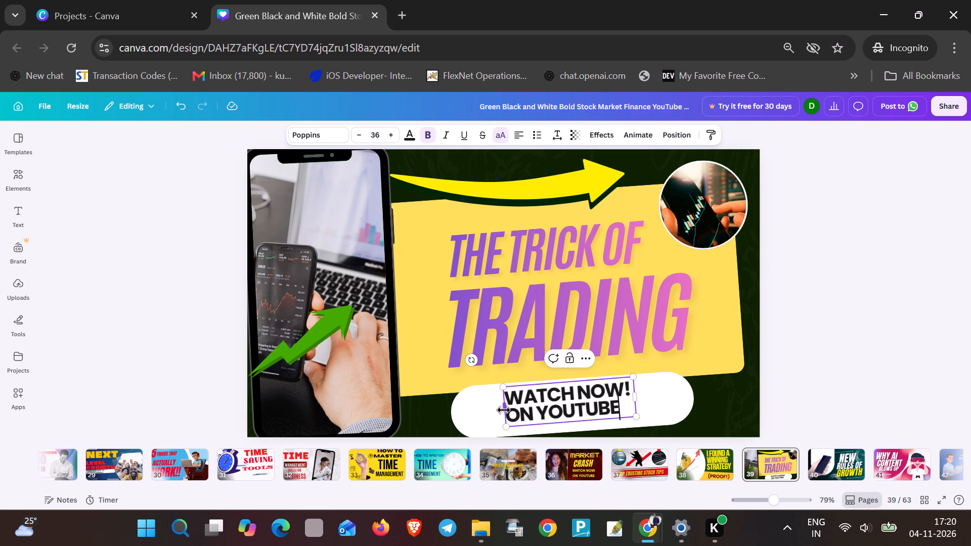
Widen the pill's text box so WATCH NOW! ON fits on the first line, shift it right and enlarge the text to about size 40.8.
left_click_drag(504, 410, 471, 415)
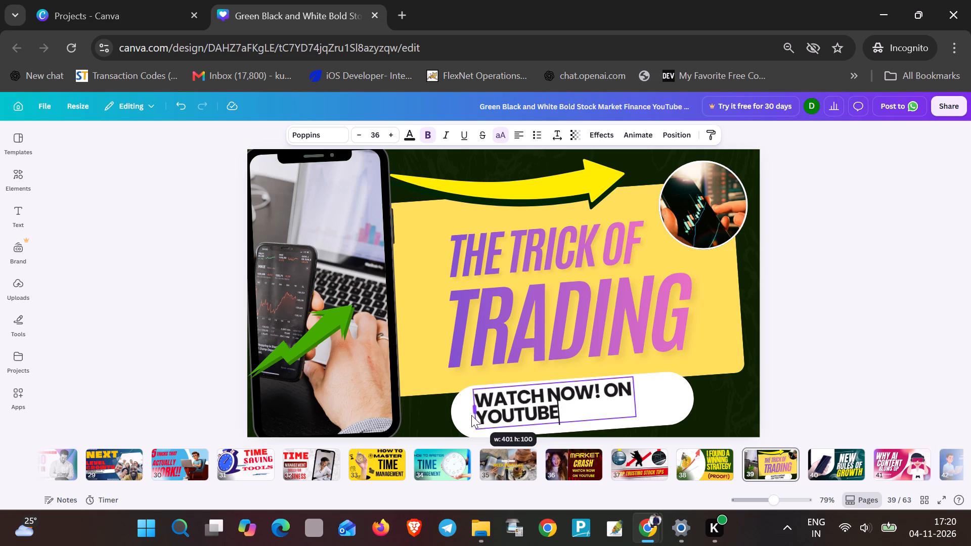
left_click_drag(471, 415, 462, 417)
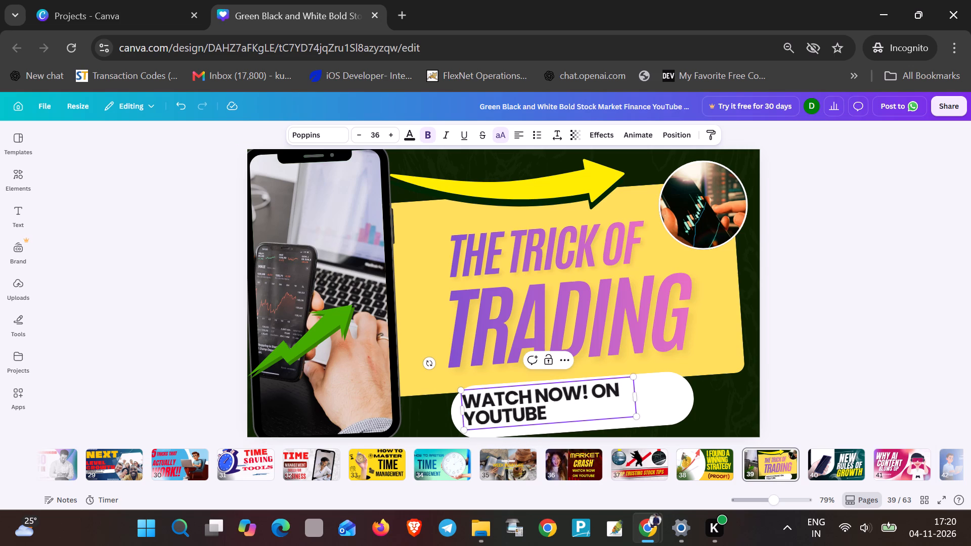
left_click_drag(634, 396, 636, 396)
left_click_drag(636, 396, 655, 397)
left_click_drag(655, 416, 661, 416)
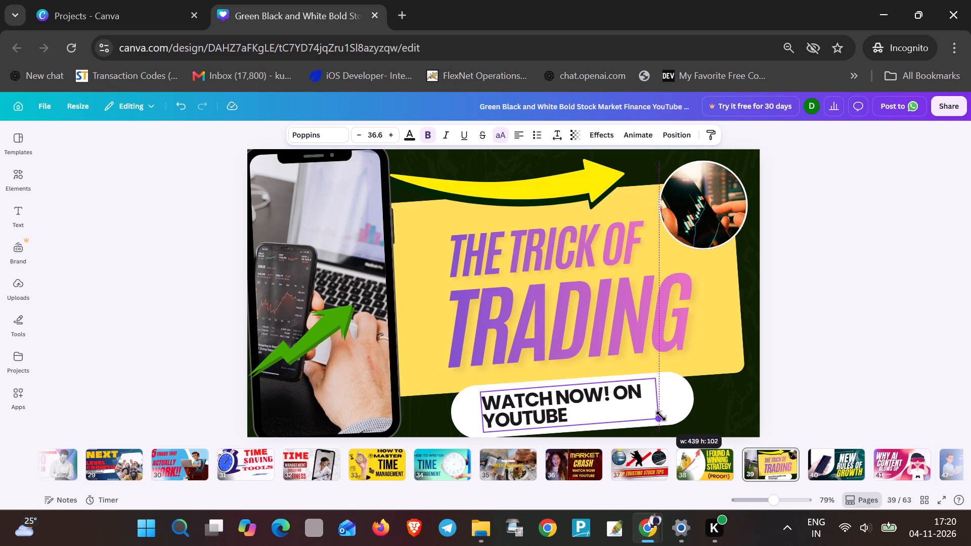
left_click_drag(661, 416, 678, 422)
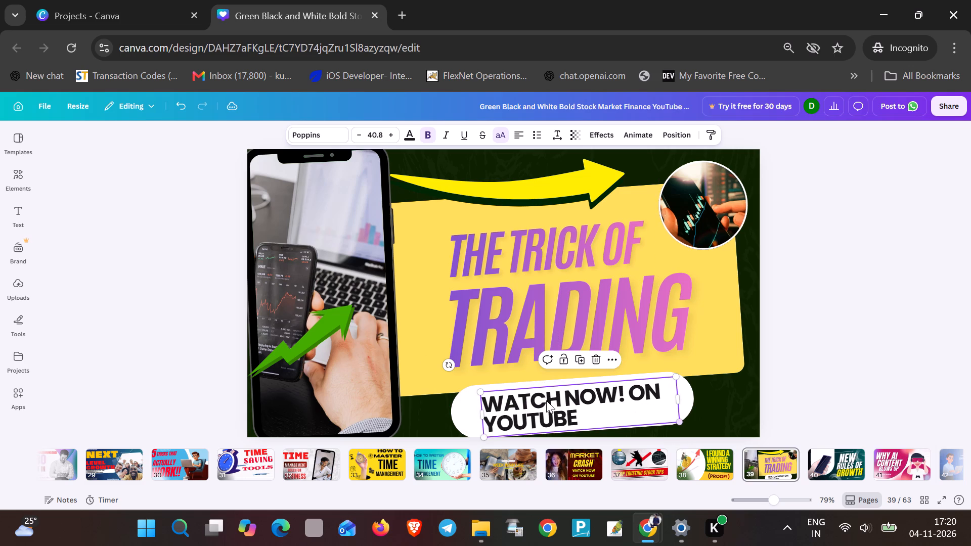
Nudge the WATCH NOW! ON YOUTUBE text up and enlarge it to about size 45.8 to fill the white pill.
left_click(715, 412)
left_click_drag(580, 402, 577, 396)
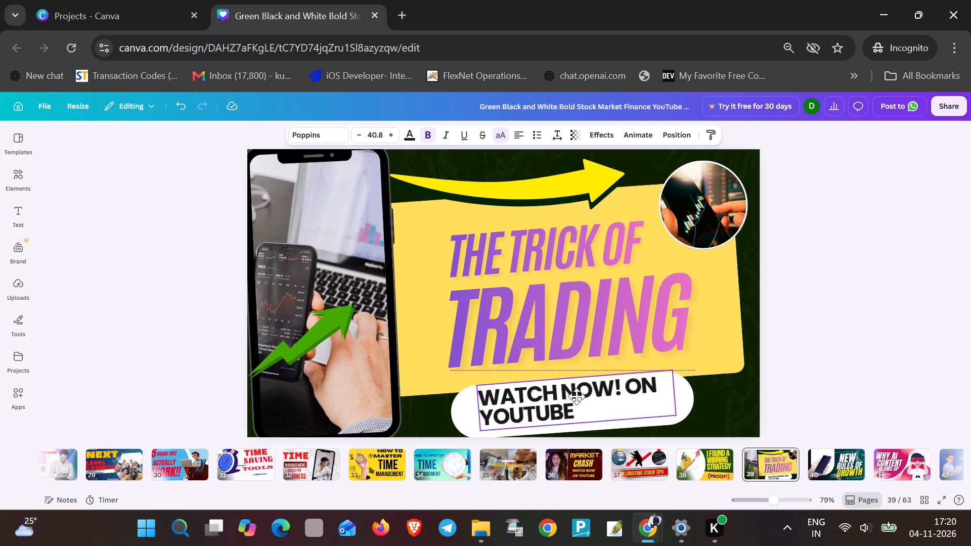
left_click_drag(577, 396, 577, 395)
left_click_drag(481, 429, 477, 431)
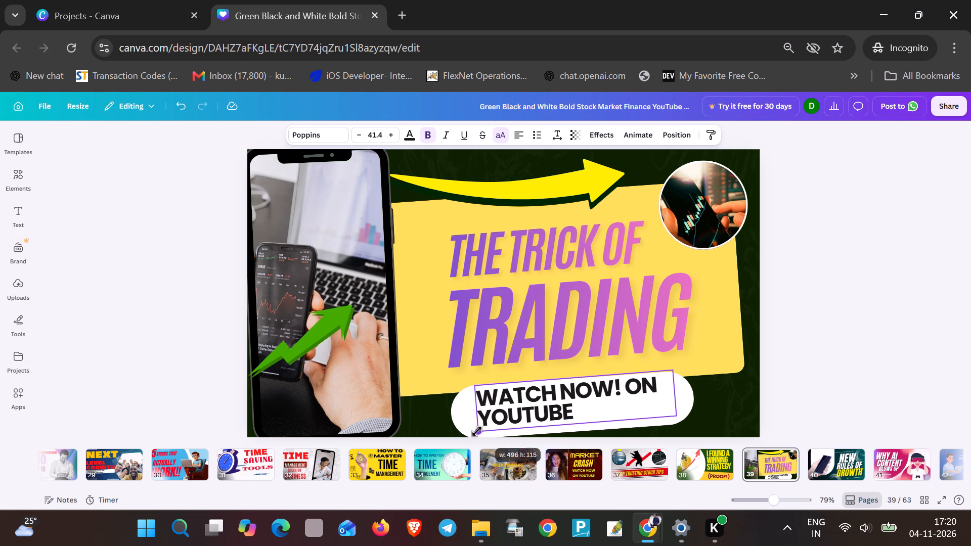
left_click_drag(477, 431, 470, 437)
left_click(555, 393)
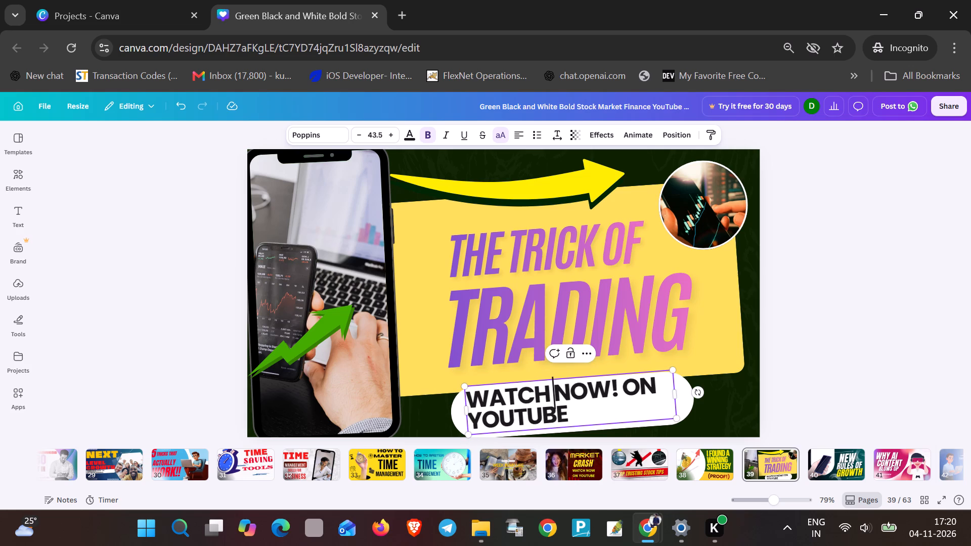
left_click_drag(679, 419, 684, 423)
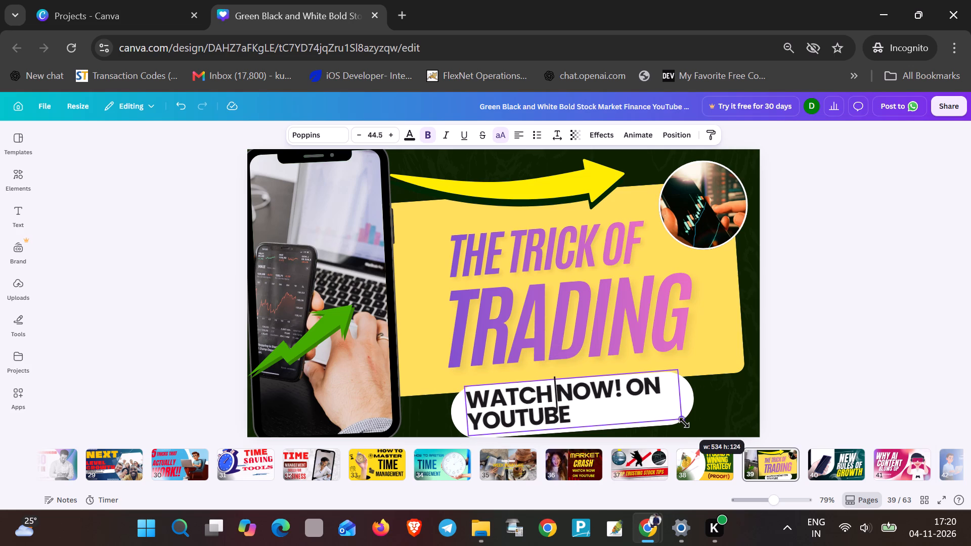
left_click_drag(684, 423, 689, 424)
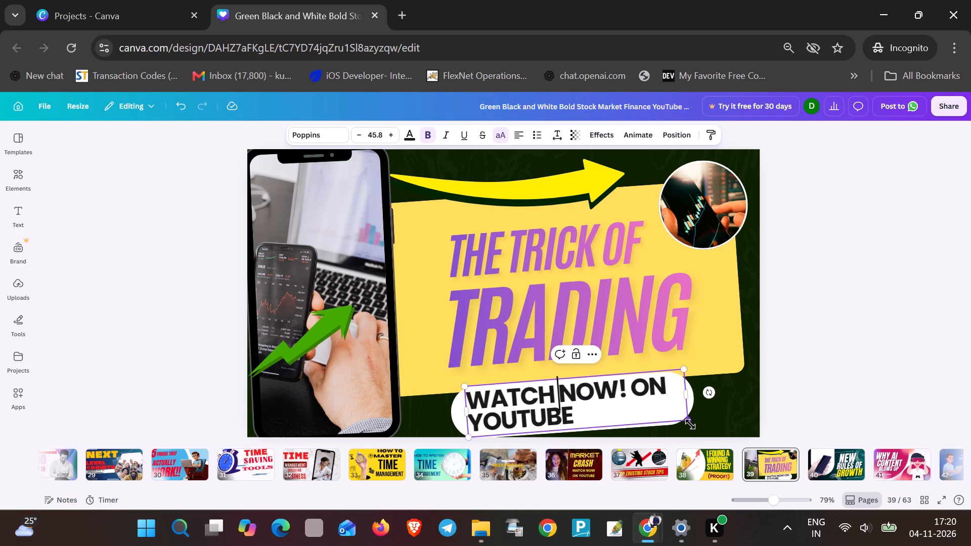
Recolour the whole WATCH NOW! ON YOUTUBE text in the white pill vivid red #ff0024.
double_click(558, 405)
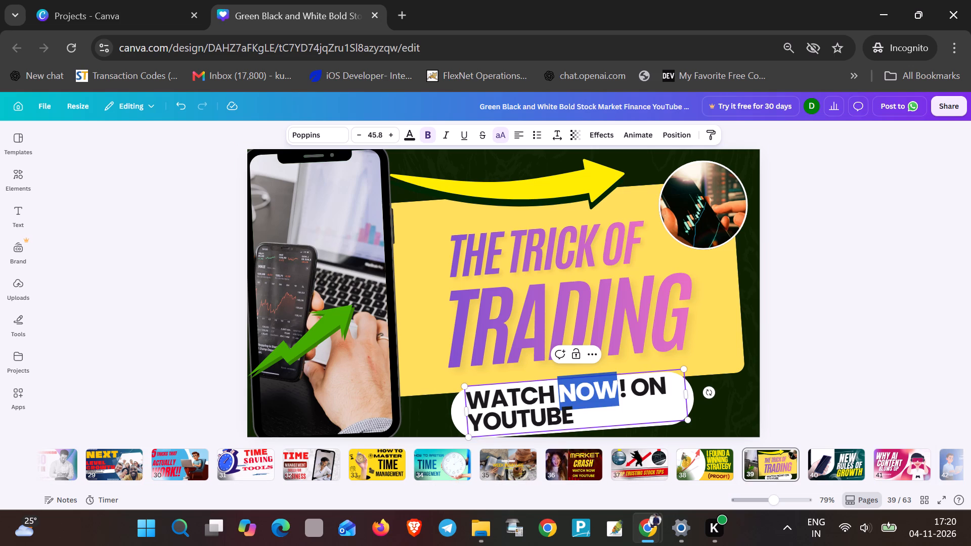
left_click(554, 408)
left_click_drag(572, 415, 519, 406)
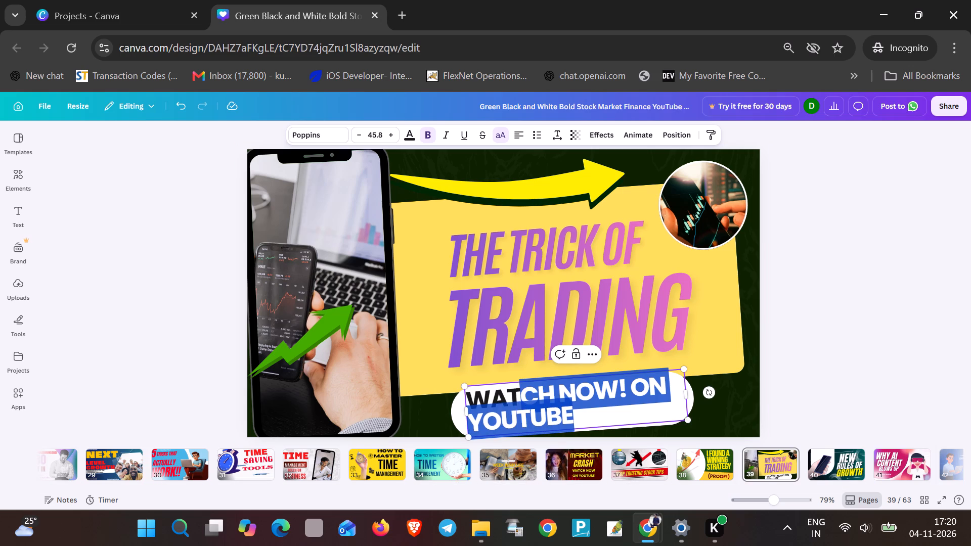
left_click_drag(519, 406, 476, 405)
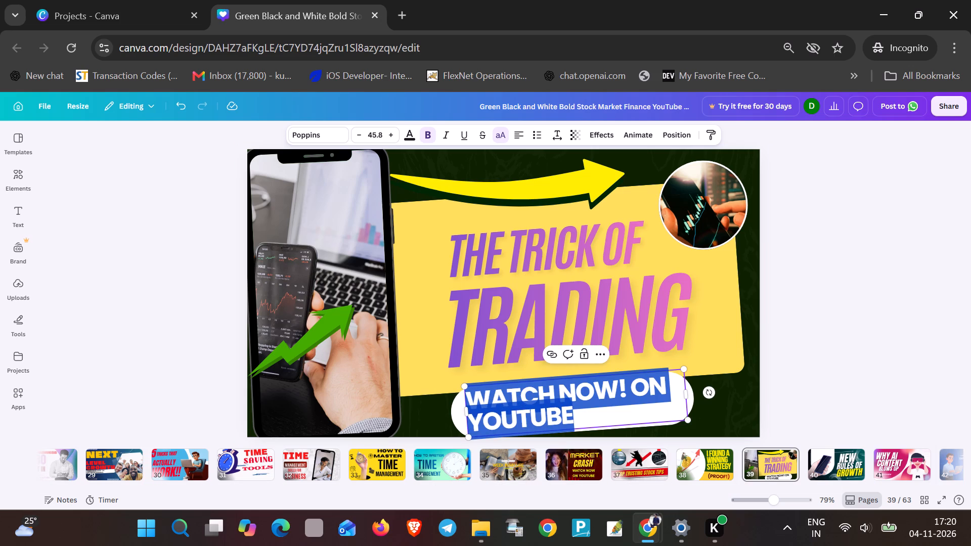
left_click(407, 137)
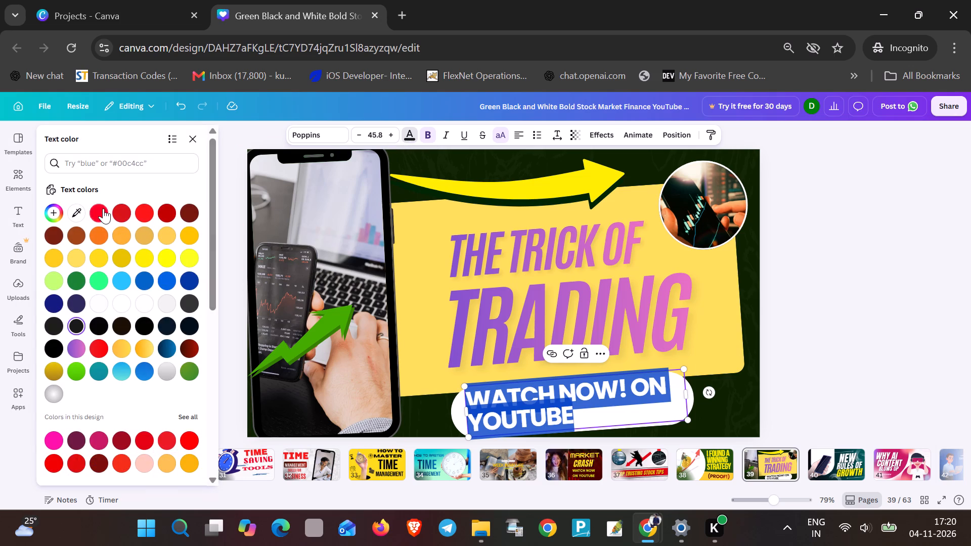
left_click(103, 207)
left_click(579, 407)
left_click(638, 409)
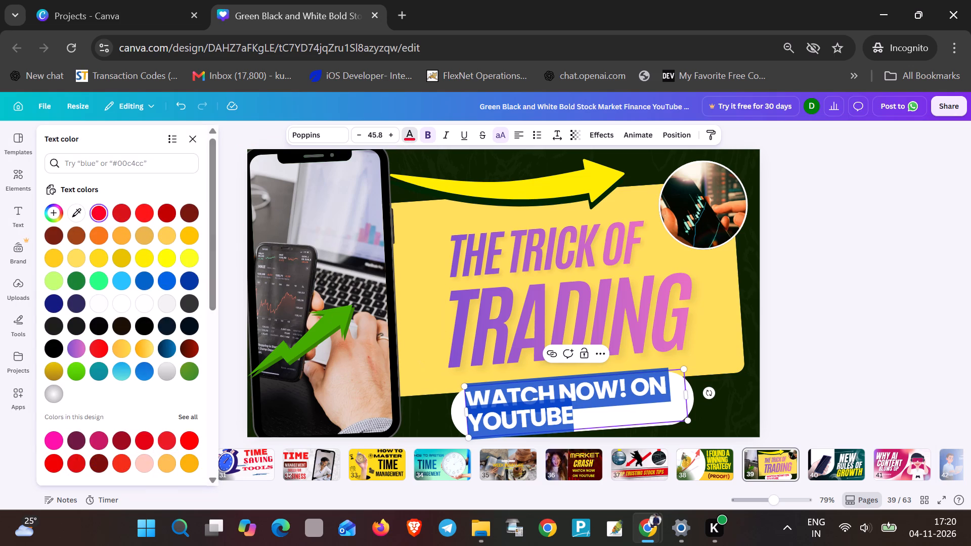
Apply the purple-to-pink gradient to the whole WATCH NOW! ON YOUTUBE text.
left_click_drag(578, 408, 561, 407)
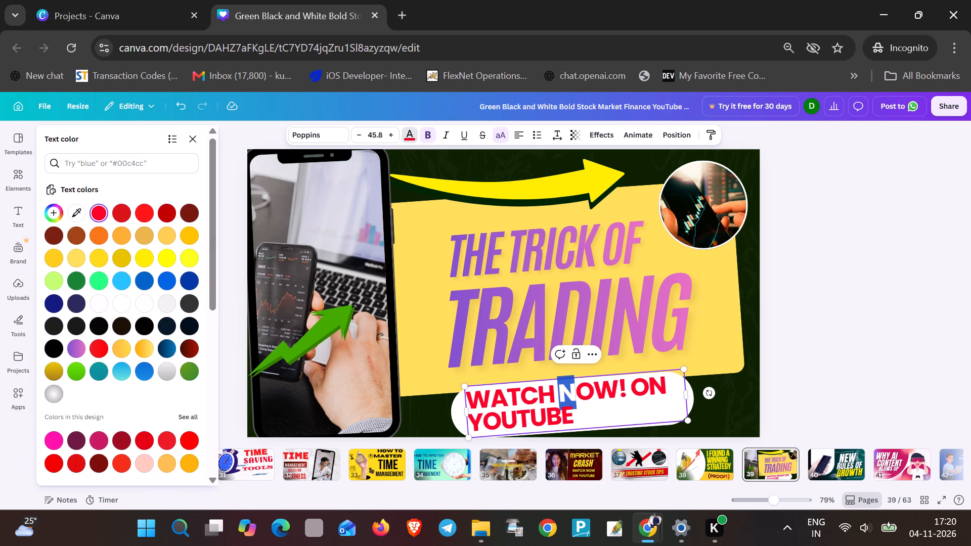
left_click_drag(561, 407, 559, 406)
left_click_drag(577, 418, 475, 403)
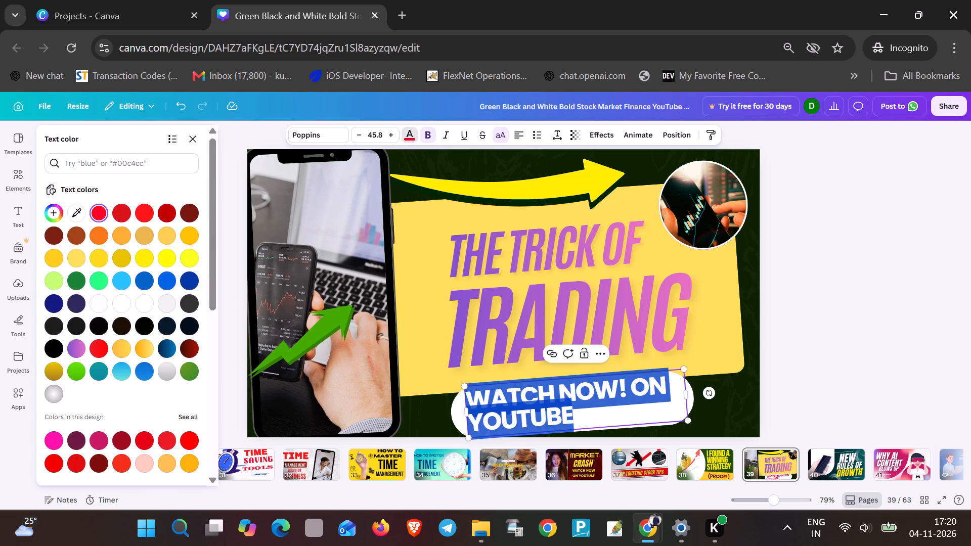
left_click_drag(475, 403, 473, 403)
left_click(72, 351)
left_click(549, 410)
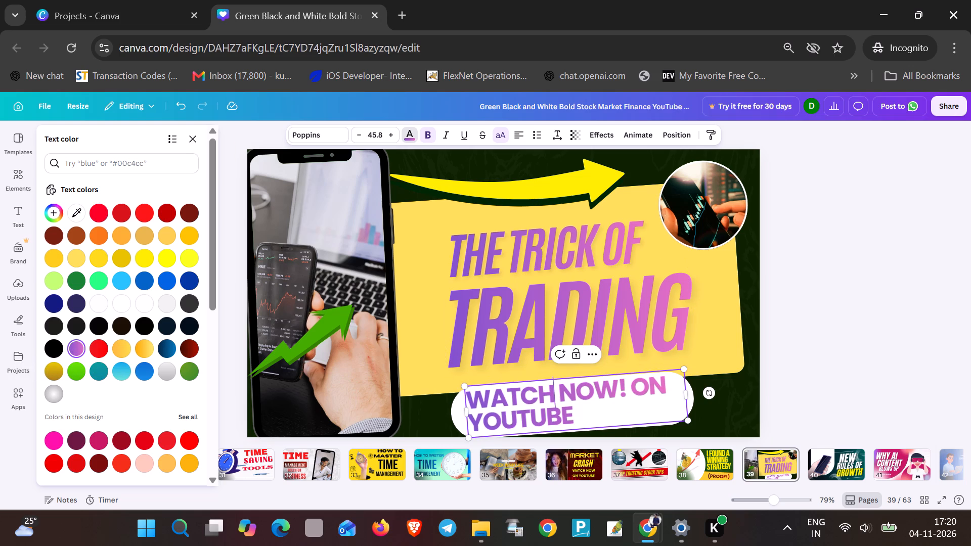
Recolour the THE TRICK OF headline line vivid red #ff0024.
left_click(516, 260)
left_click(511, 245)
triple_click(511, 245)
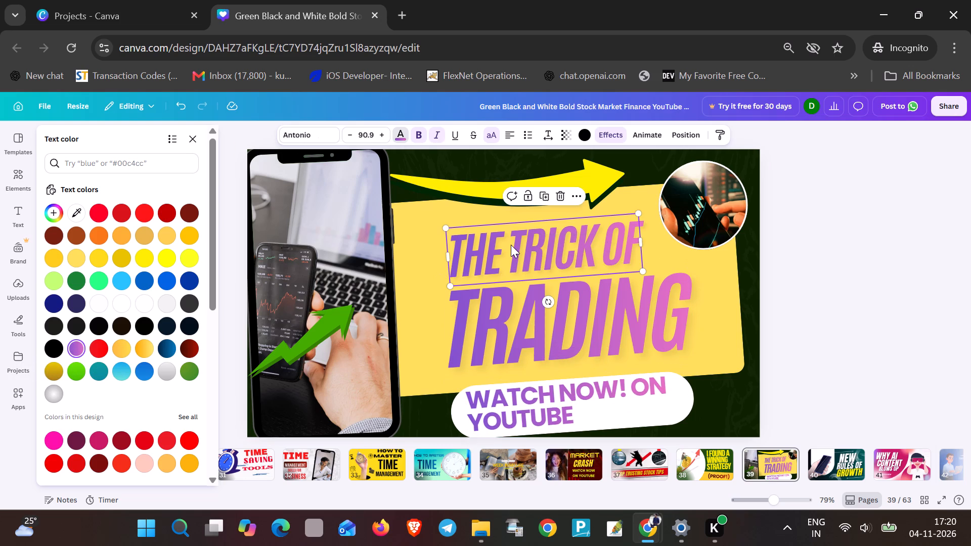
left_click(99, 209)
Recolour the word TRADING in the slightly deeper red next to vivid red, replacing its gradient.
left_click(468, 297)
triple_click(558, 299)
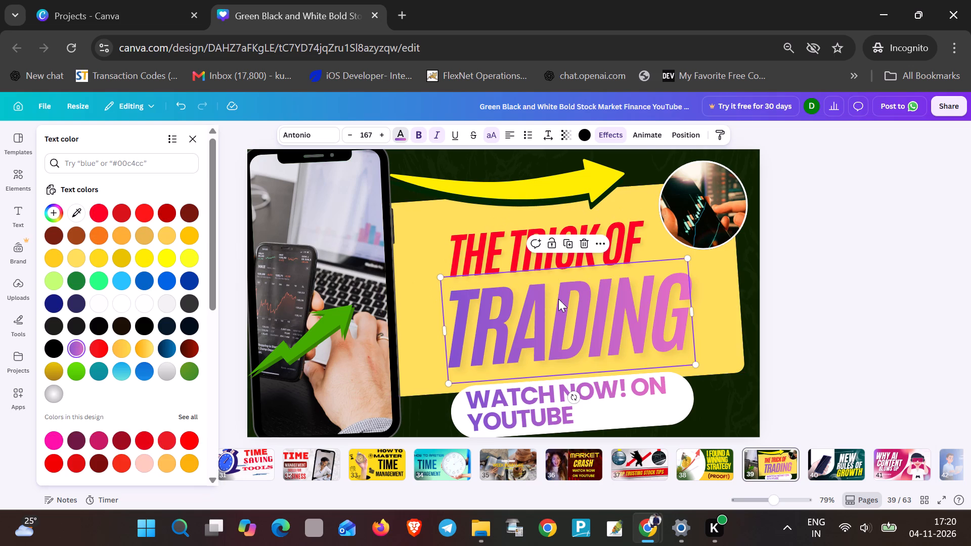
left_click(115, 209)
left_click(712, 338)
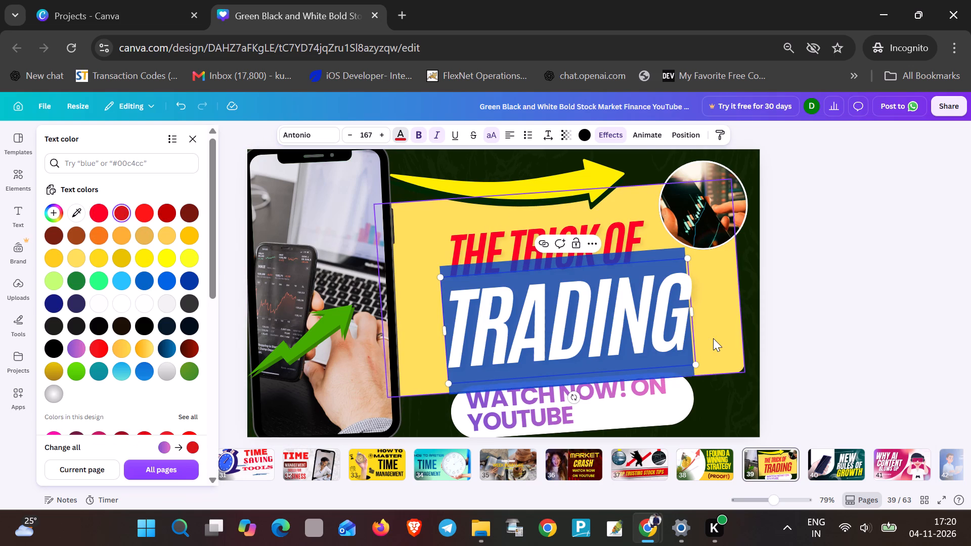
Recolour THE TRICK OF in the same slightly deeper red as TRADING.
double_click(559, 251)
double_click(556, 251)
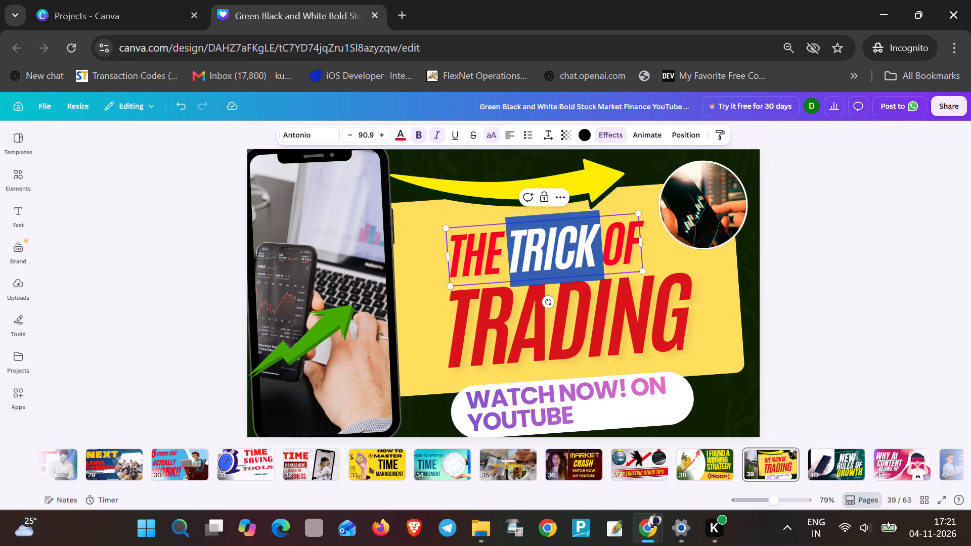
double_click(555, 251)
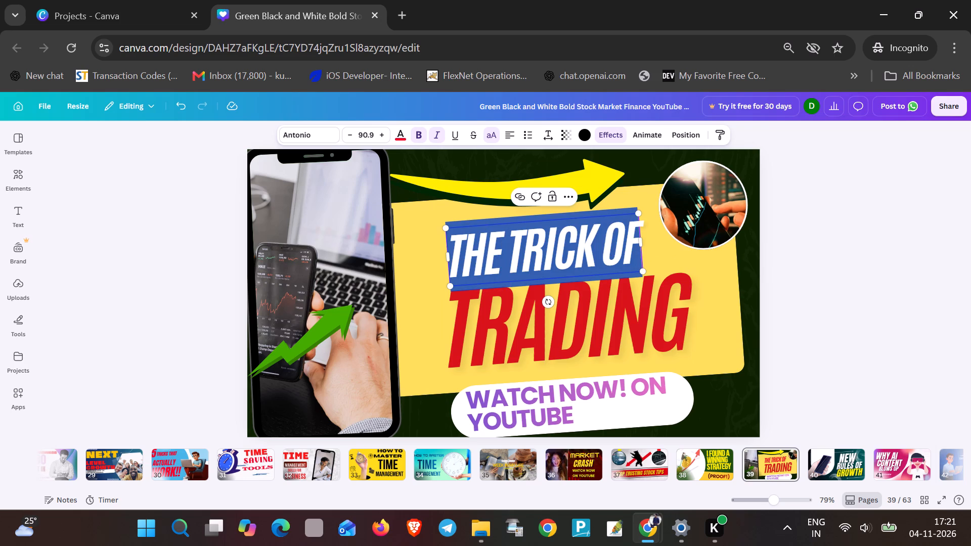
left_click(399, 136)
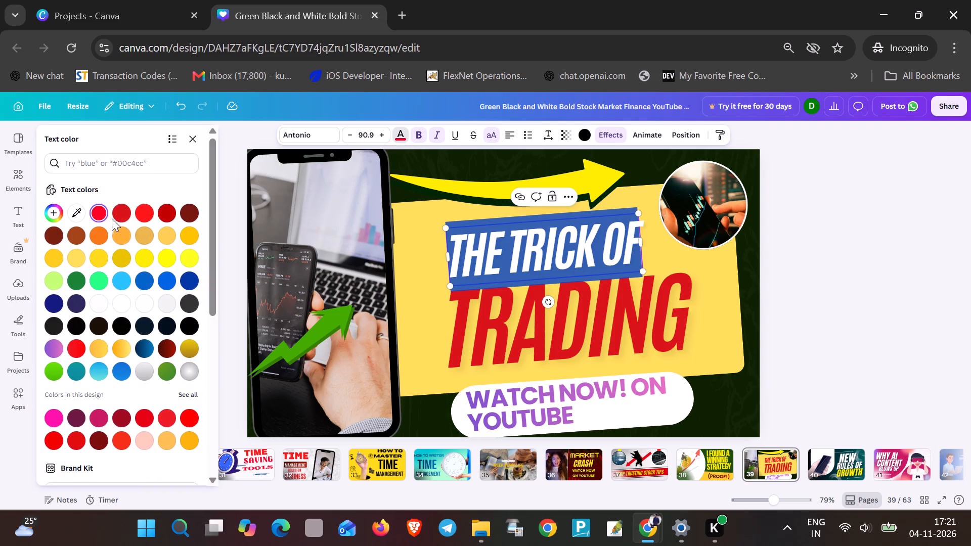
left_click(120, 208)
left_click(483, 302)
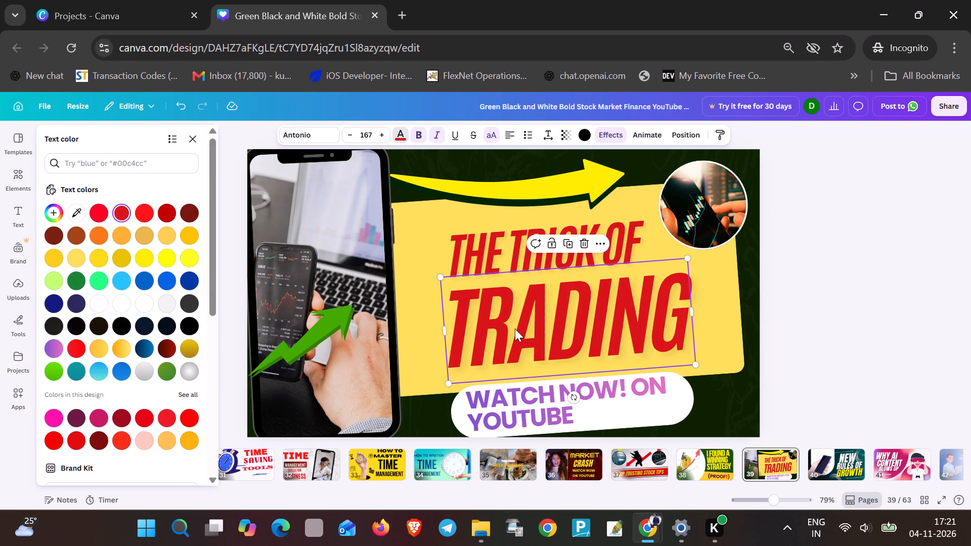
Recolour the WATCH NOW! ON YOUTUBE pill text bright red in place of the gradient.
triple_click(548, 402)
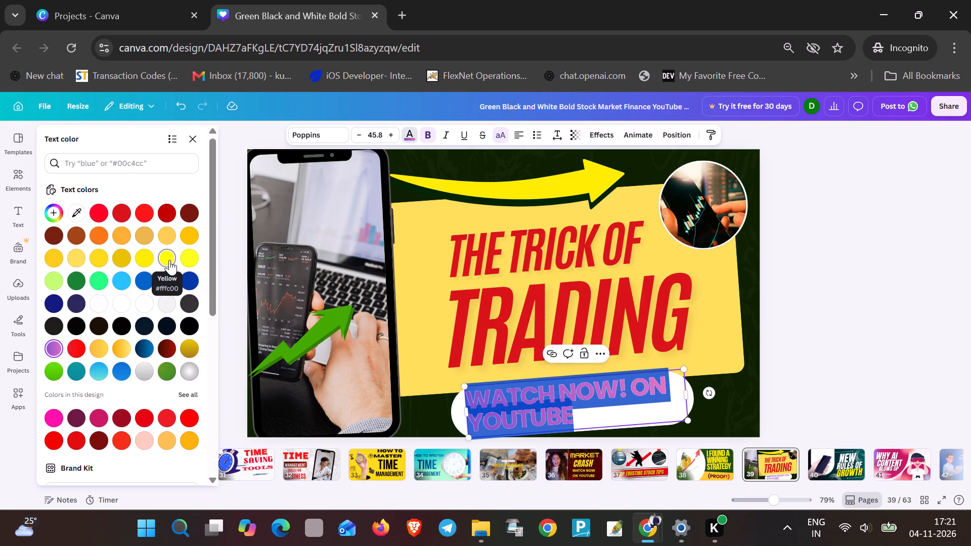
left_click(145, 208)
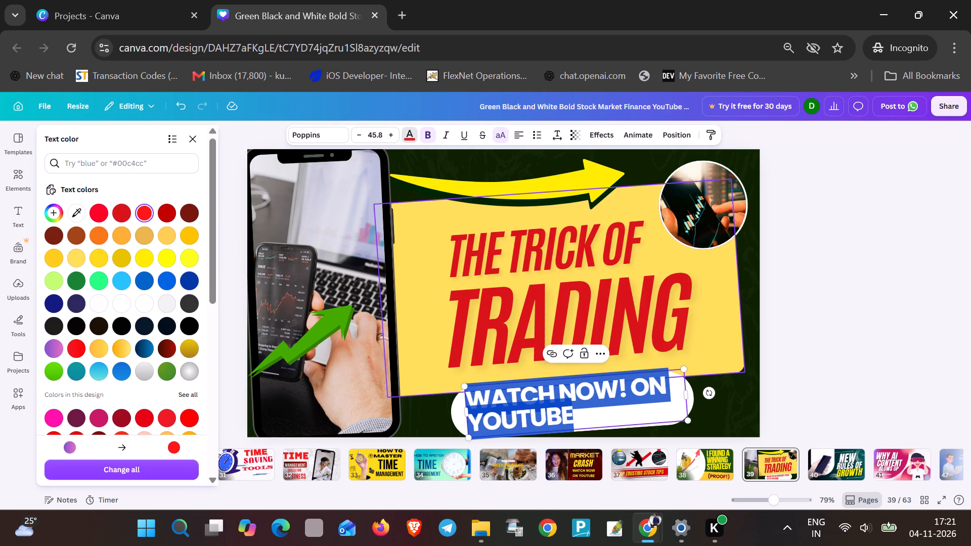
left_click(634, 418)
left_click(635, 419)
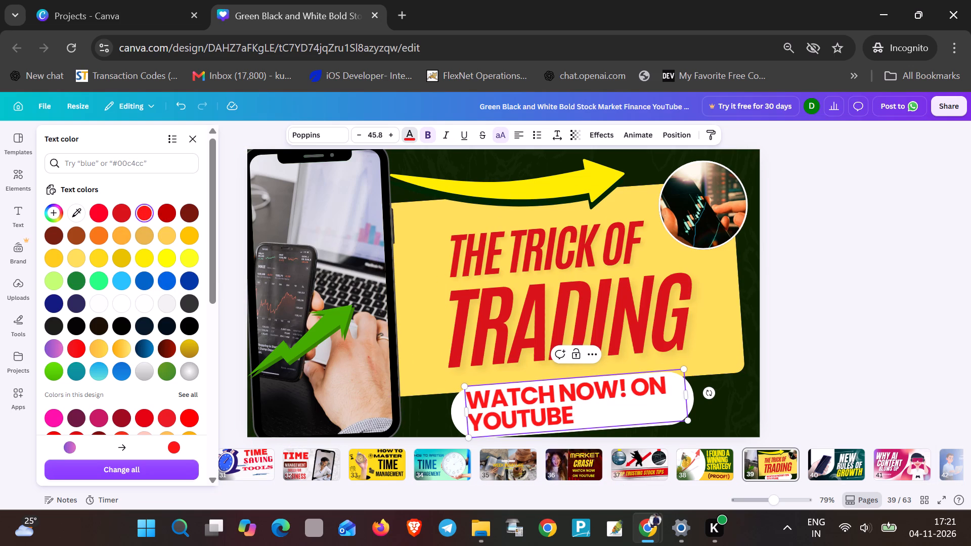
Recolour the whole WATCH NOW! ON YOUTUBE text dark gray #333333.
left_click_drag(576, 415, 474, 406)
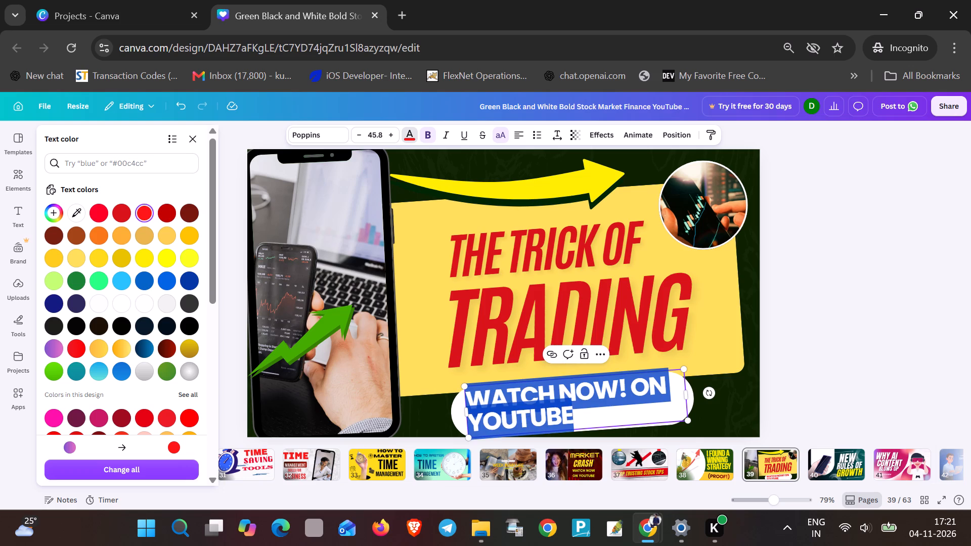
left_click(188, 302)
left_click(585, 410)
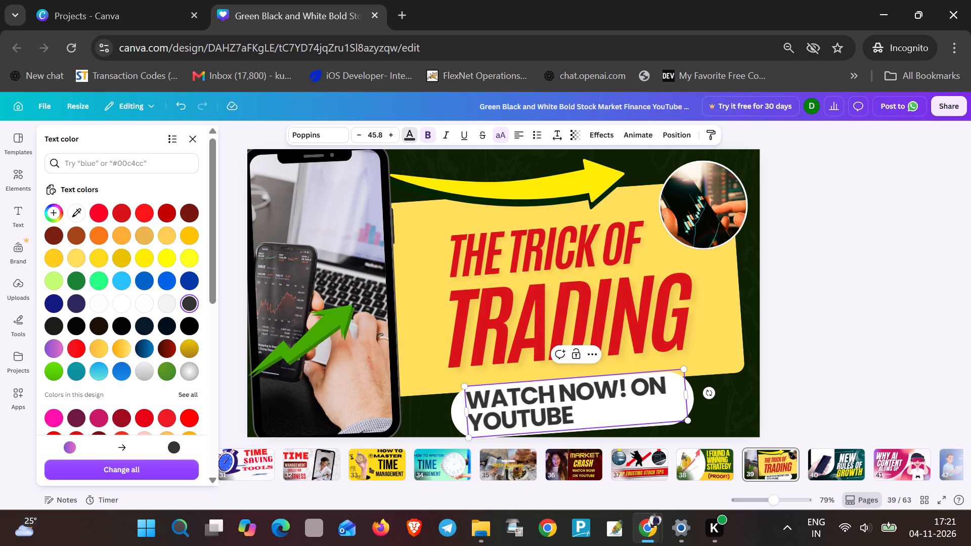
Change the font of the THE TRICK OF headline line to Horizon.
left_click(597, 256)
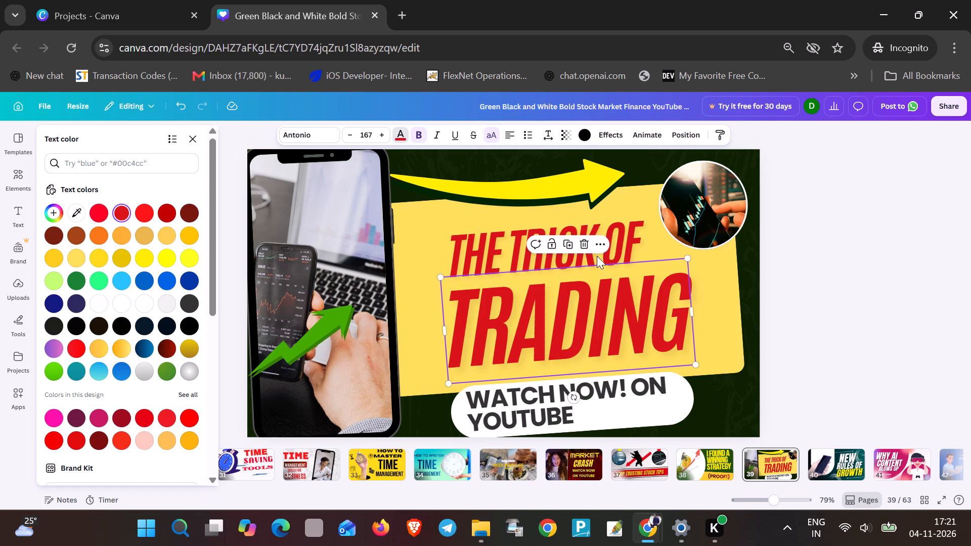
left_click(505, 256)
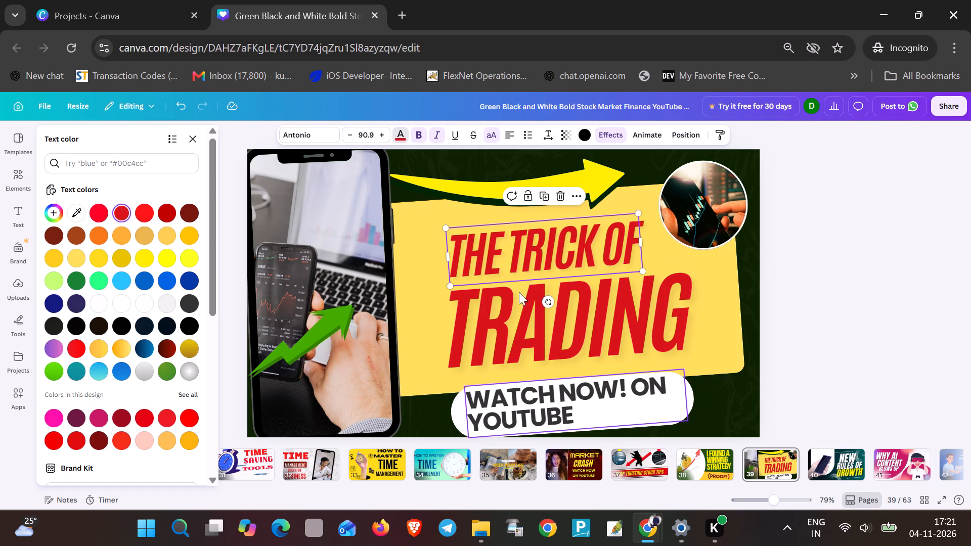
triple_click(524, 250)
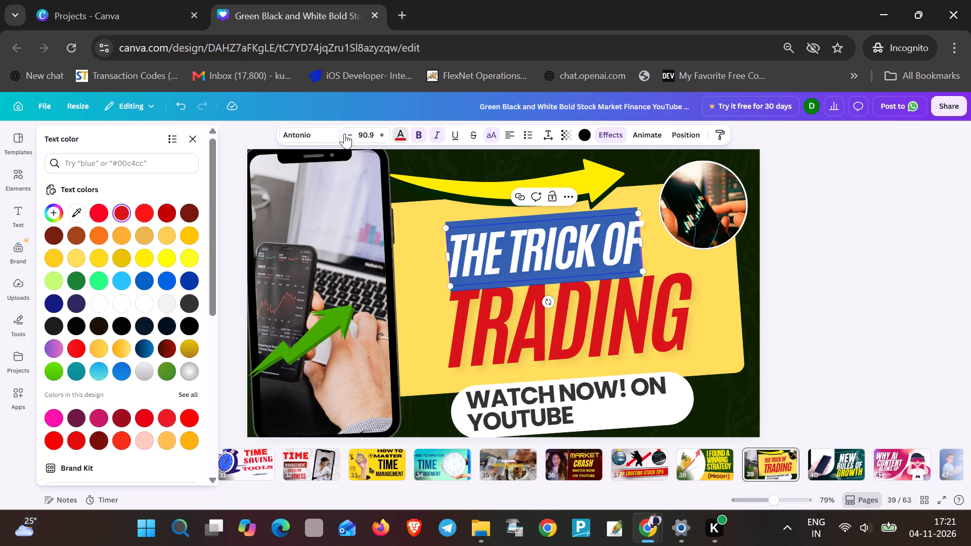
left_click(334, 132)
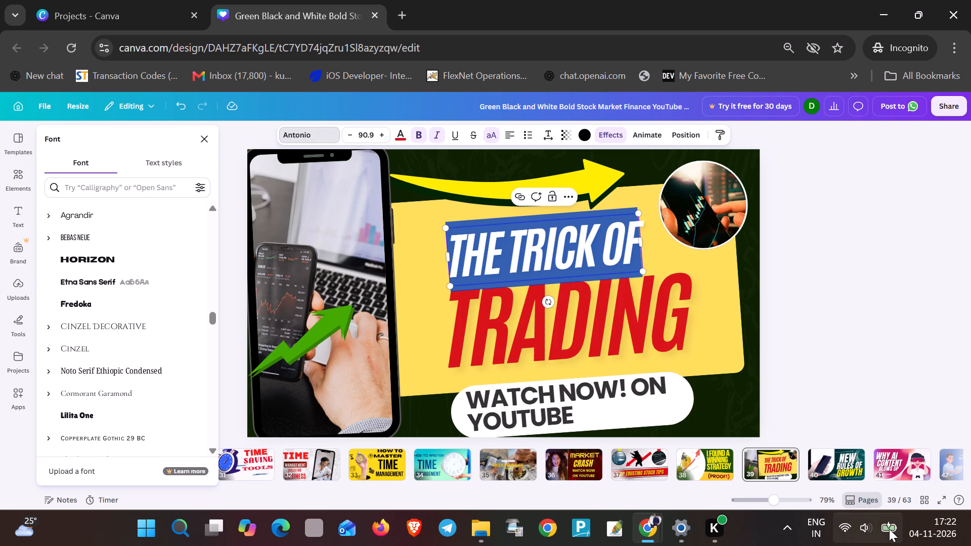
left_click(102, 260)
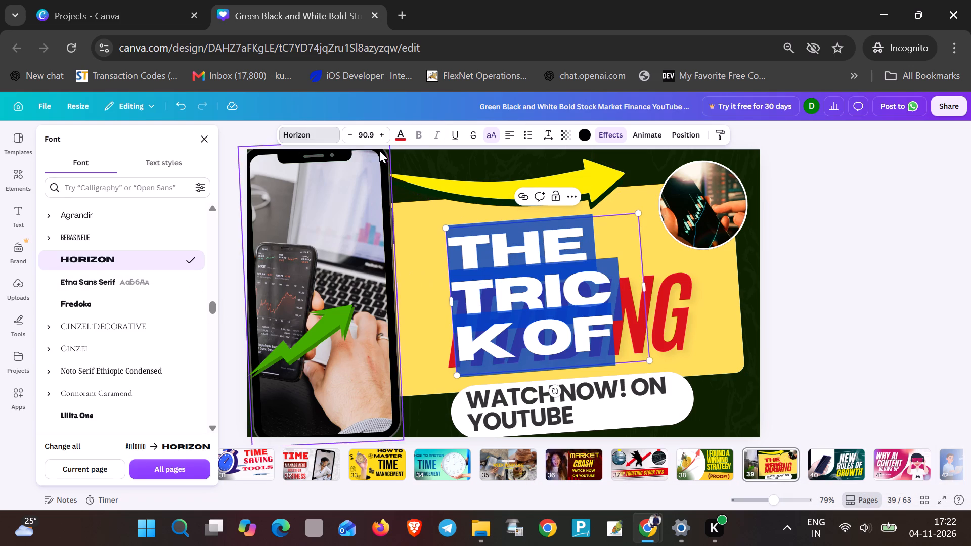
Reduce the THE TRICK OF text to size 59.9.
double_click(349, 136)
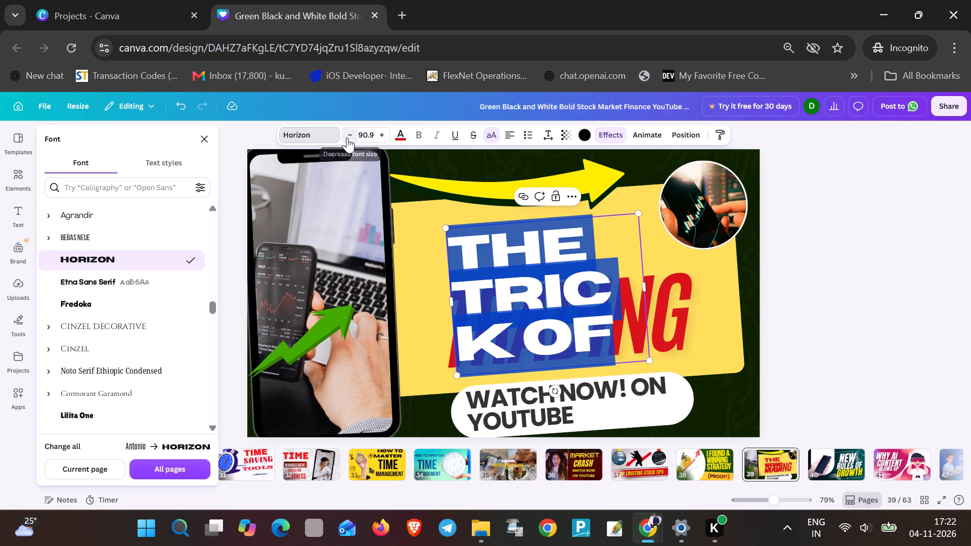
triple_click(346, 138)
triple_click(345, 138)
double_click(345, 138)
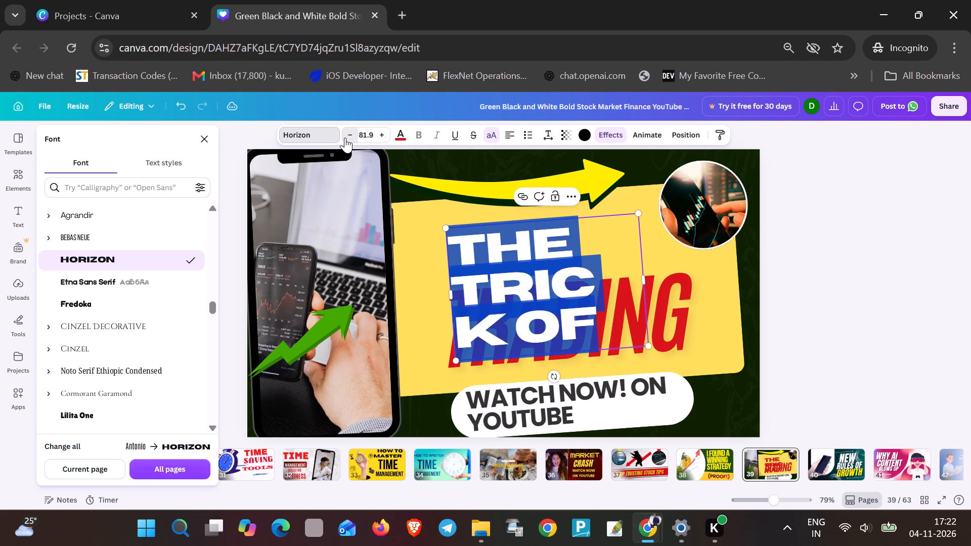
double_click(345, 138)
triple_click(345, 138)
triple_click(343, 139)
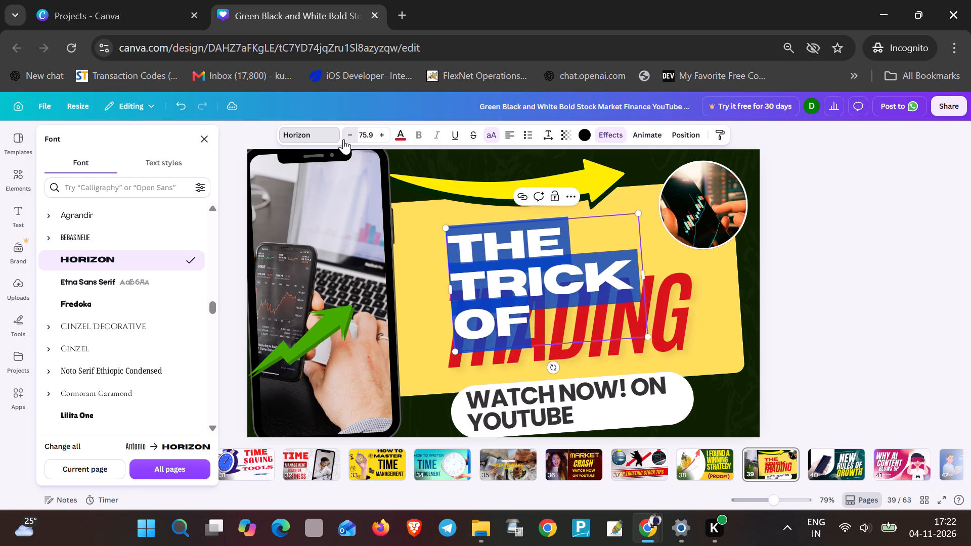
triple_click(343, 139)
triple_click(343, 139)
left_click(343, 139)
triple_click(343, 139)
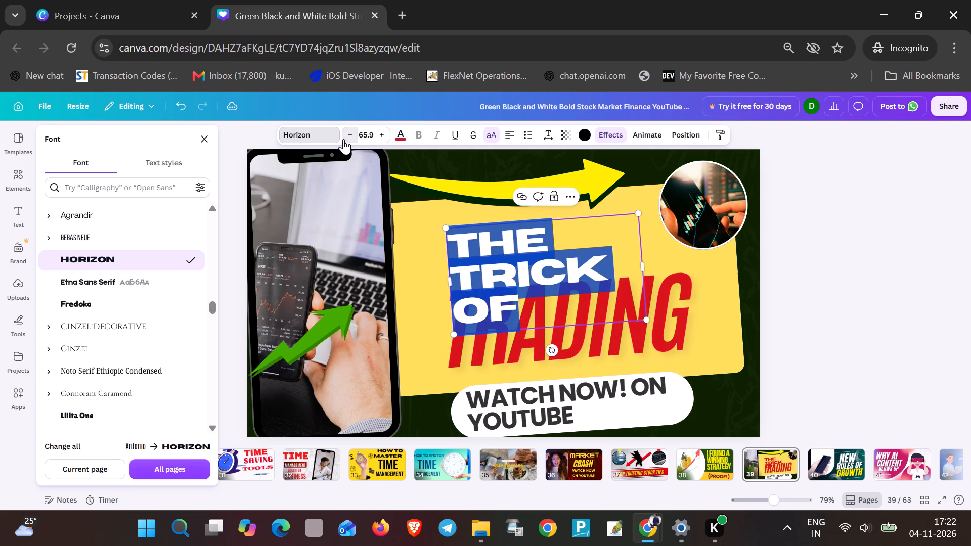
triple_click(343, 139)
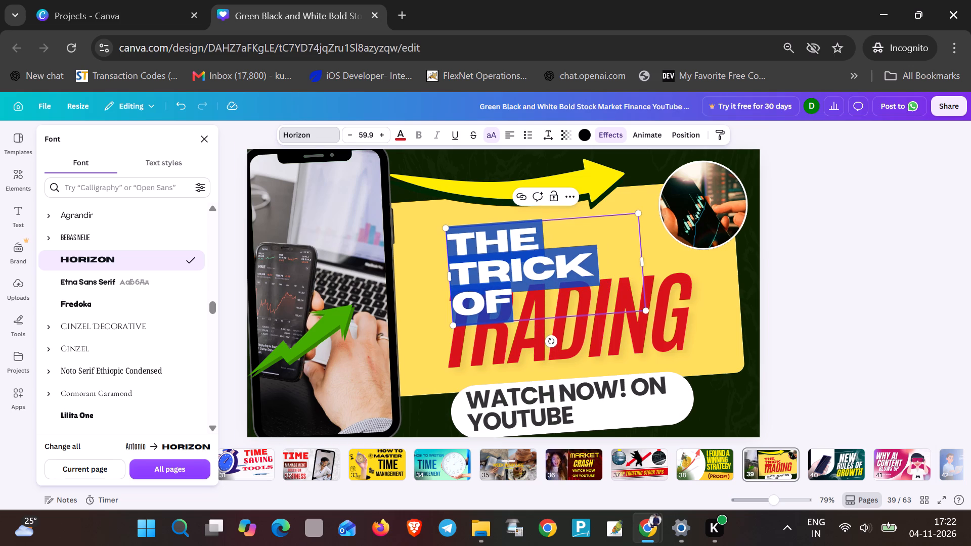
Widen the THE TRICK OF text box towards the phone to about 605 wide, so THE TRICK fits on one line.
left_click_drag(447, 277, 412, 271)
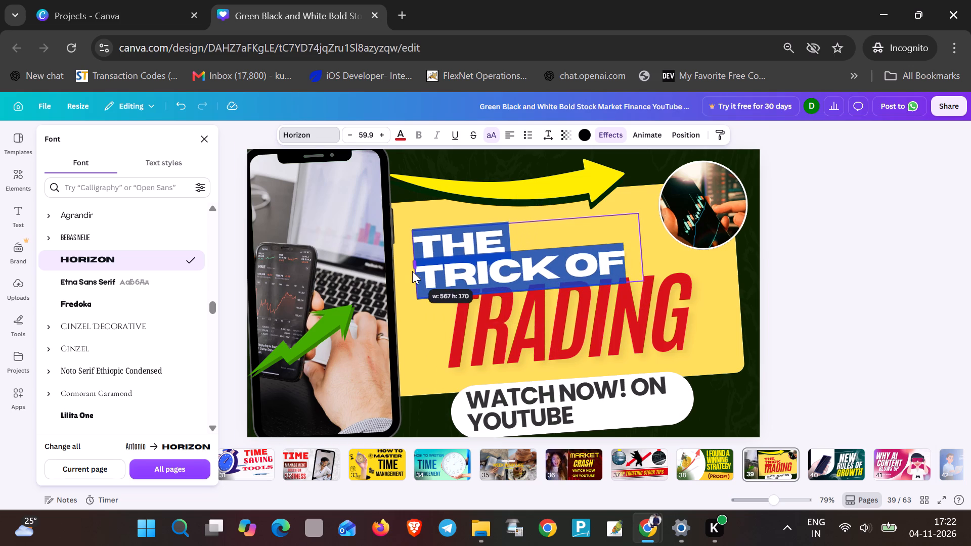
left_click_drag(412, 271, 396, 268)
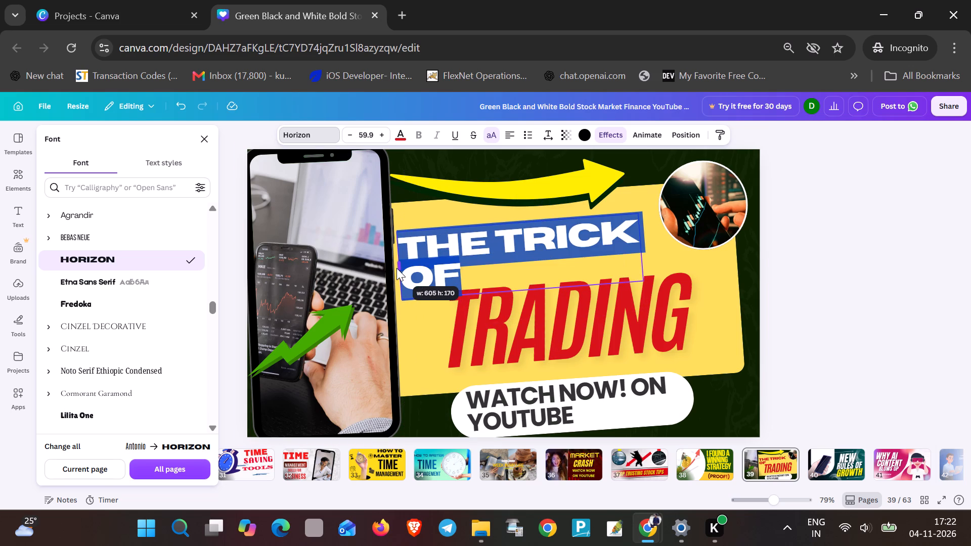
left_click_drag(396, 268, 397, 268)
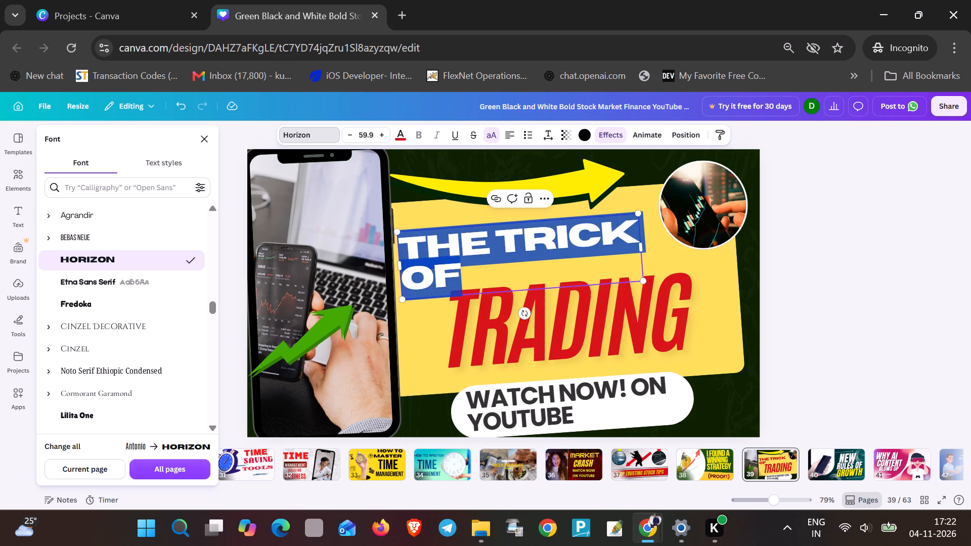
Insert three spaces before OF in the THE TRICK OF headline line.
left_click(406, 274)
key("space")
key("space")
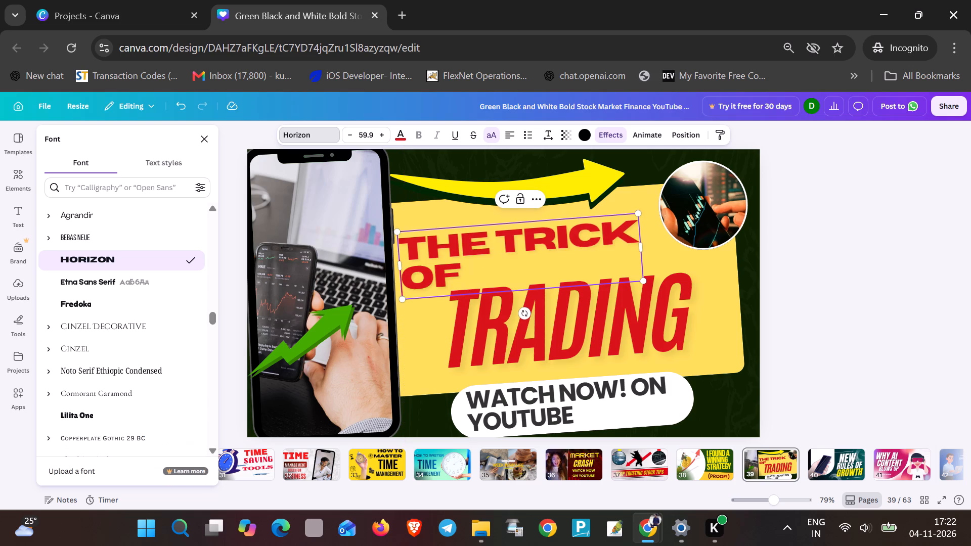
key("space")
Widen the THE TRICK OF text box towards the round phone photo to about 640 wide.
left_click_drag(641, 248, 657, 248)
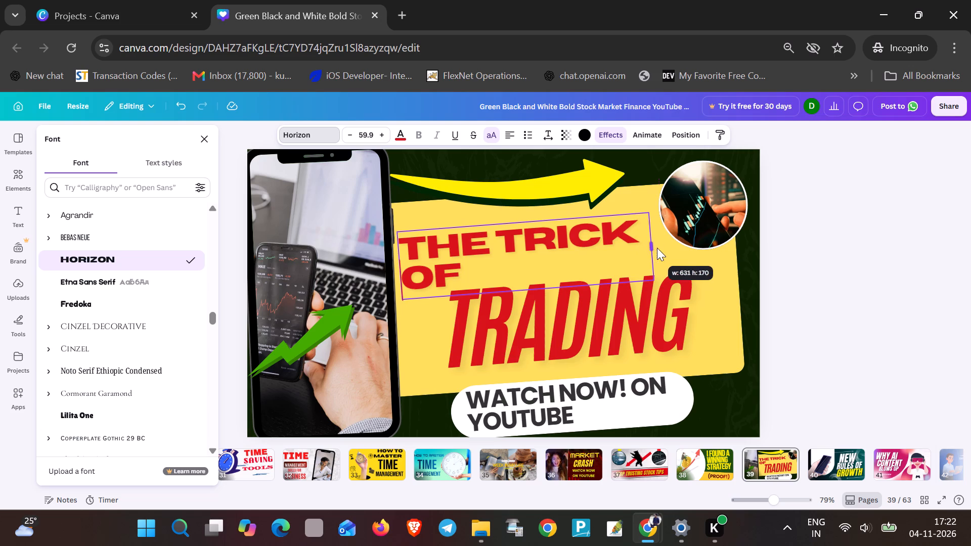
left_click_drag(657, 248, 658, 248)
left_click(444, 281)
left_click(462, 277)
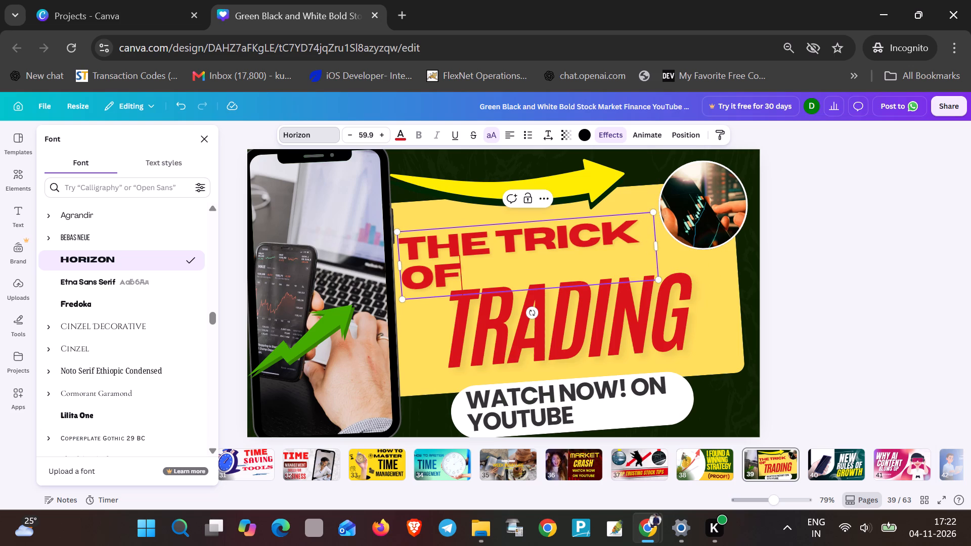
left_click(417, 360)
Reduce the THE TRICK OF text to size 57.9.
left_click(423, 264)
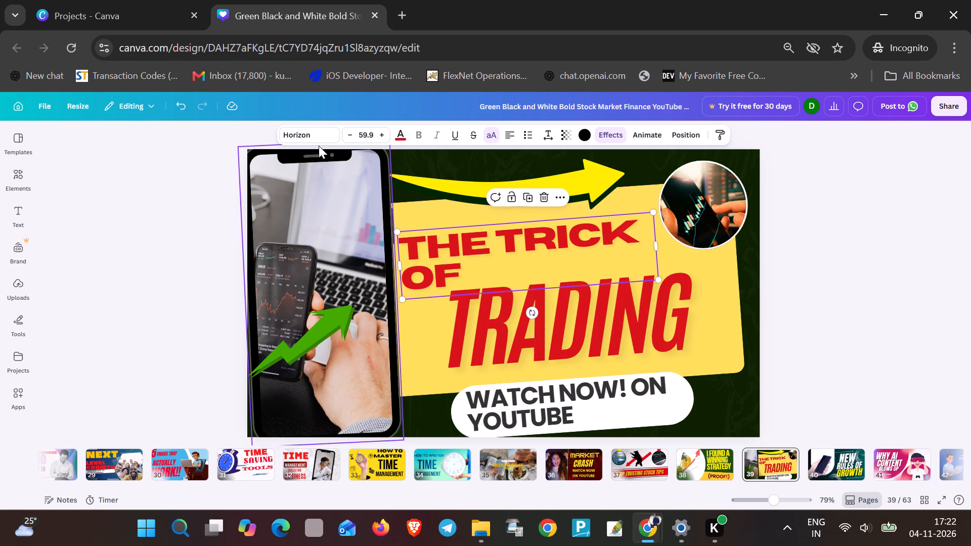
left_click(308, 134)
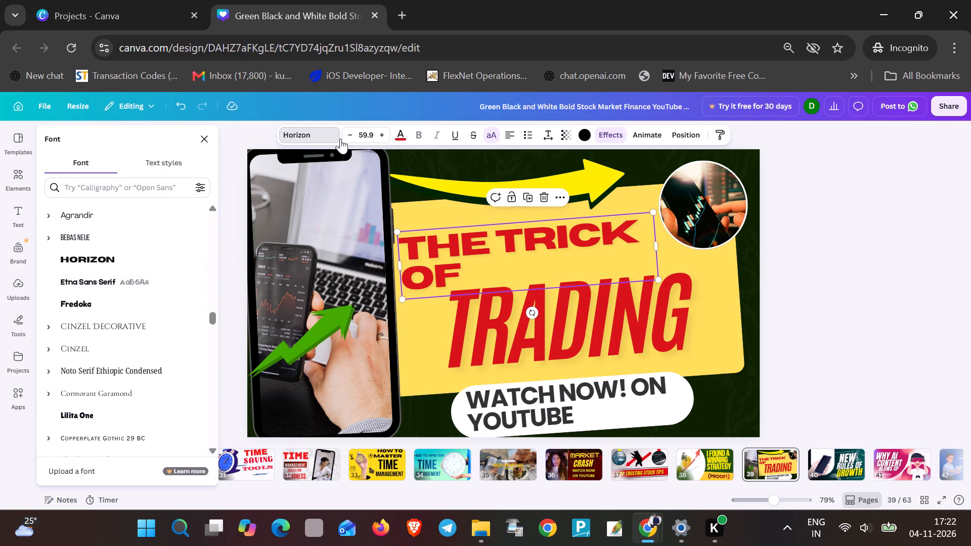
left_click(345, 135)
left_click(345, 135)
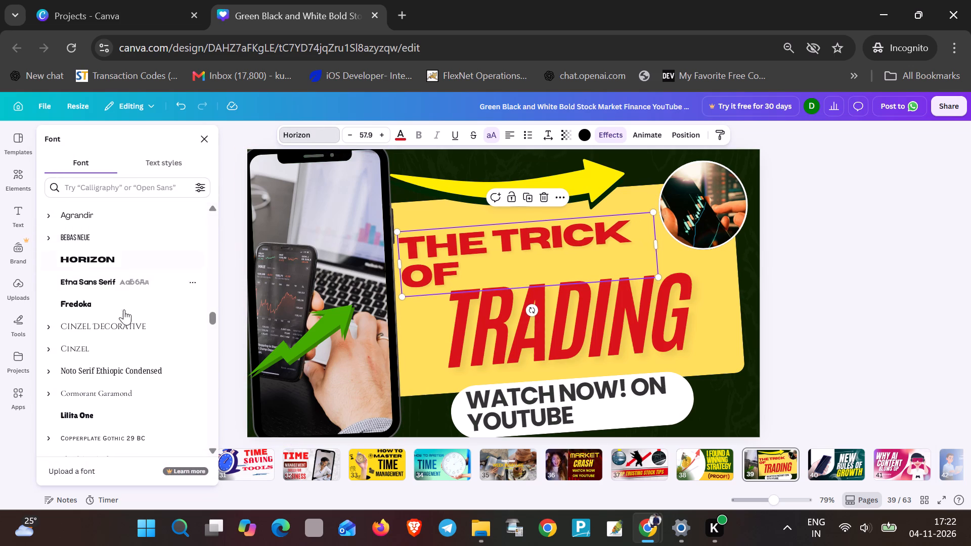
Find Archivo Black in the font list and apply it to the THE TRICK OF headline line.
scroll(123, 325, "down", 10)
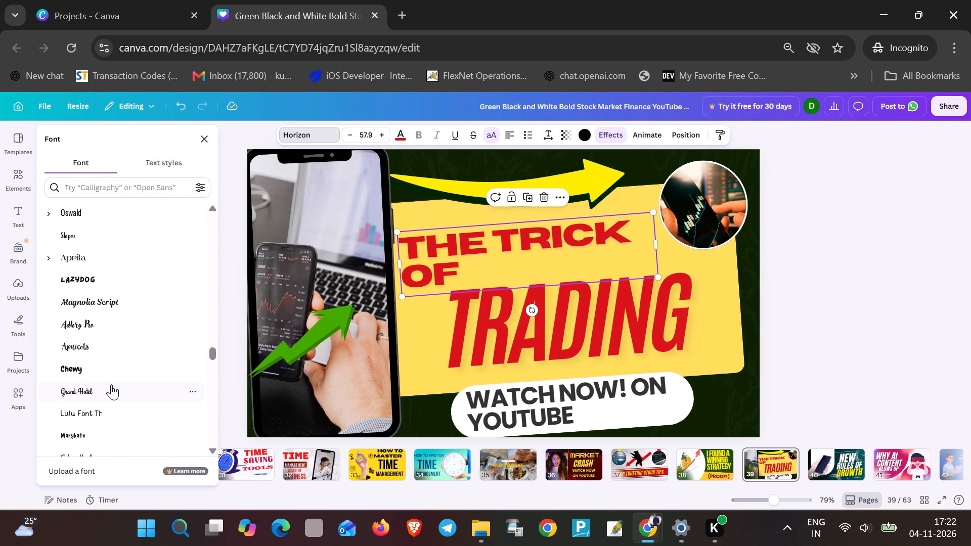
scroll(111, 384, "down", 7)
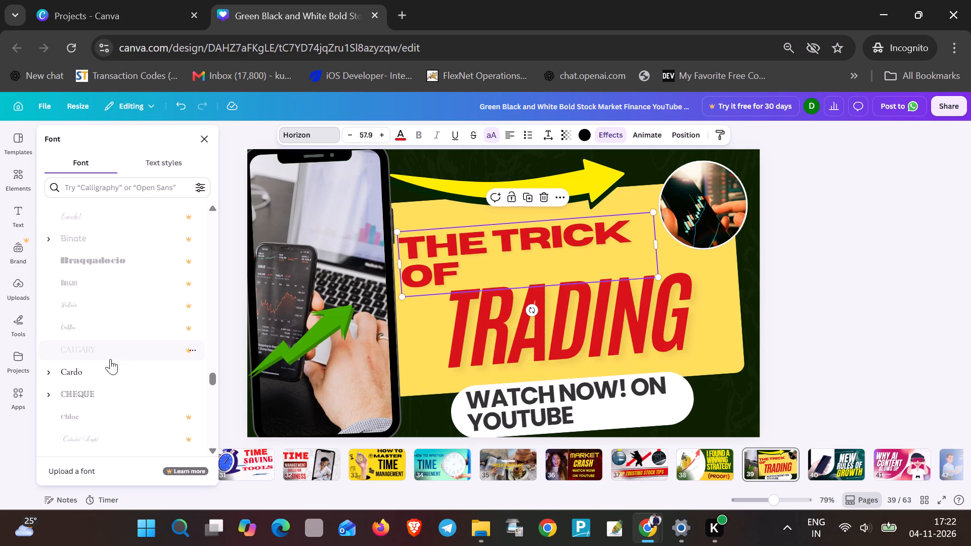
scroll(110, 359, "down", 4)
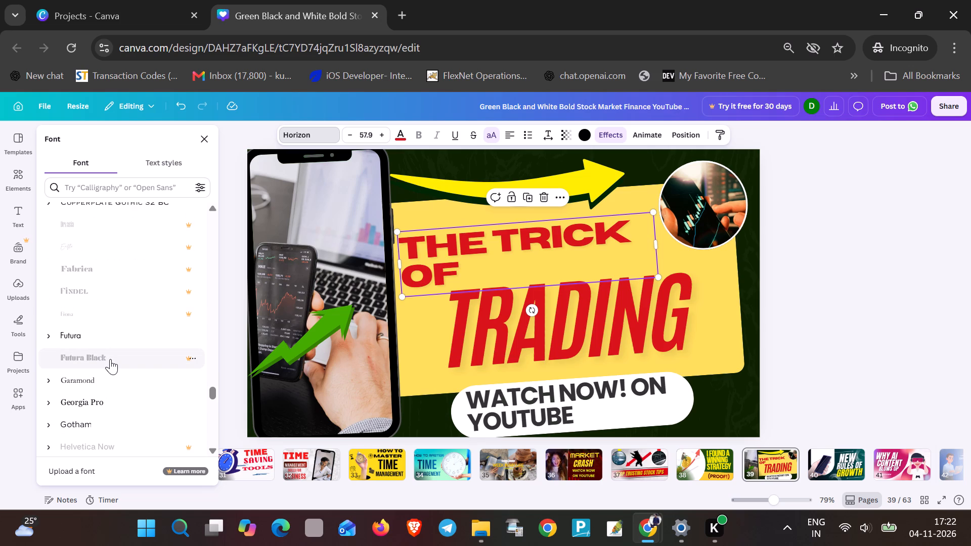
scroll(110, 359, "down", 6)
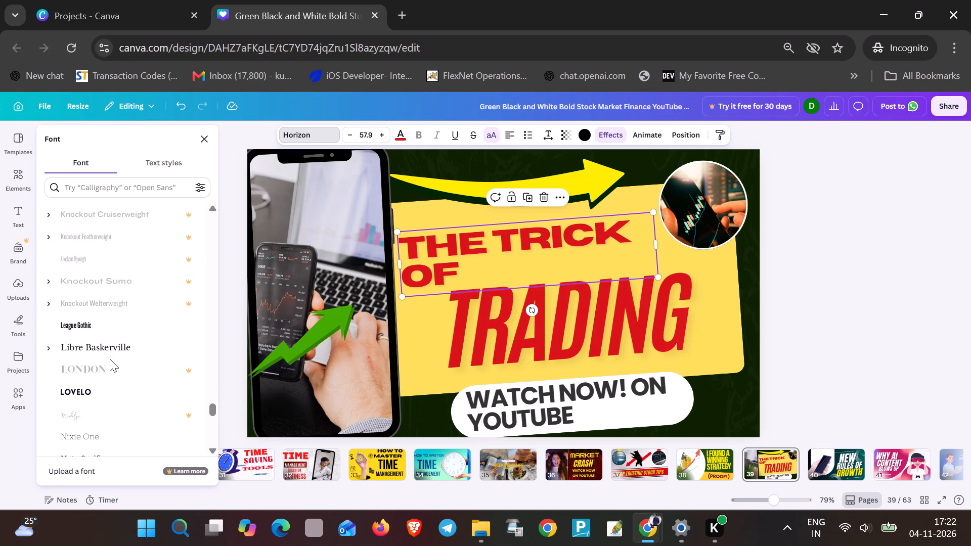
scroll(110, 359, "down", 3)
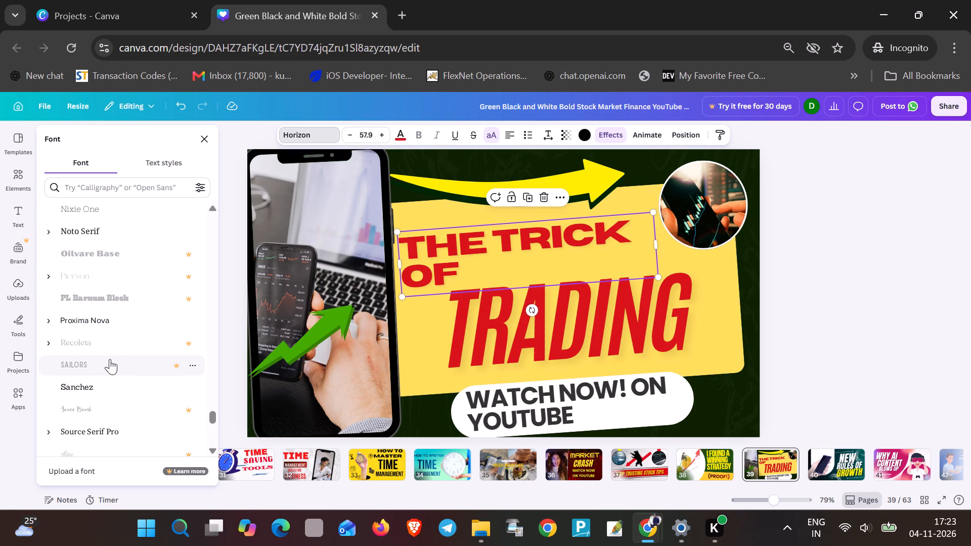
scroll(110, 359, "down", 1)
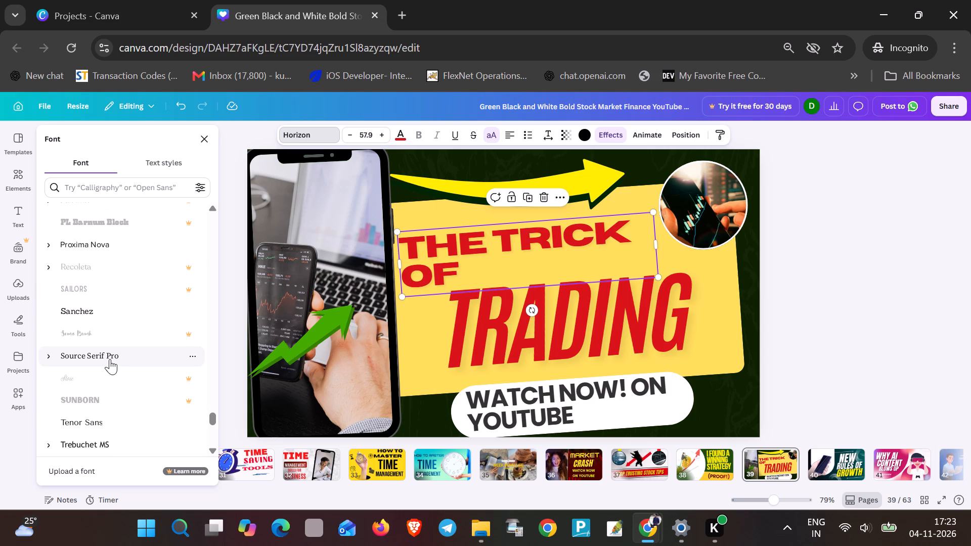
scroll(110, 359, "down", 7)
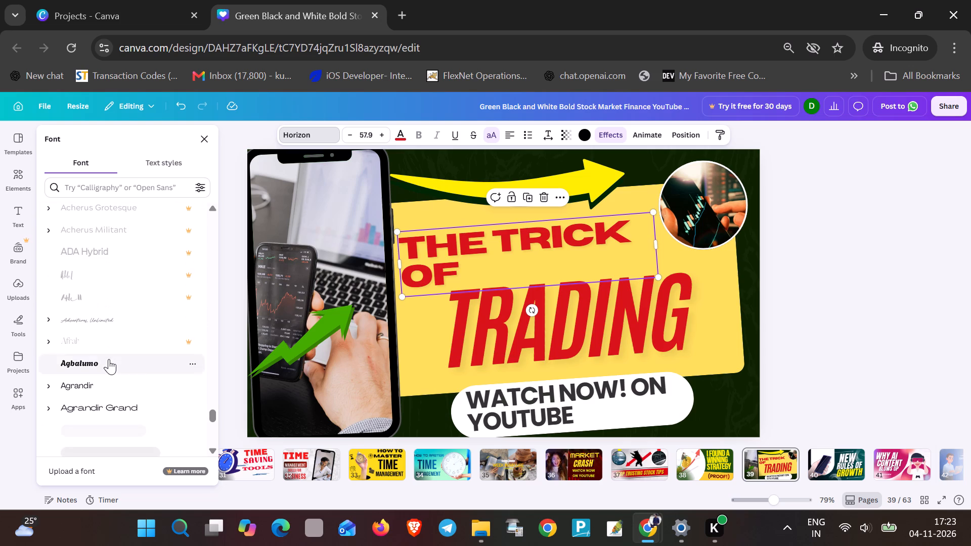
scroll(109, 359, "down", 6)
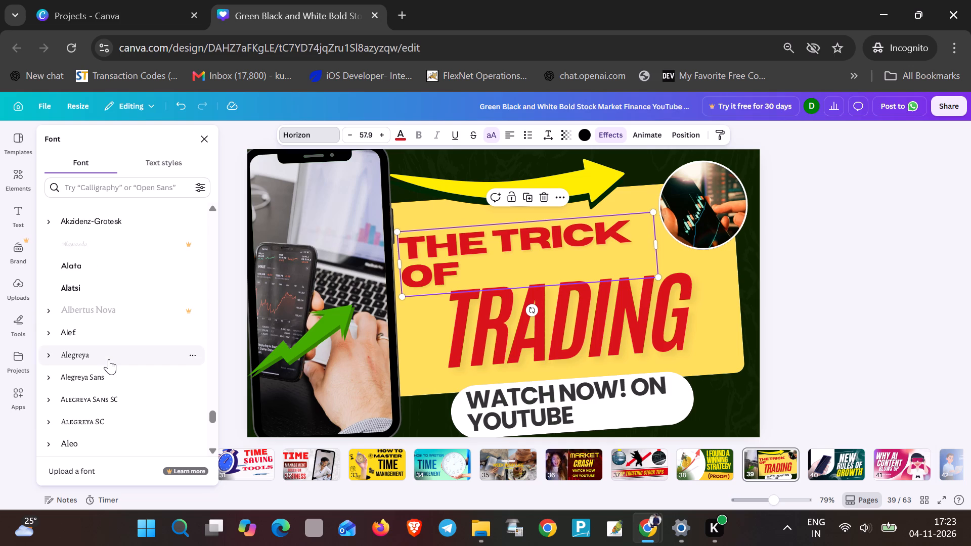
scroll(109, 359, "down", 2)
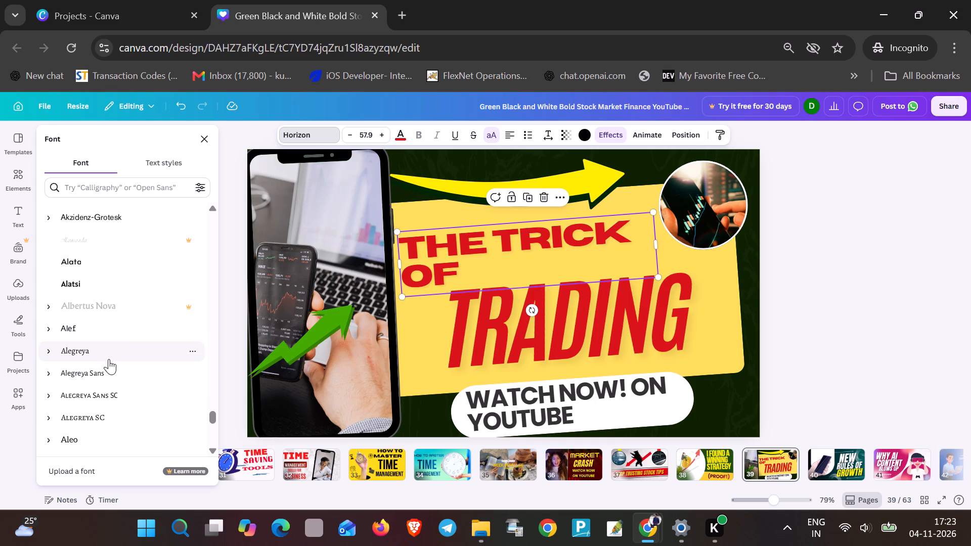
scroll(110, 359, "down", 2)
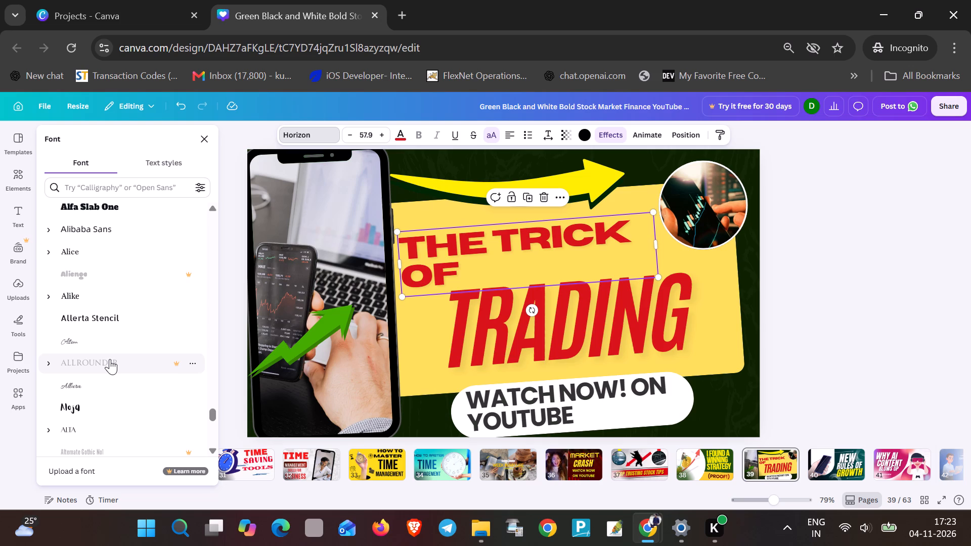
scroll(110, 359, "down", 5)
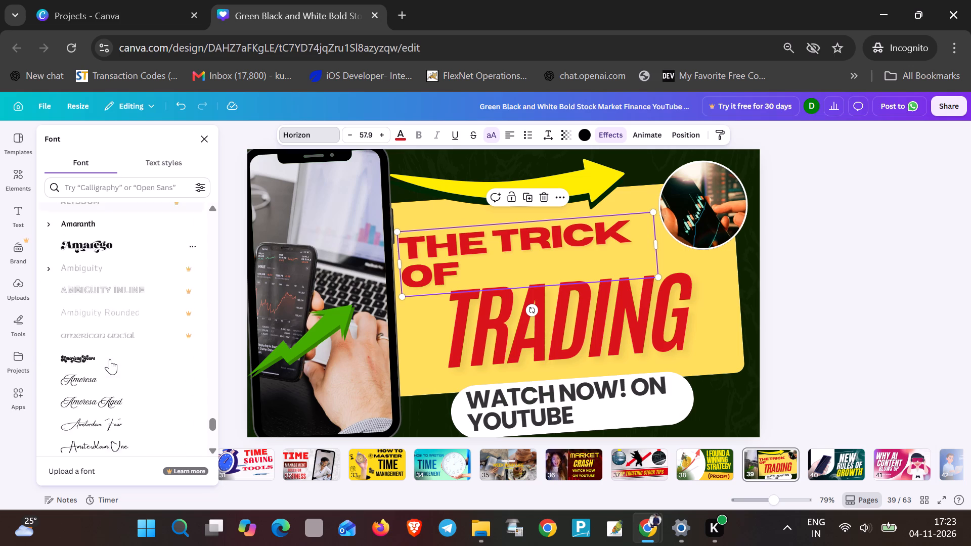
scroll(110, 360, "down", 4)
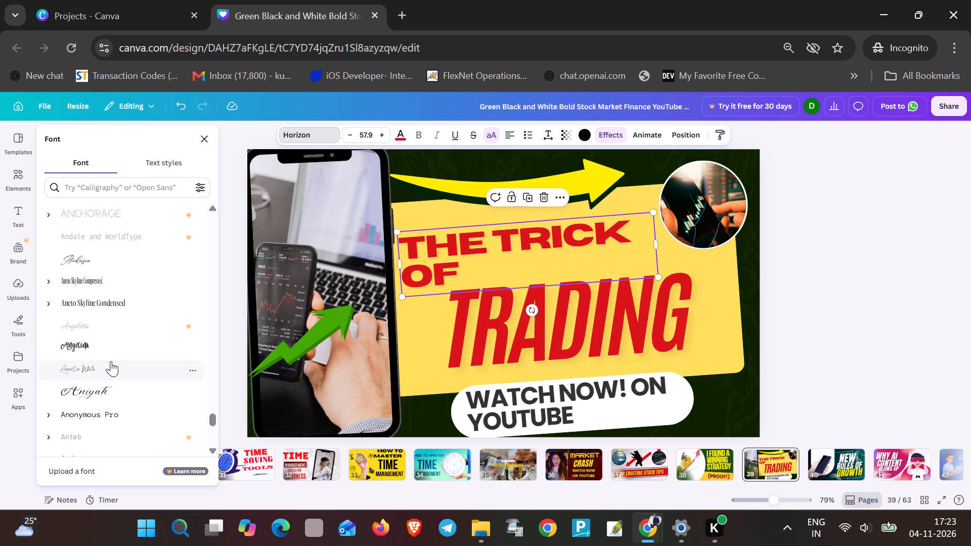
scroll(110, 361, "down", 5)
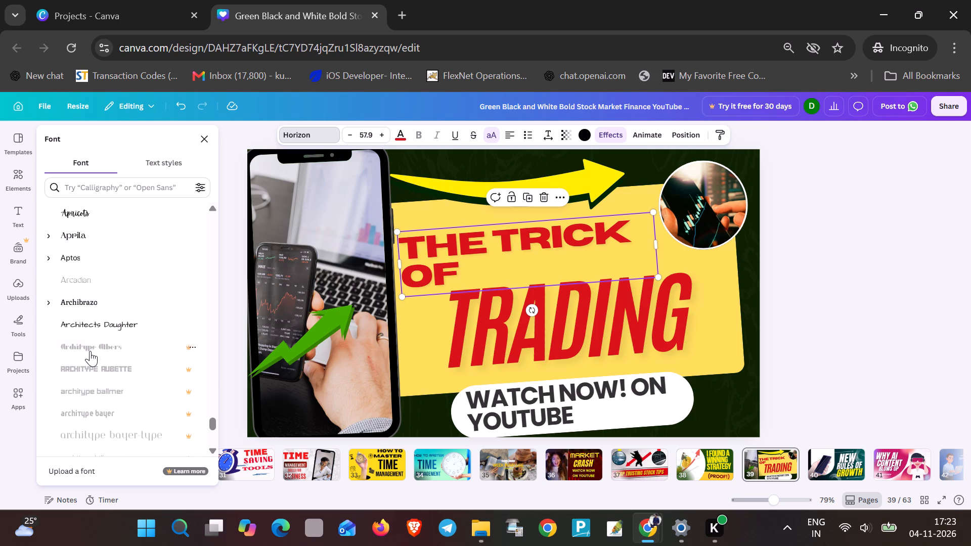
scroll(90, 351, "down", 6)
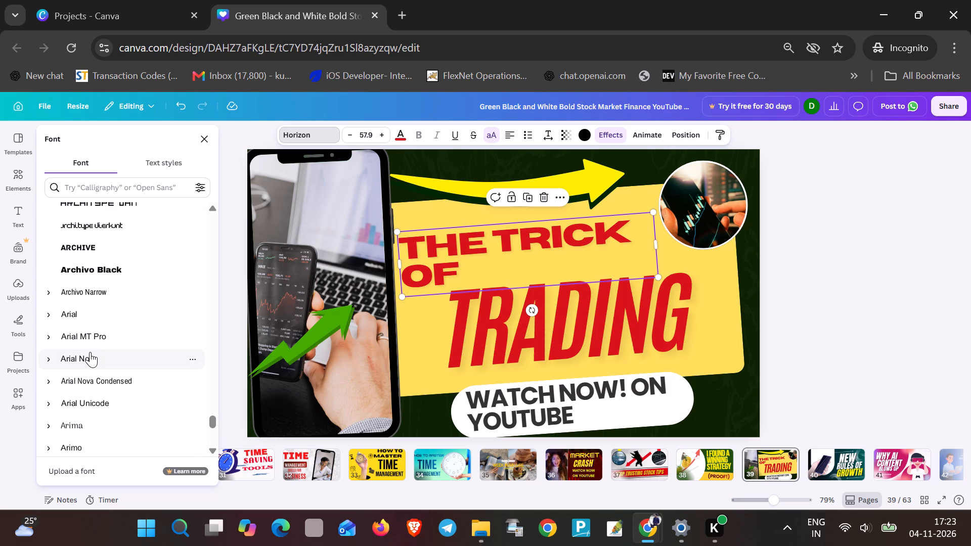
scroll(90, 352, "down", 1)
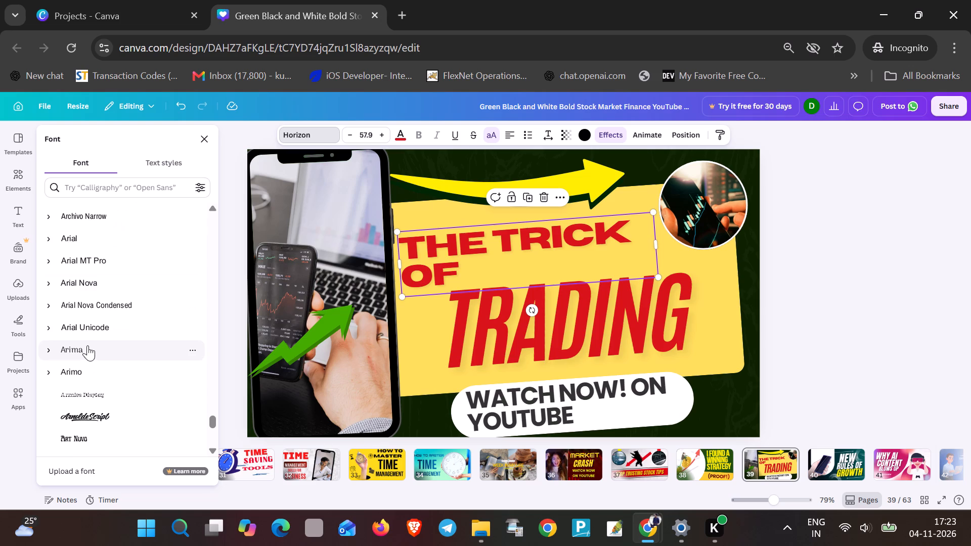
scroll(87, 345, "up", 1)
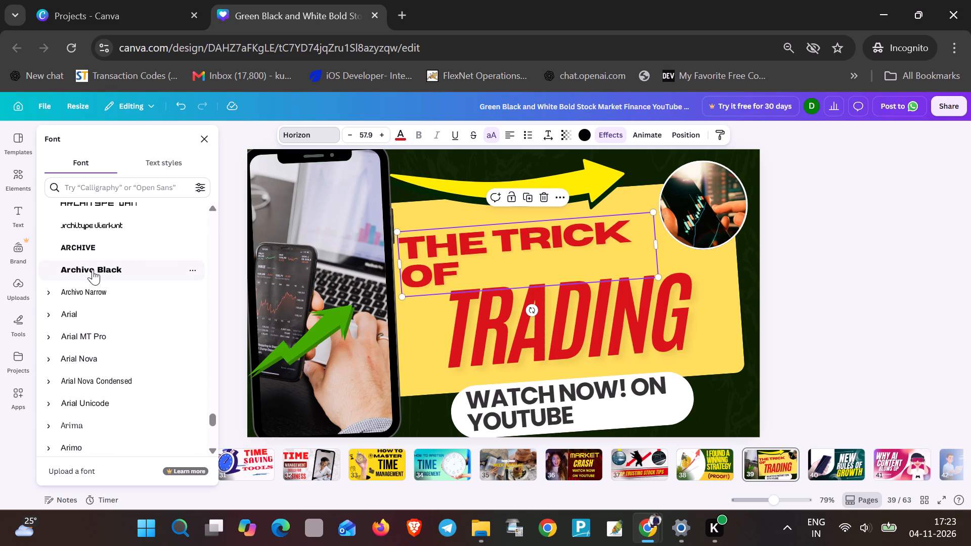
left_click(93, 269)
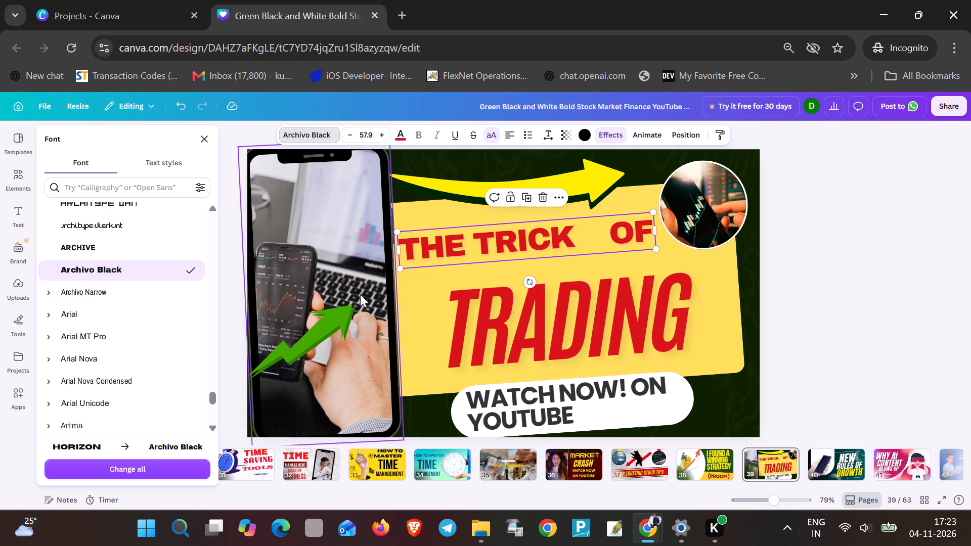
Delete the three extra spaces before OF in the THE TRICK OF line, keeping a single space.
left_click(489, 251)
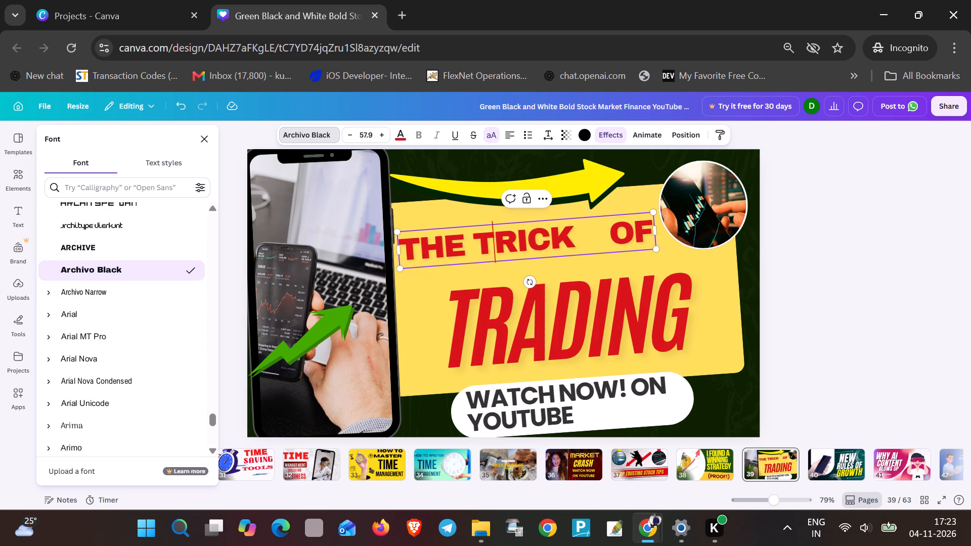
left_click(607, 237)
key("BackSpace")
key("BackSpace")
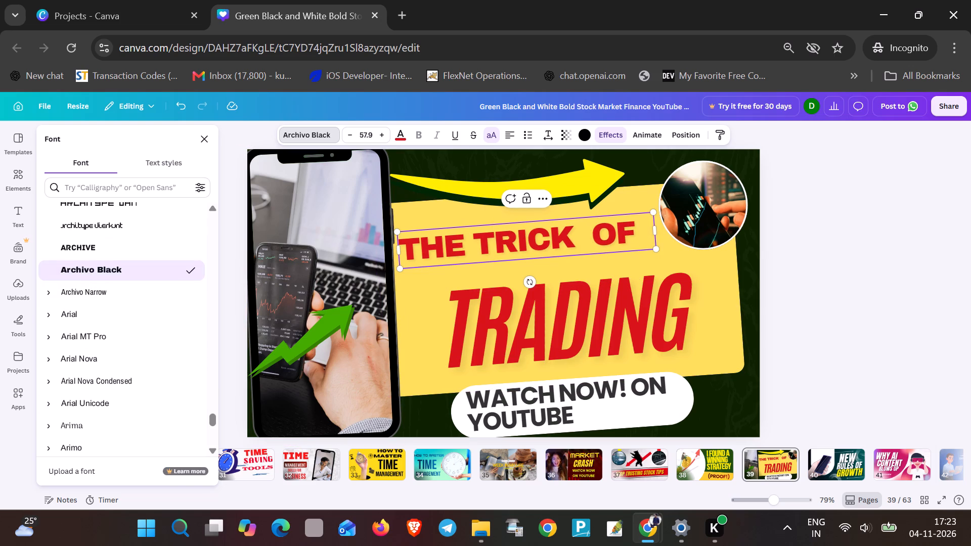
key("BackSpace")
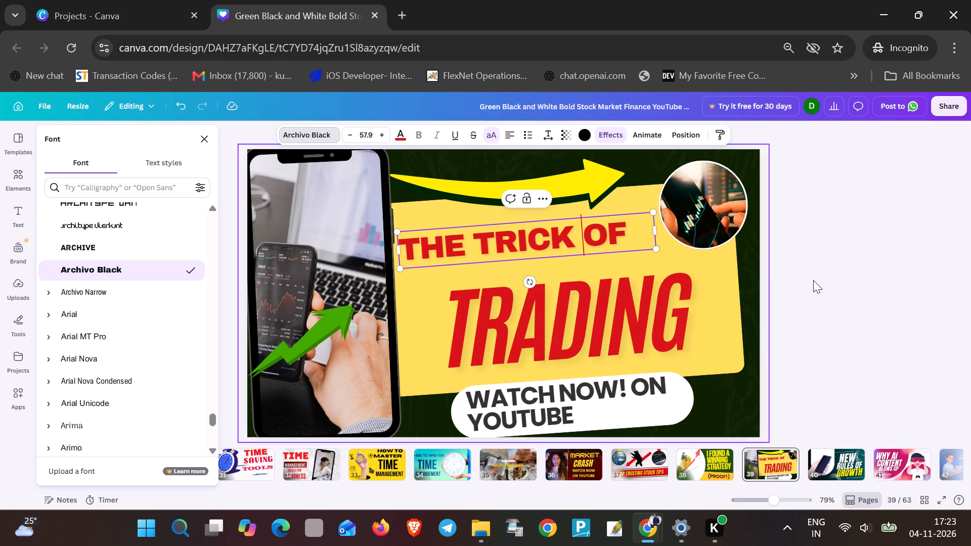
left_click(813, 280)
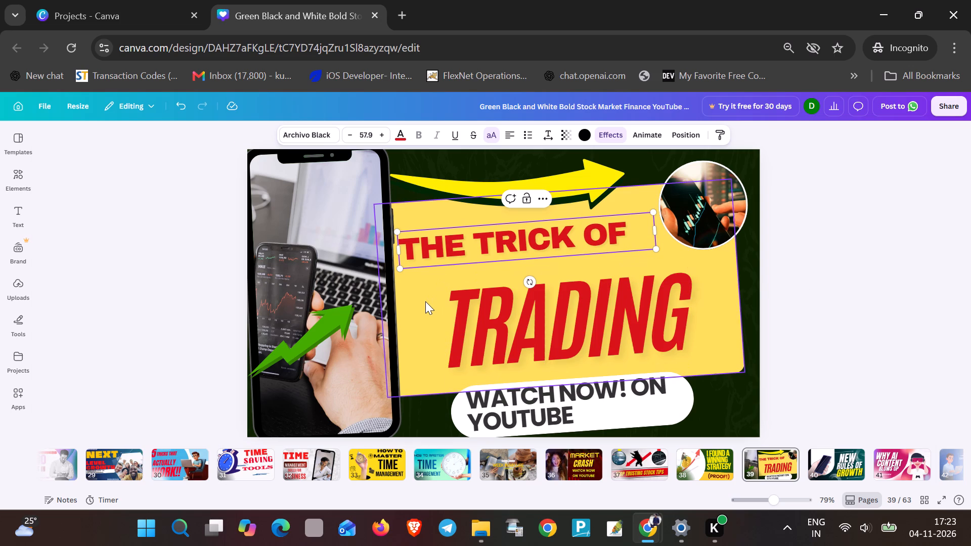
Move the THE TRICK OF line slightly up and away from the large phone, and enlarge it to about size 64.
left_click(423, 303)
left_click_drag(438, 254, 457, 249)
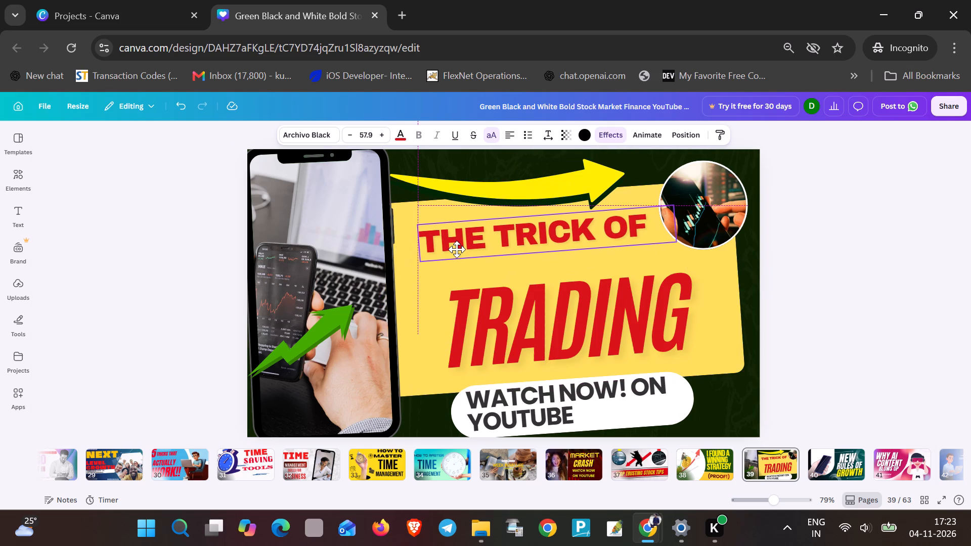
left_click_drag(457, 249, 458, 249)
left_click_drag(422, 260, 420, 265)
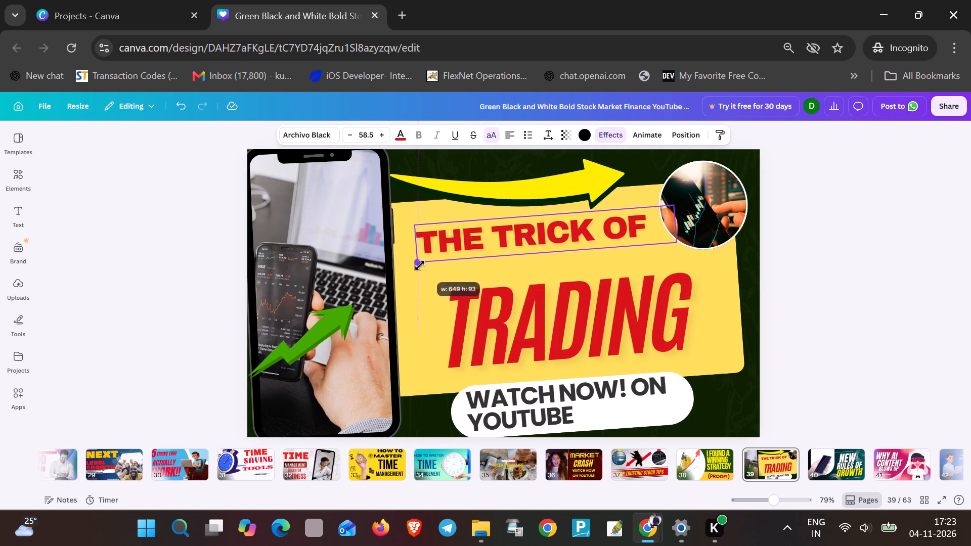
left_click_drag(420, 265, 414, 290)
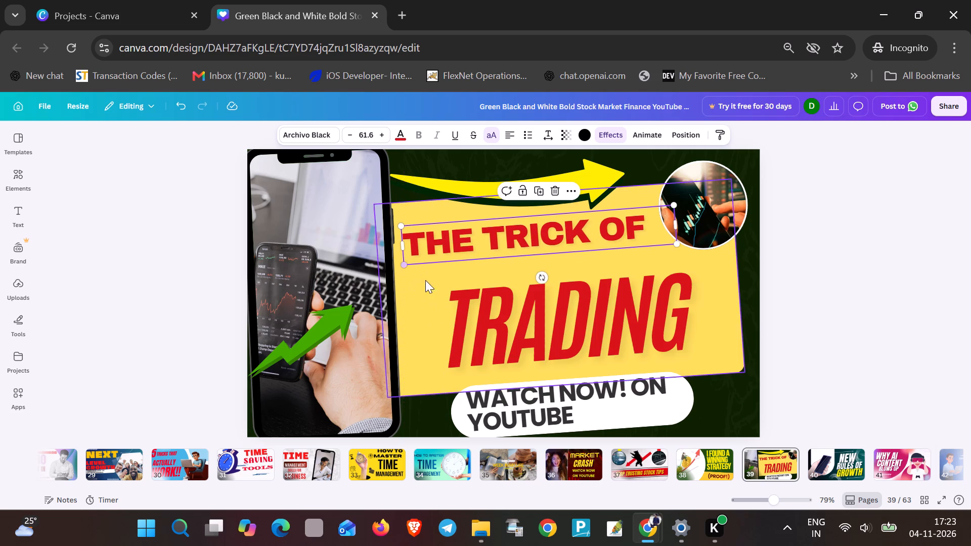
left_click_drag(677, 247, 686, 260)
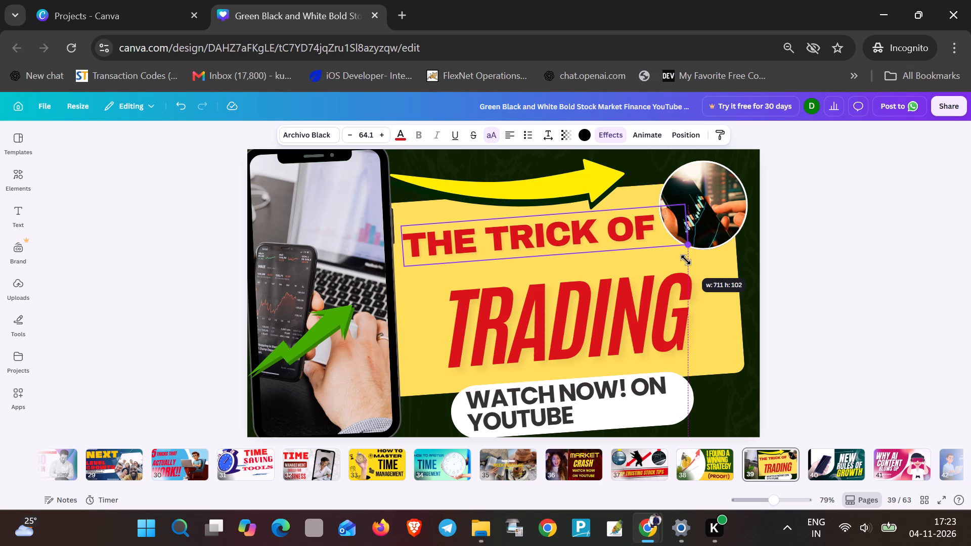
left_click_drag(686, 260, 689, 265)
Move the word TRADING up and left, close beneath THE TRICK OF, and enlarge it to about size 186.
left_click_drag(569, 312, 564, 310)
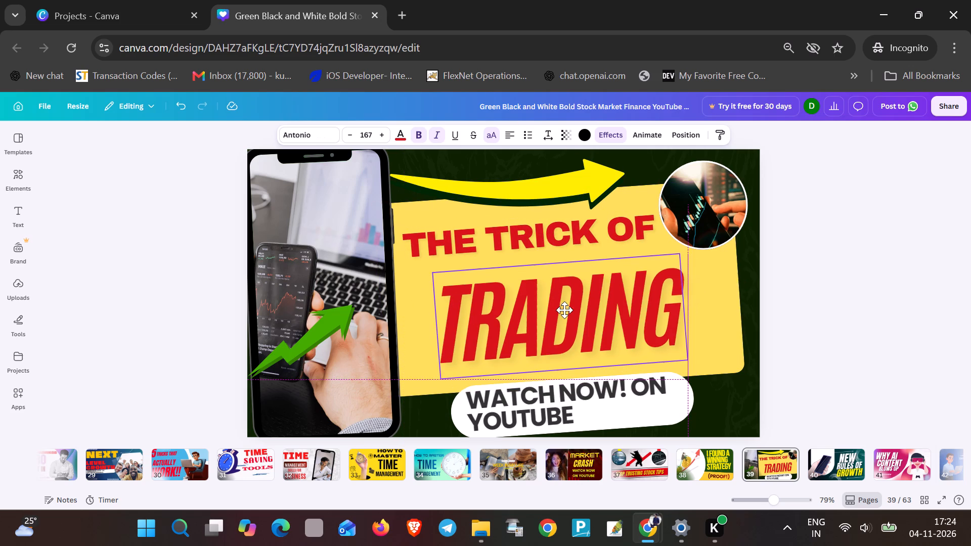
left_click_drag(564, 310, 564, 296)
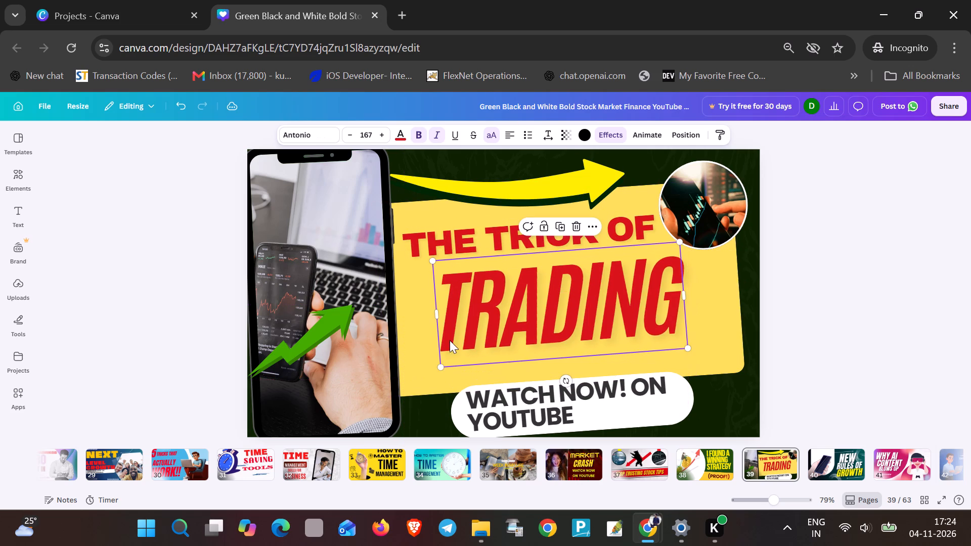
left_click_drag(439, 368, 438, 387)
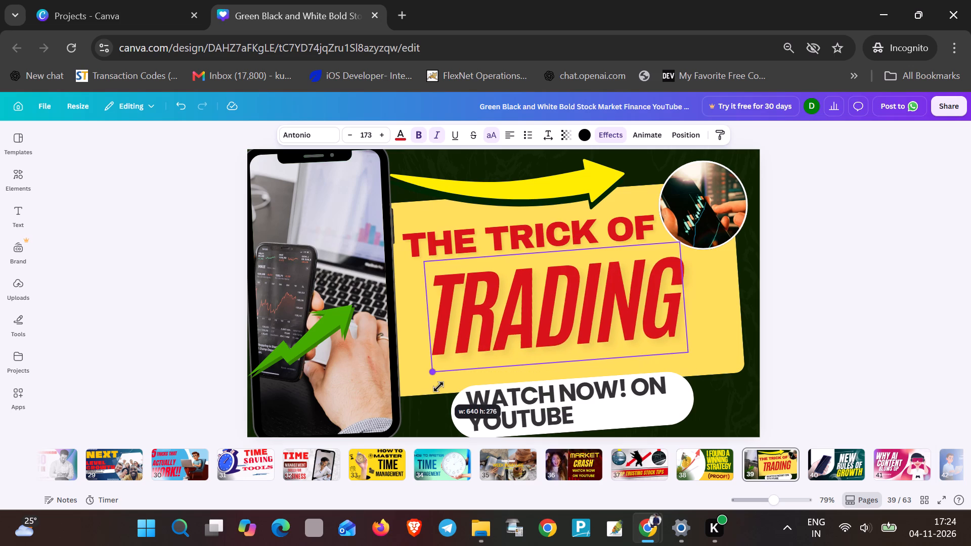
left_click_drag(438, 387, 437, 396)
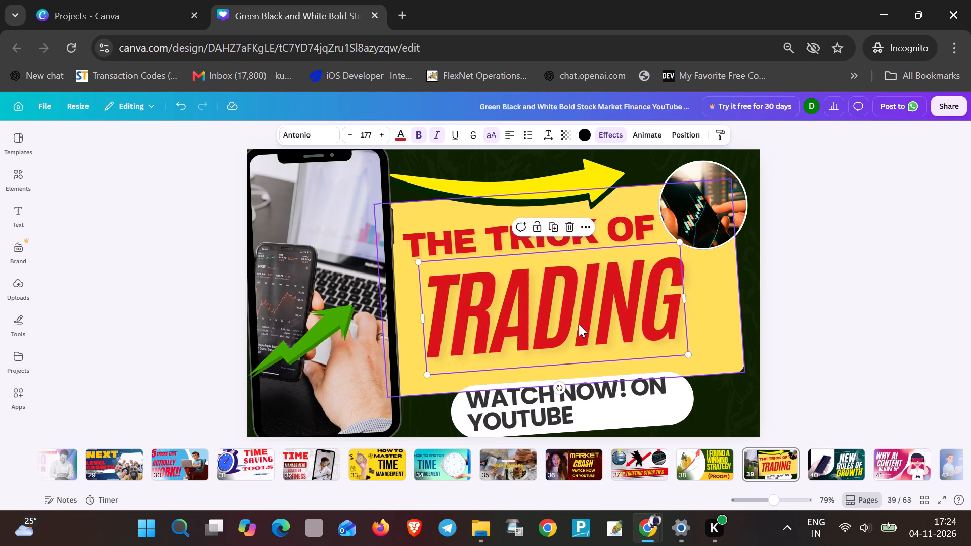
left_click_drag(691, 356, 695, 357)
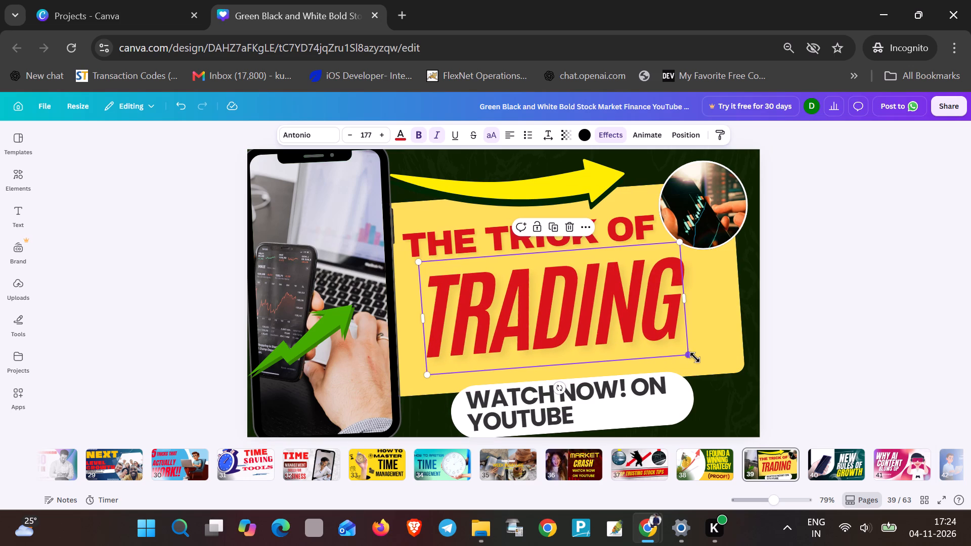
left_click_drag(695, 357, 702, 369)
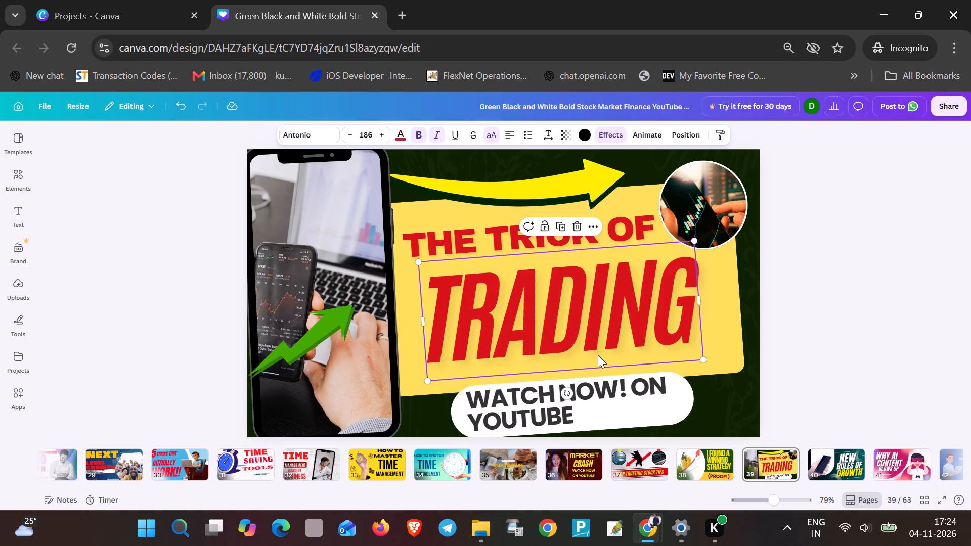
left_click(541, 297)
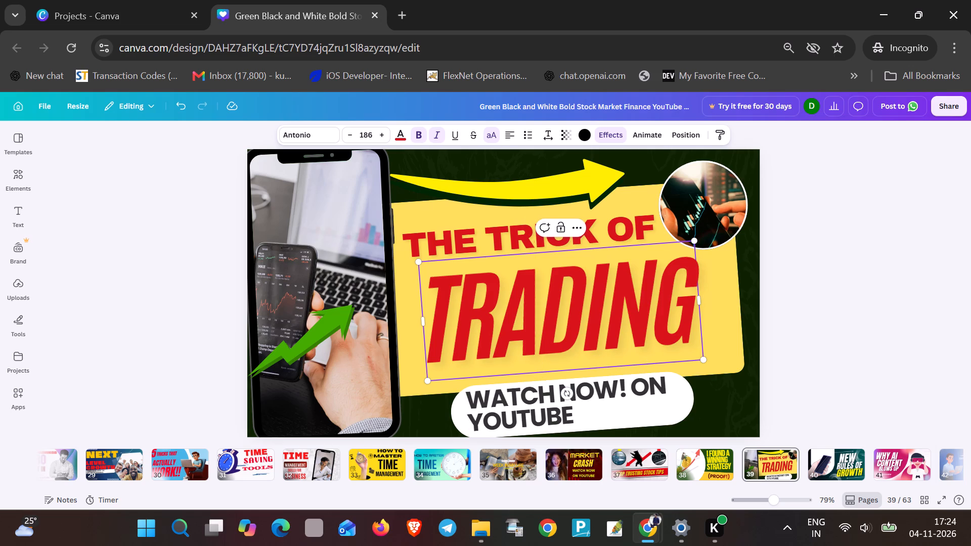
left_click(479, 242)
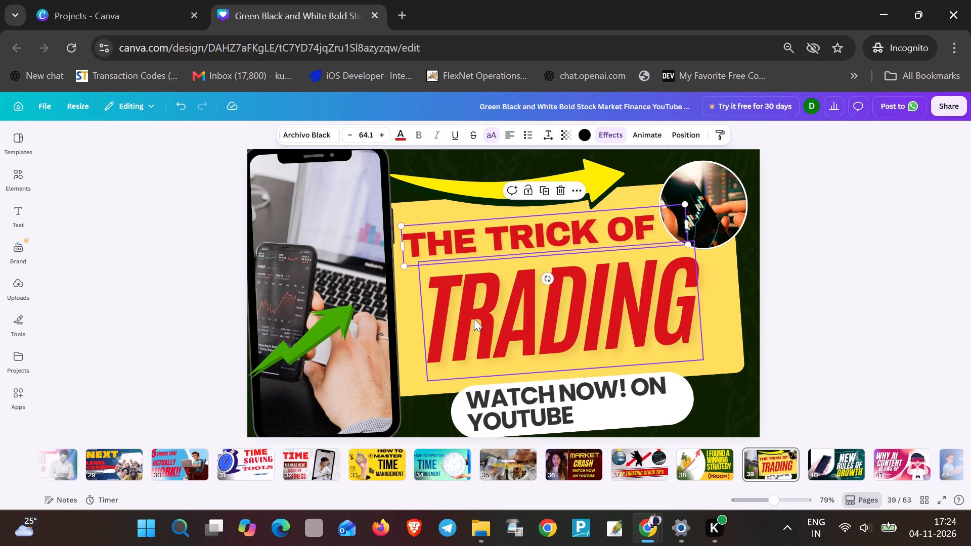
On page 40, shift the hand-with-phone illustration, the word NEW and the small three-line accent below the hand upward.
left_click(834, 468)
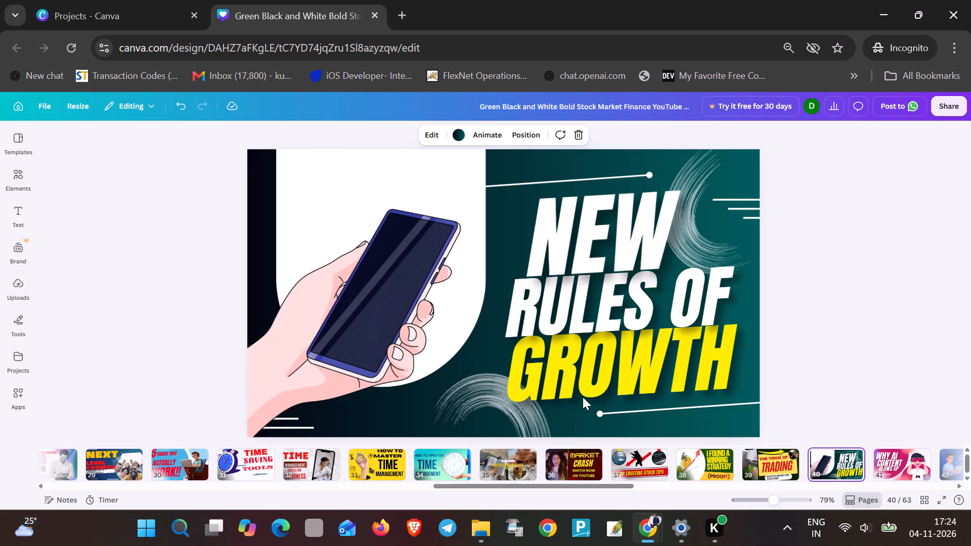
left_click_drag(404, 310, 400, 252)
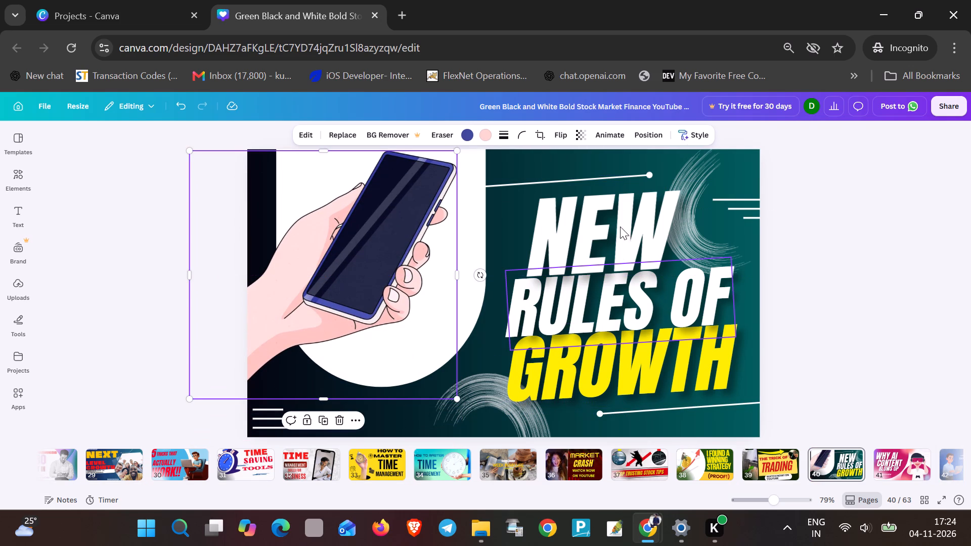
left_click(536, 177)
left_click_drag(590, 218, 568, 180)
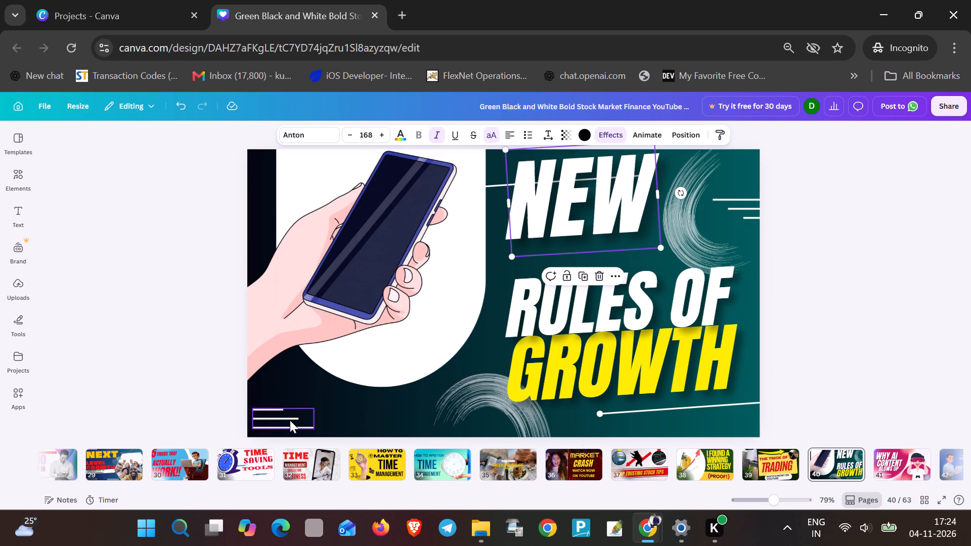
left_click_drag(290, 420, 288, 411)
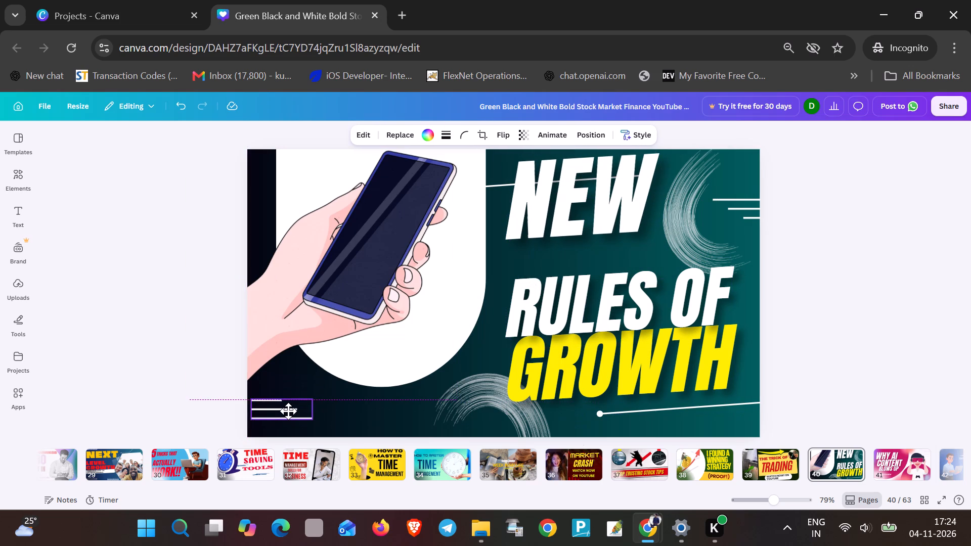
left_click_drag(288, 411, 289, 411)
Move RULES OF and GROWTH up and left to stack under NEW, and shift the dot-ended line below them to match.
left_click_drag(579, 309, 569, 285)
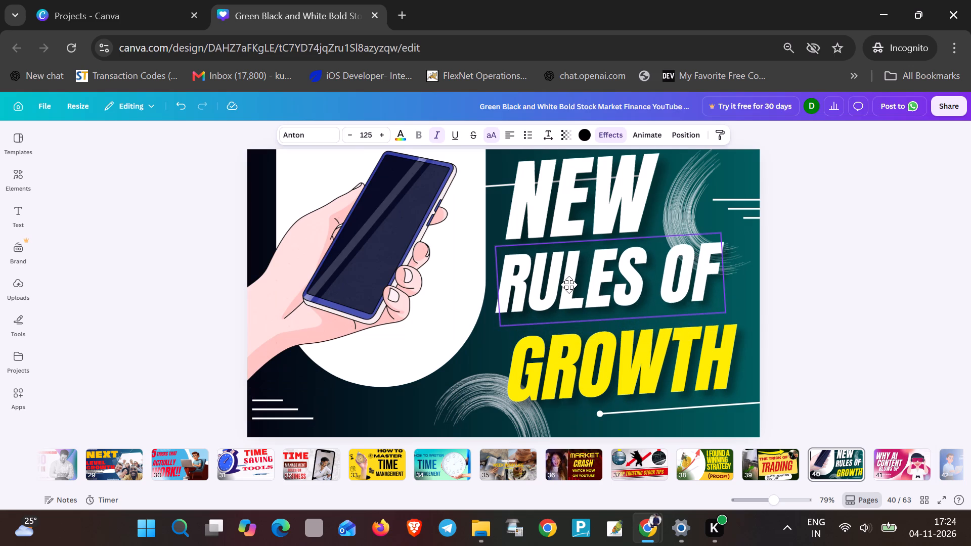
left_click_drag(569, 285, 569, 284)
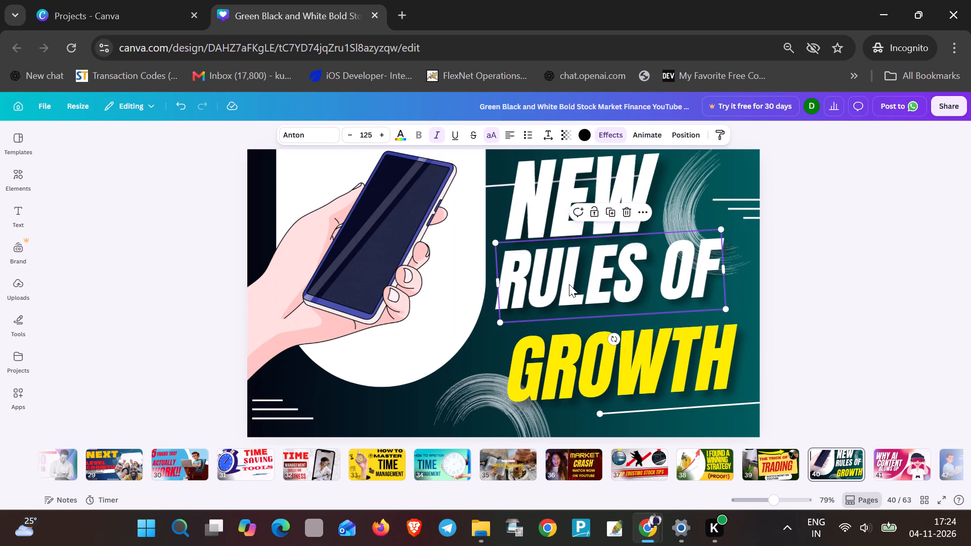
left_click_drag(602, 357, 591, 343)
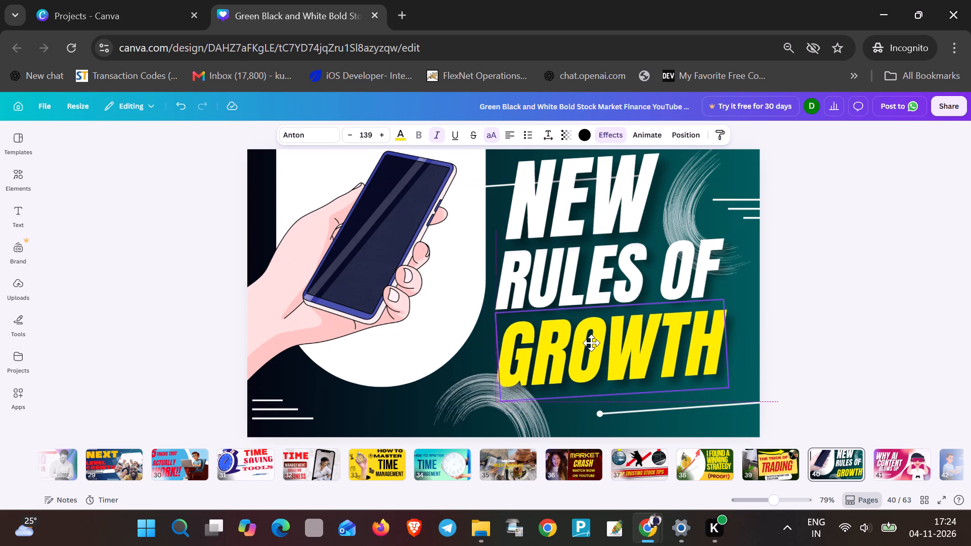
left_click_drag(591, 343, 591, 342)
left_click_drag(715, 402, 714, 403)
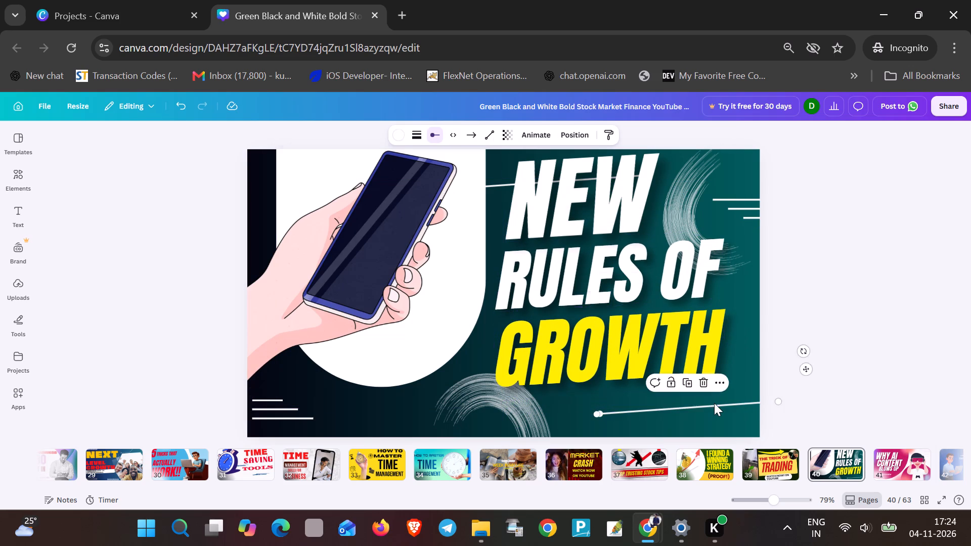
left_click_drag(714, 403, 705, 397)
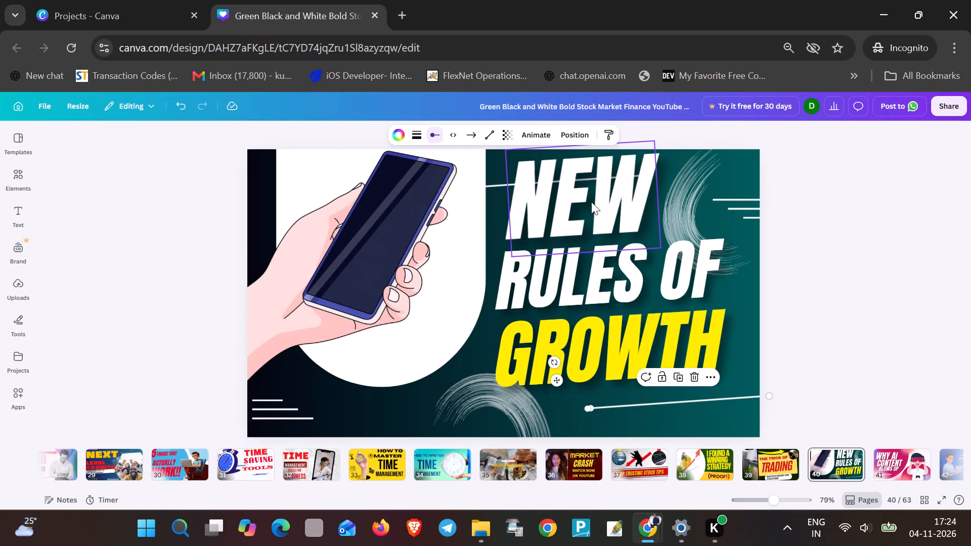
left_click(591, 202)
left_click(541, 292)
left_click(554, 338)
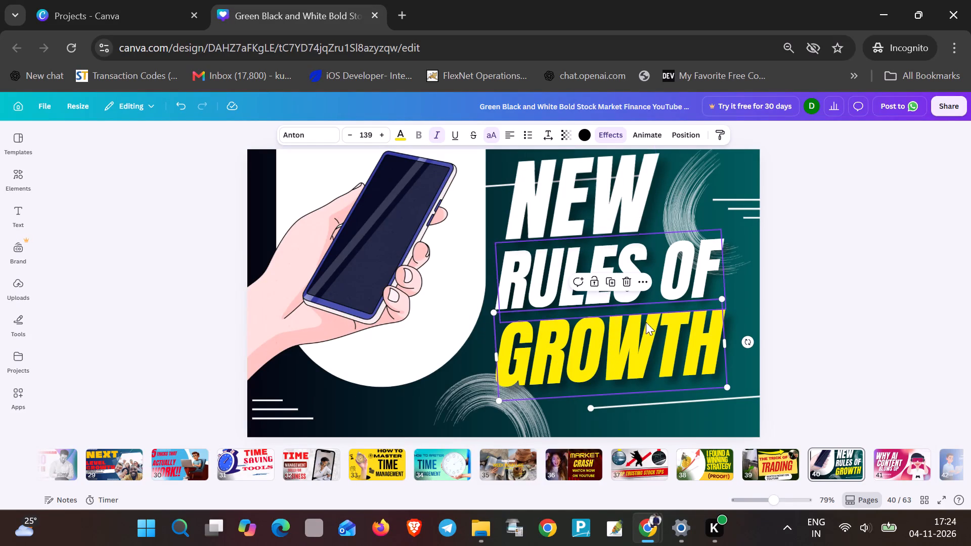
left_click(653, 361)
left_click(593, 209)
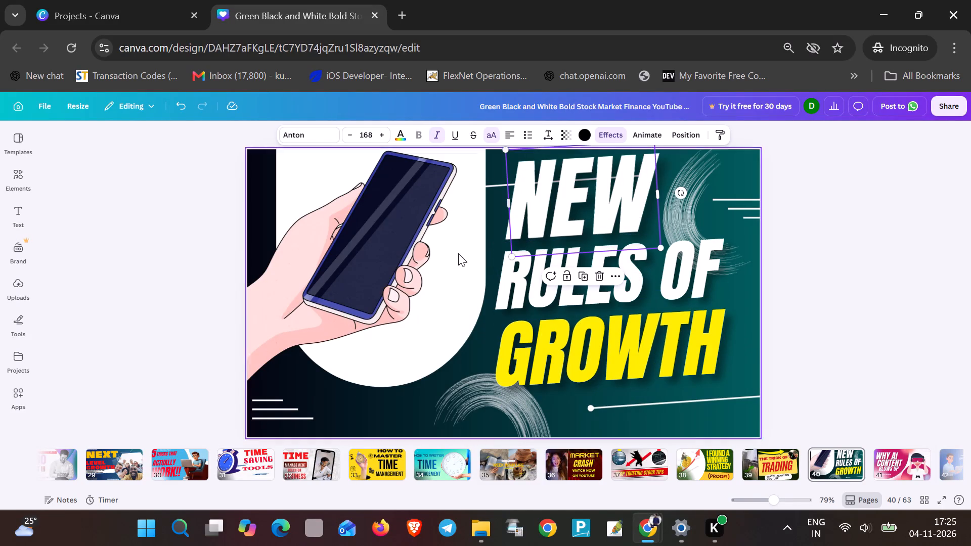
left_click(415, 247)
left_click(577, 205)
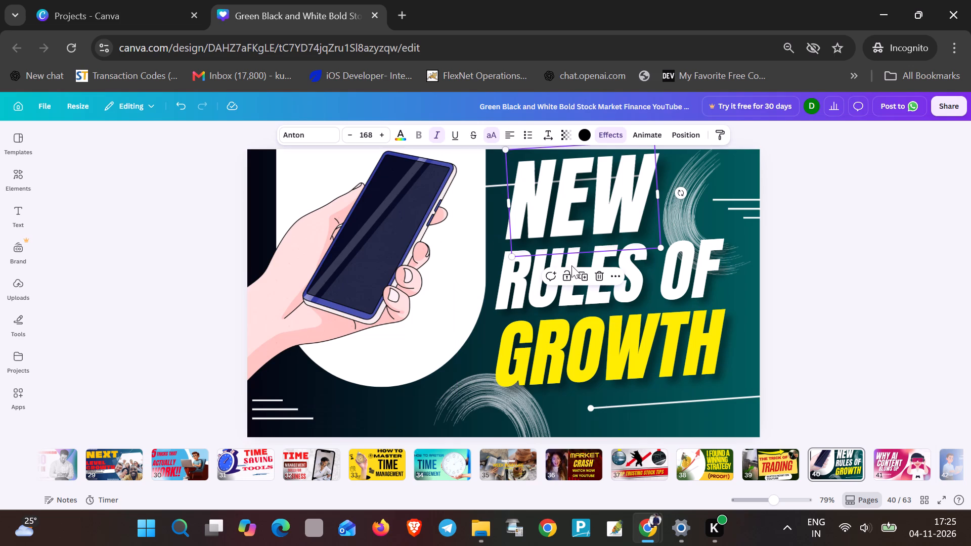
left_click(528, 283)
Recolour the headline words GROWTH, NEW and RULES OF with the red gradient.
left_click(584, 340)
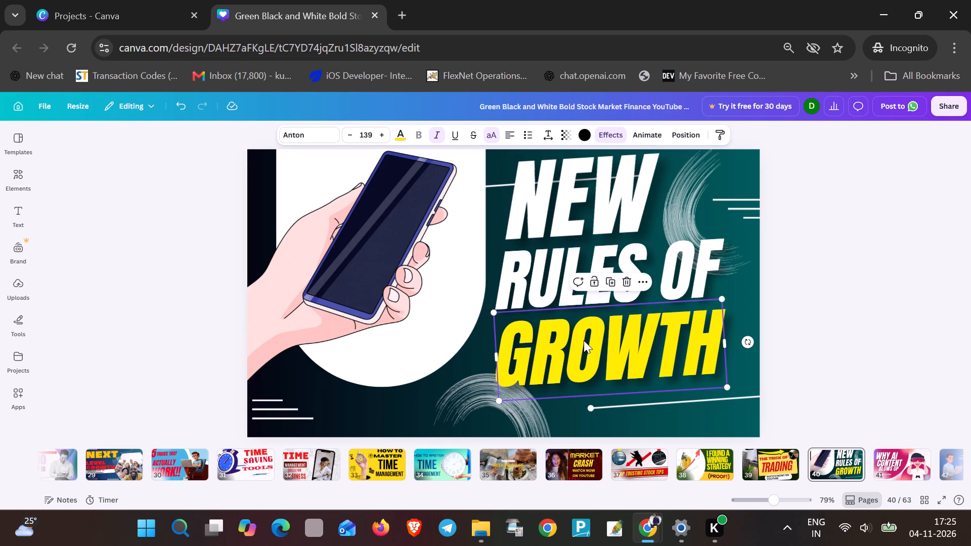
double_click(584, 340)
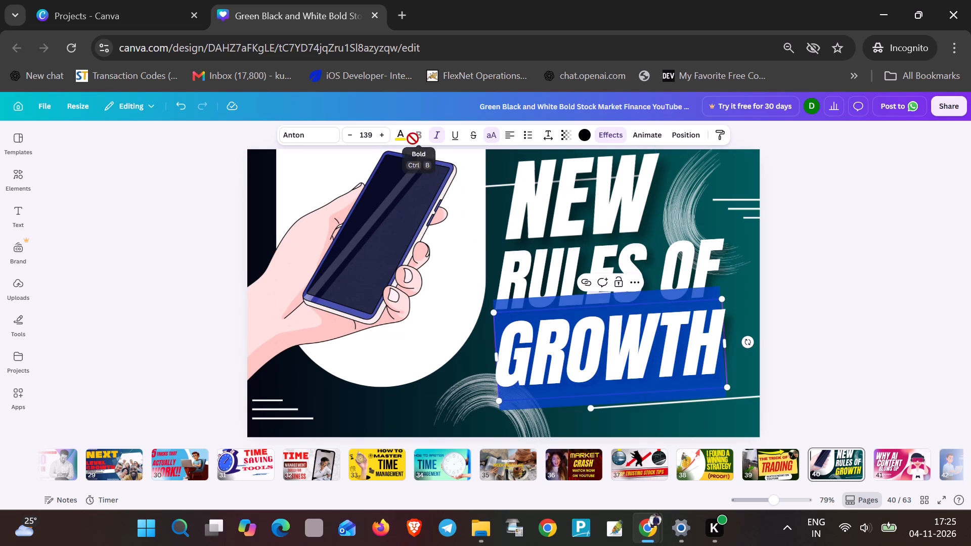
left_click(402, 141)
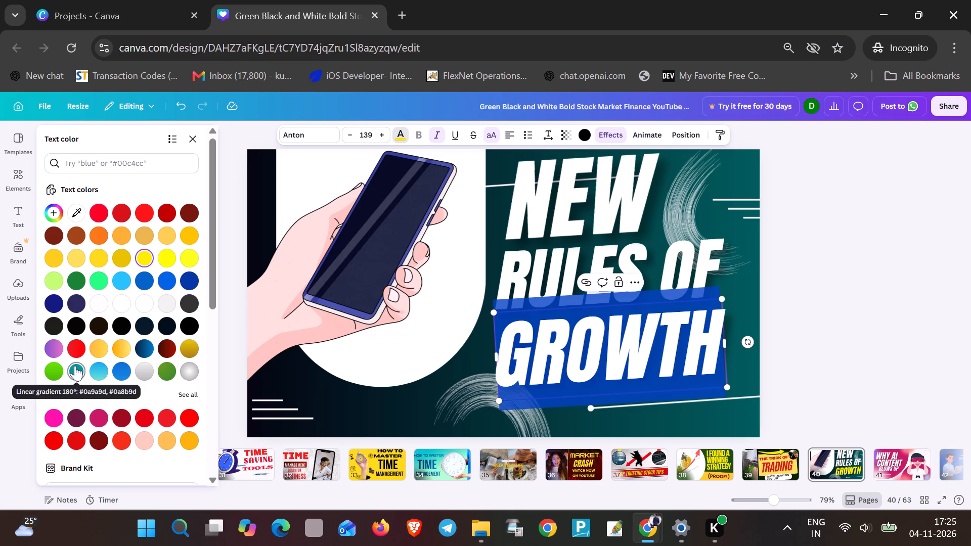
left_click(76, 353)
left_click(577, 365)
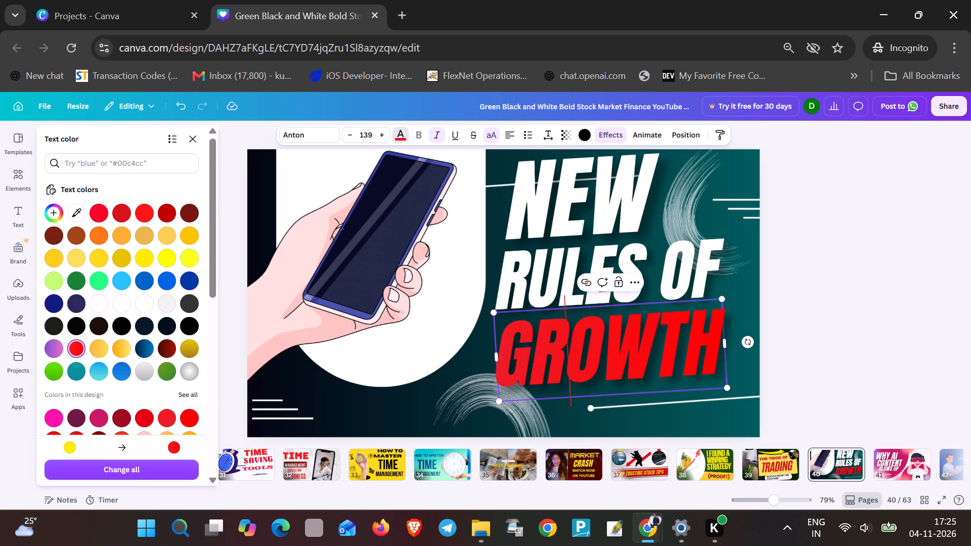
triple_click(546, 200)
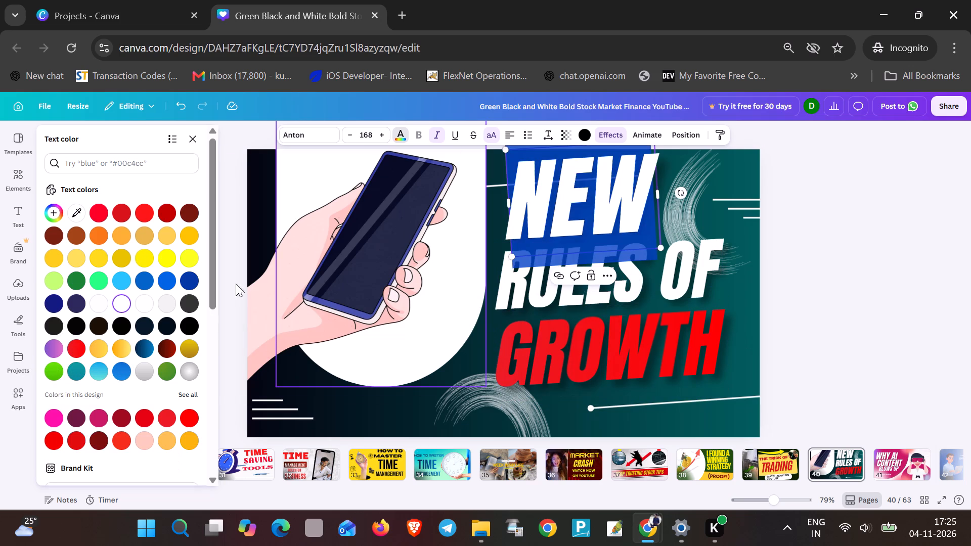
left_click(71, 350)
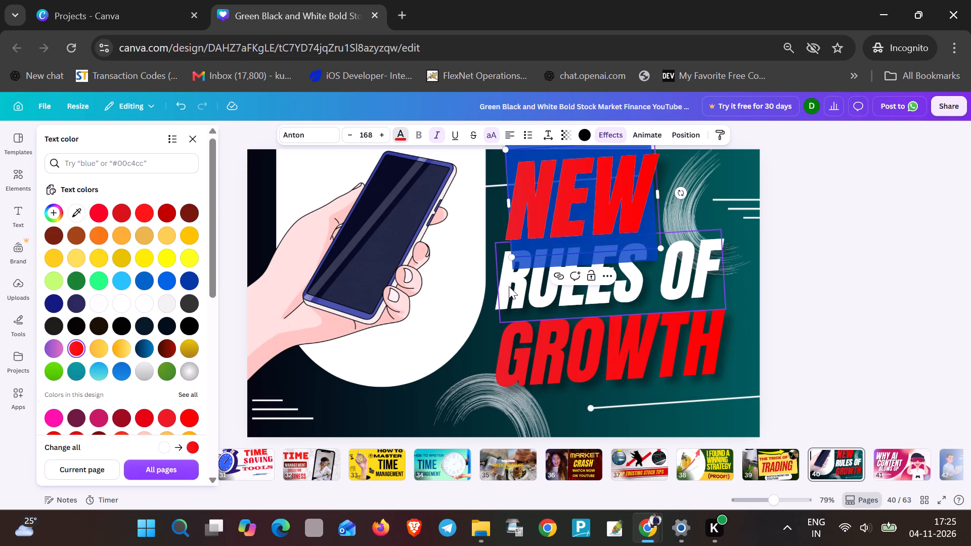
triple_click(532, 293)
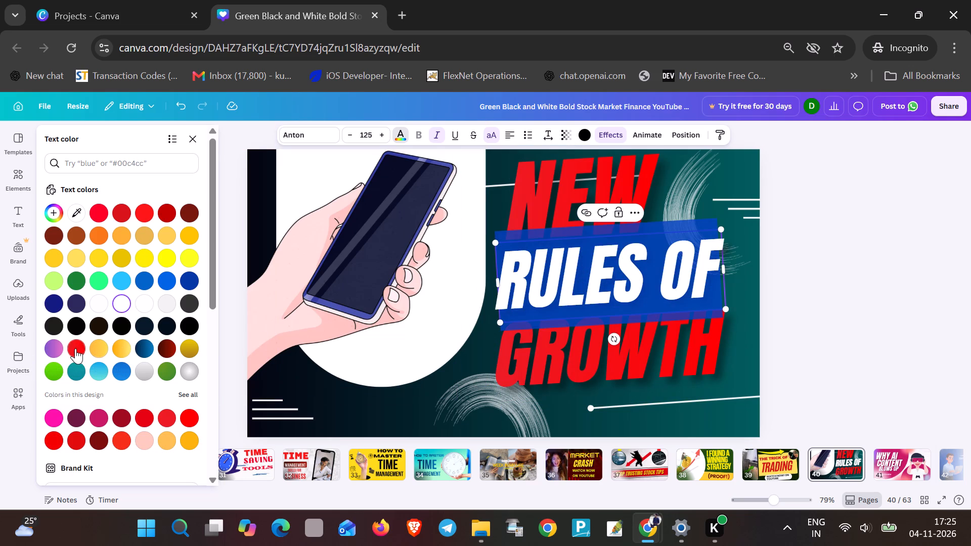
left_click(73, 348)
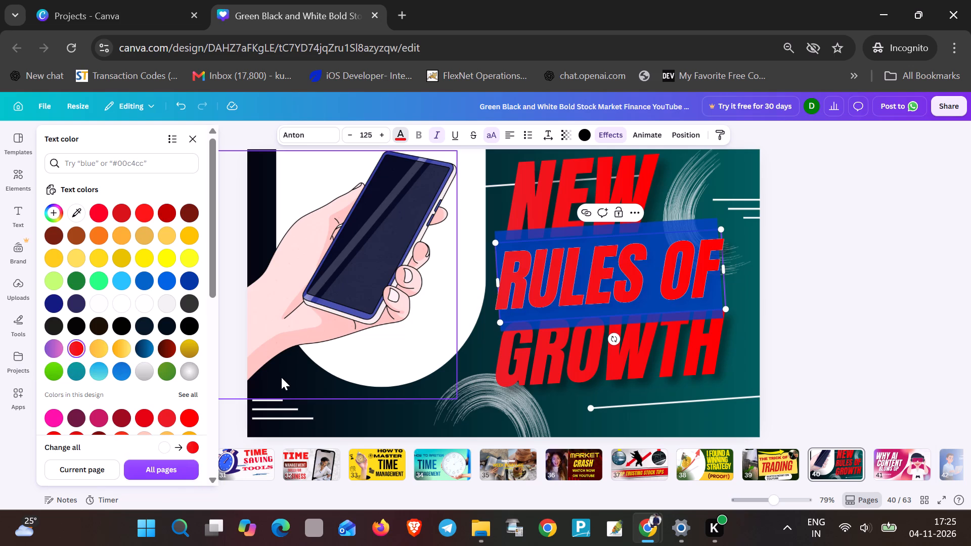
left_click(519, 355)
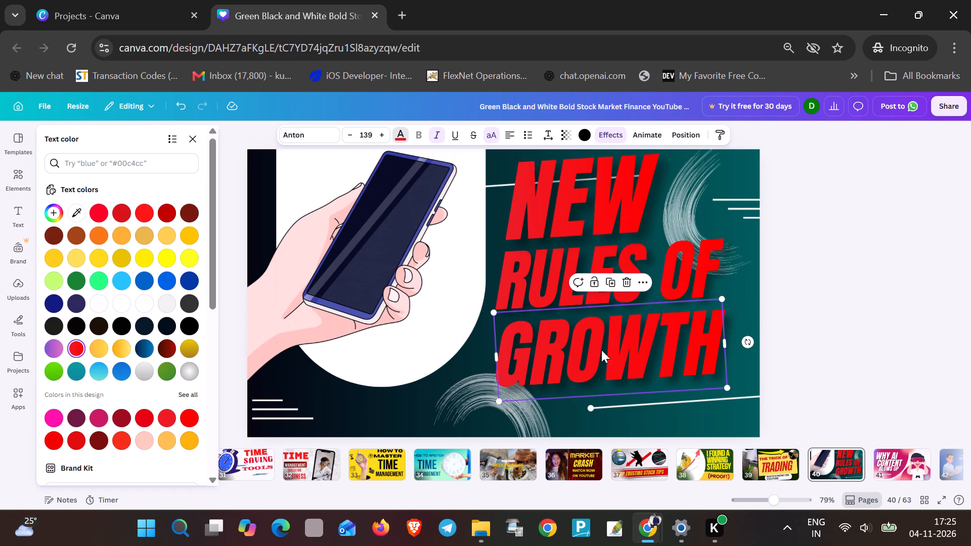
triple_click(604, 215)
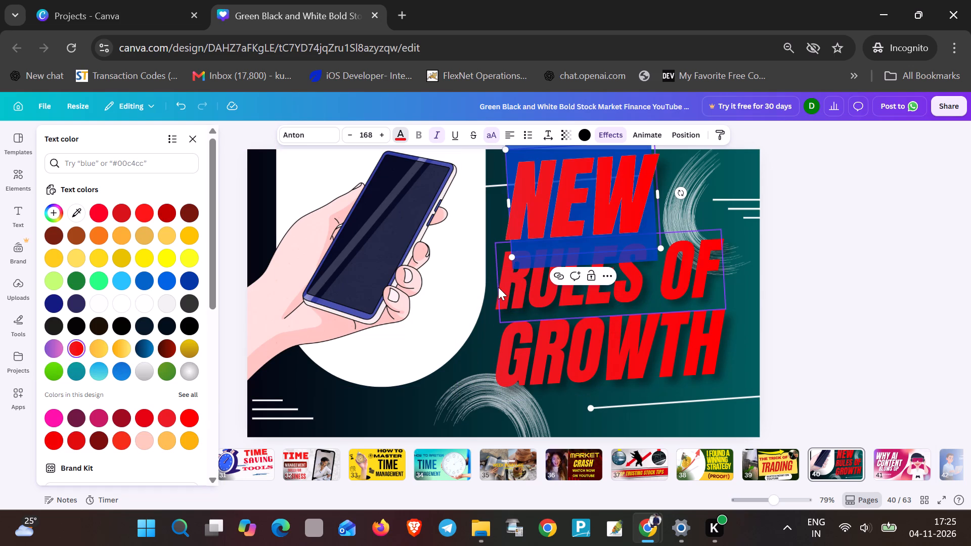
left_click(616, 361)
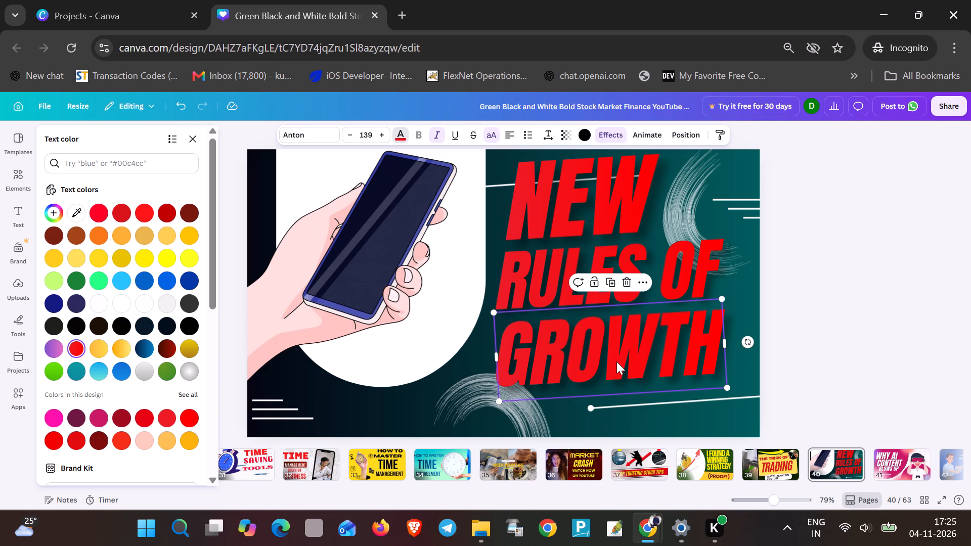
Duplicate the small three-line accent below the hand four times, placing the copies along the page's bottom edge to its lower-right corner.
left_click(280, 418)
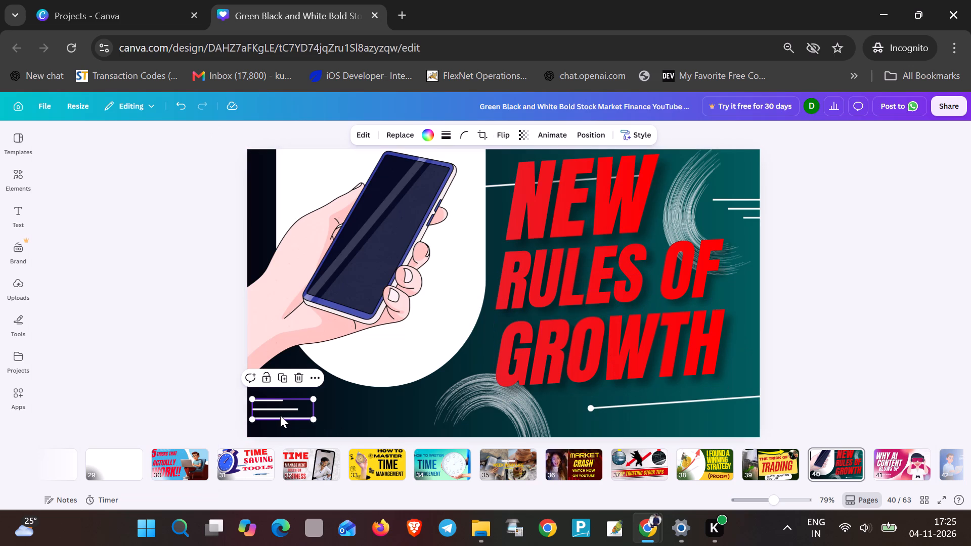
key("ctrl+c")
key("ctrl+v")
left_click_drag(302, 412, 331, 409)
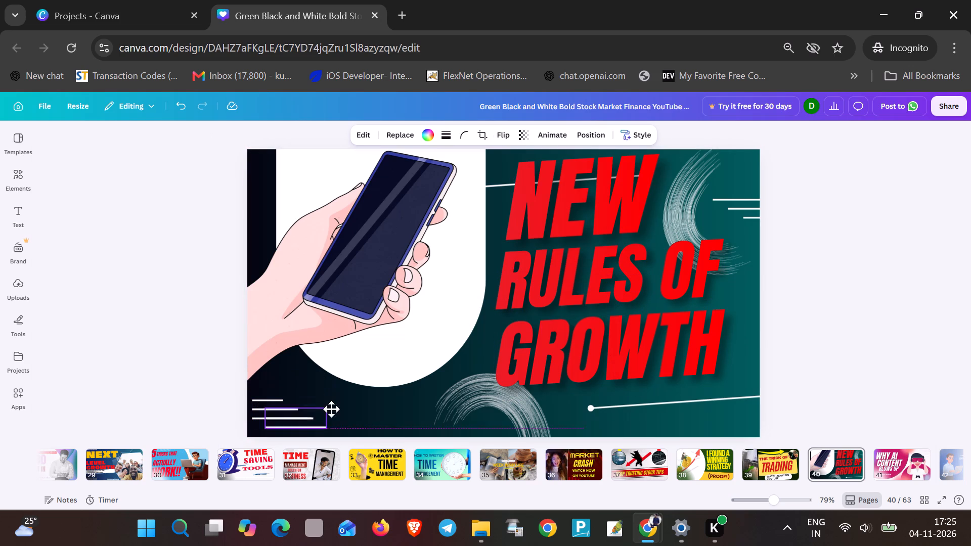
left_click_drag(331, 409, 371, 404)
key("ctrl+v")
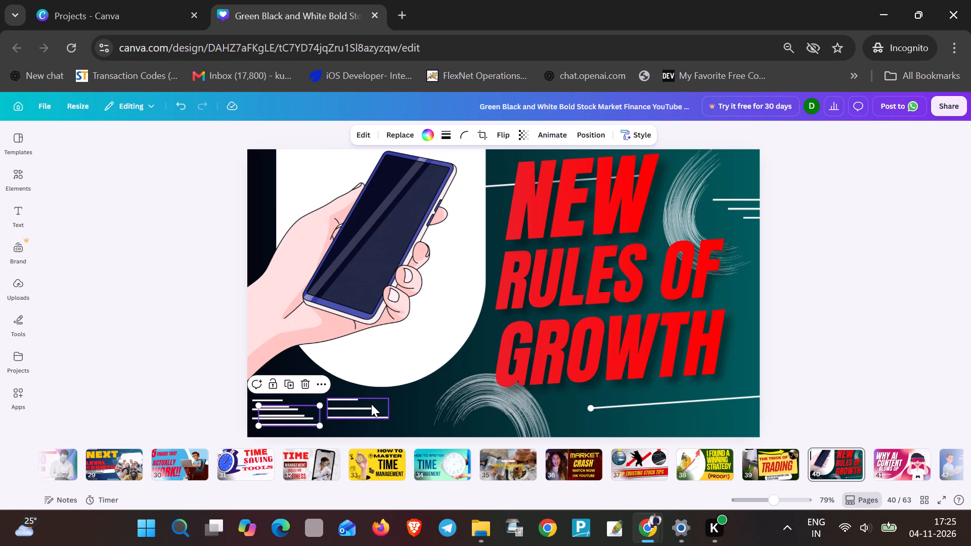
left_click_drag(287, 417, 434, 411)
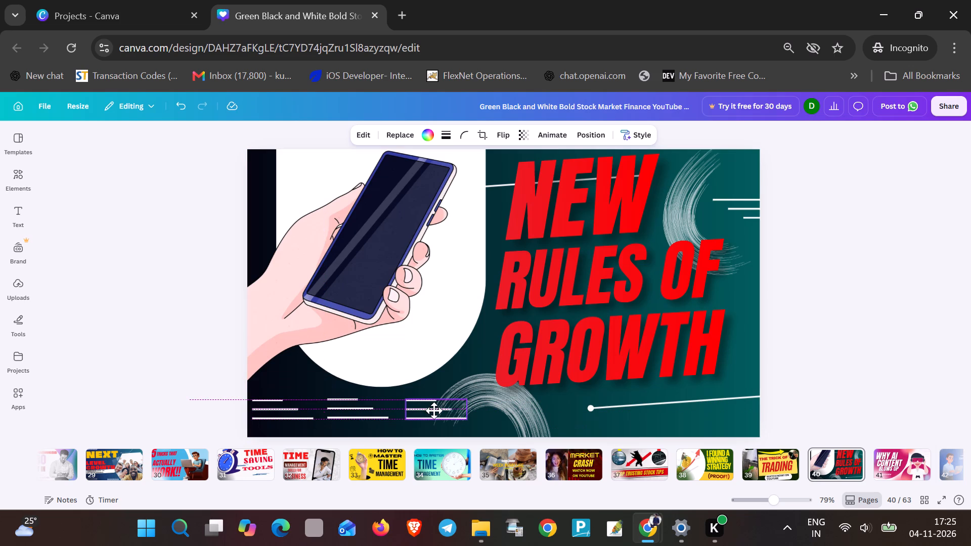
left_click_drag(434, 411, 434, 411)
key("ctrl+v")
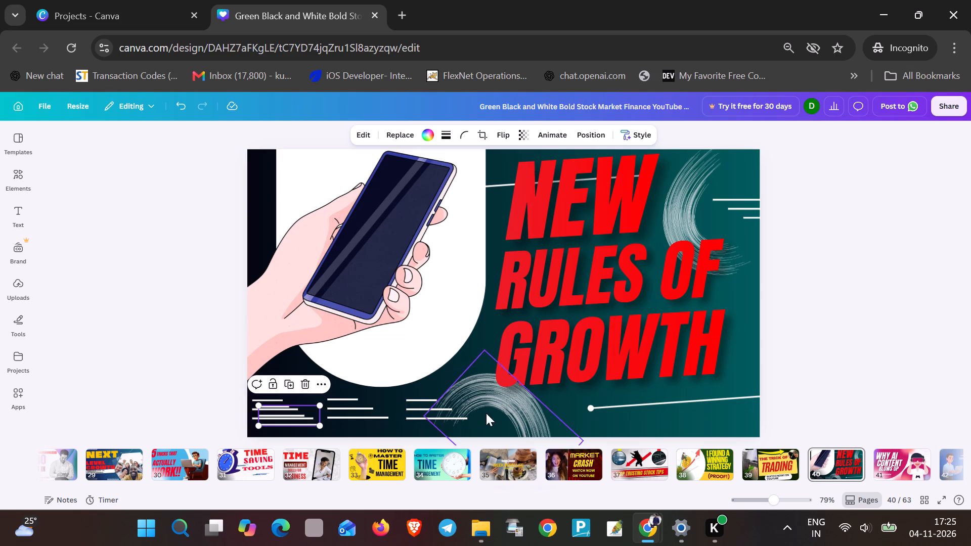
left_click_drag(296, 419, 524, 410)
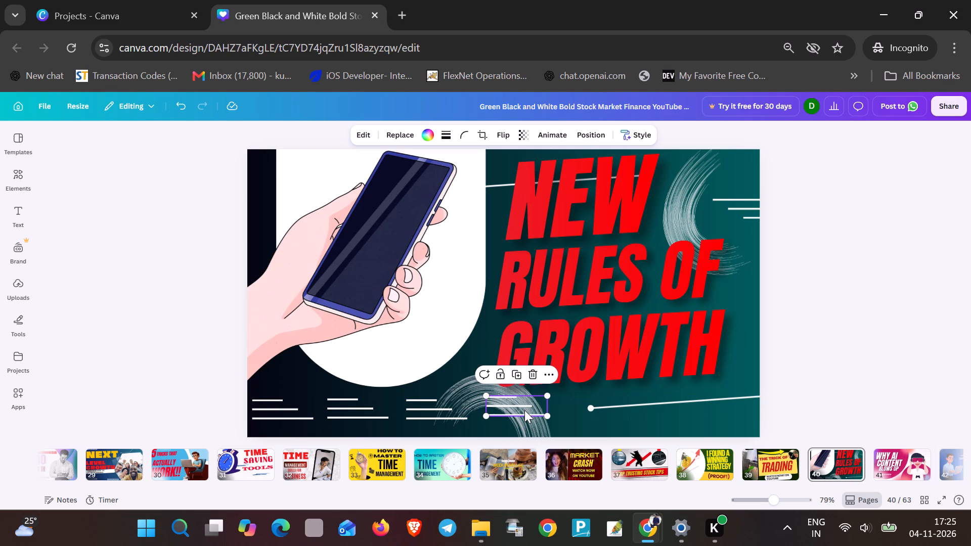
key("ctrl+v")
left_click_drag(297, 418, 499, 411)
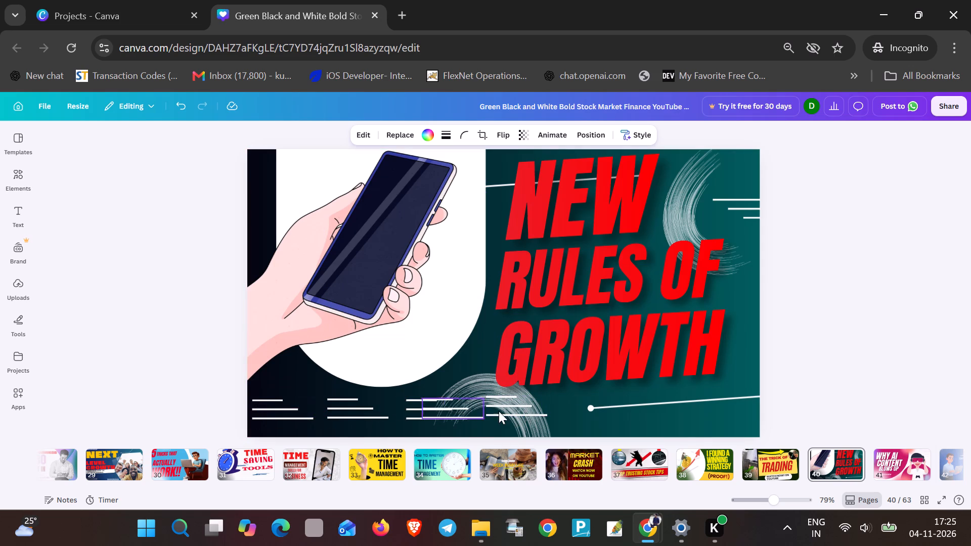
left_click_drag(499, 411, 738, 420)
Place three more copies of the three-line accent along the page's right edge: top corner, beside RULES OF and beside GROWTH.
key("ctrl+v")
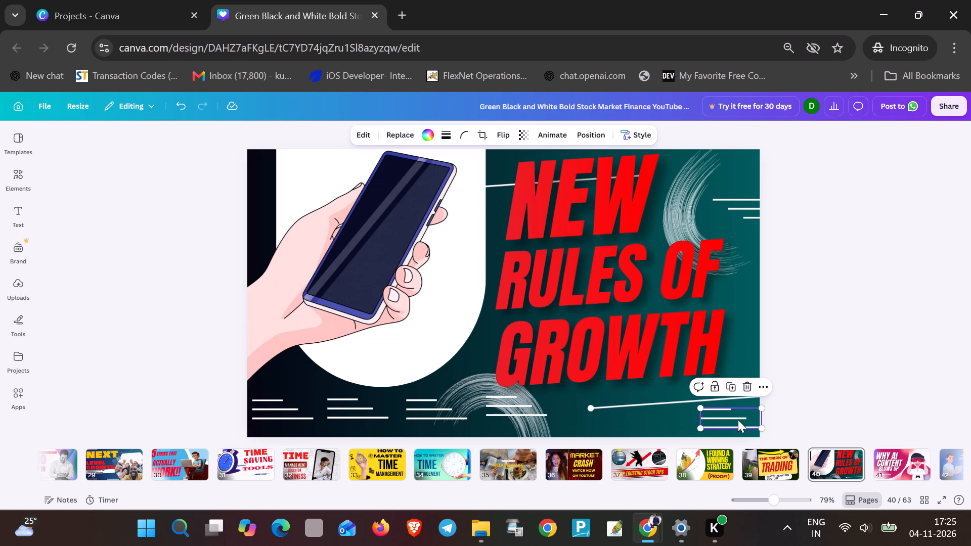
left_click_drag(275, 417, 670, 220)
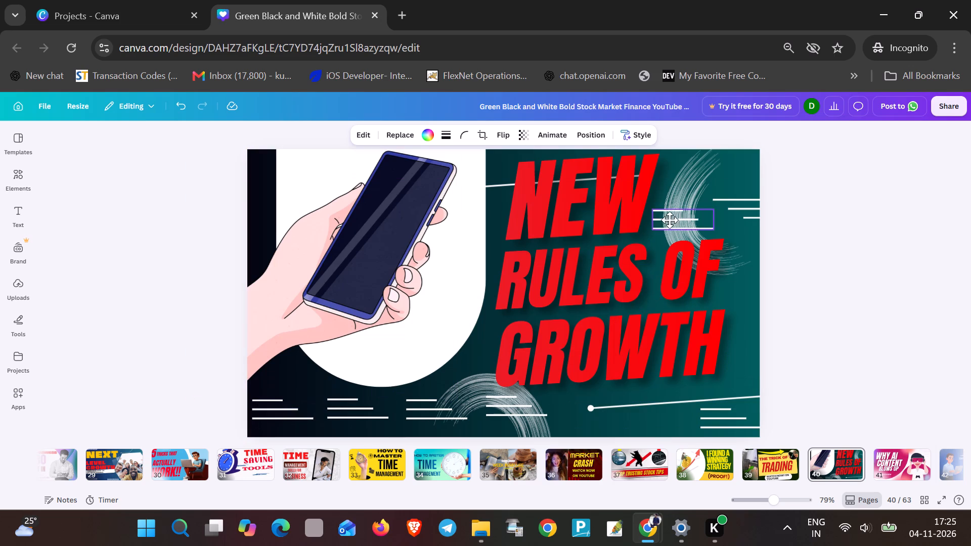
left_click_drag(670, 220, 720, 166)
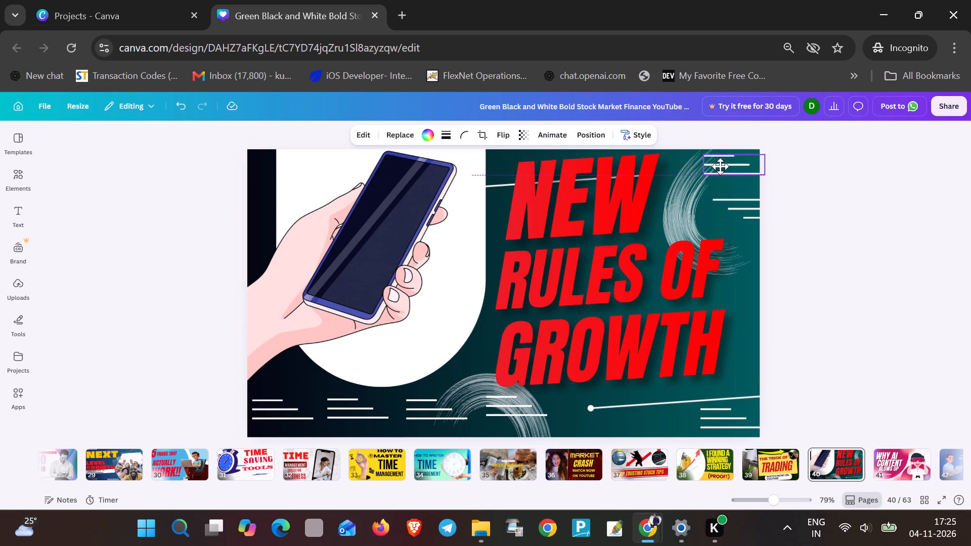
left_click_drag(720, 166, 720, 163)
key("ctrl+v")
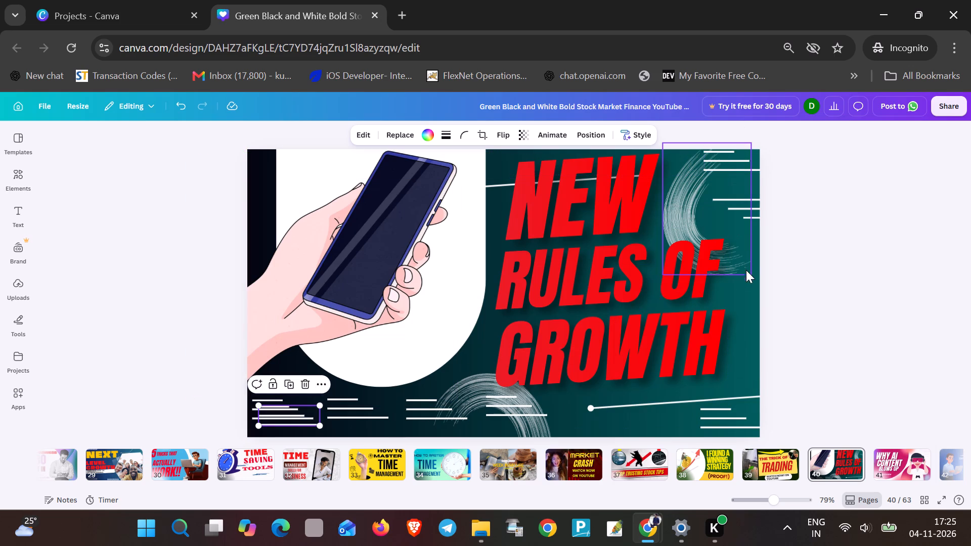
left_click_drag(273, 421, 739, 298)
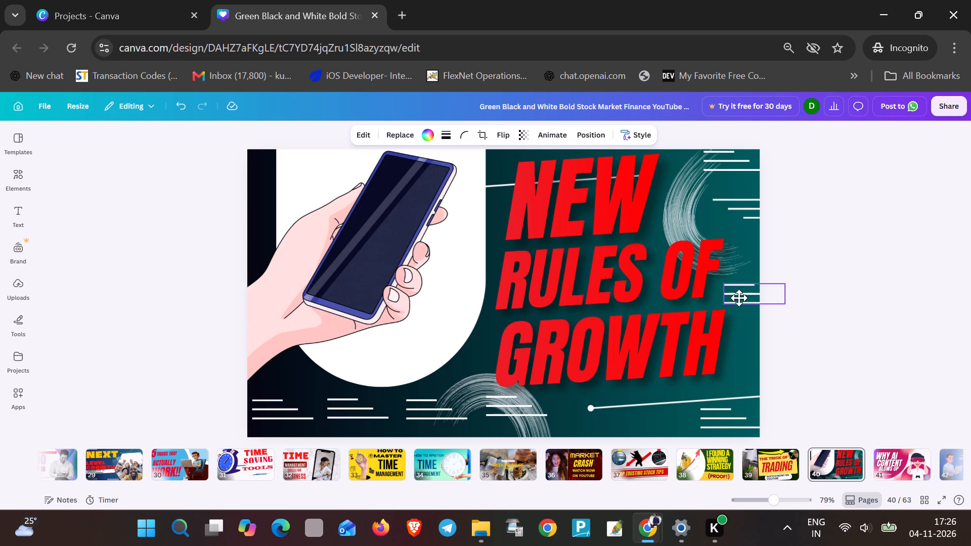
left_click_drag(739, 298, 734, 296)
key("ctrl+v")
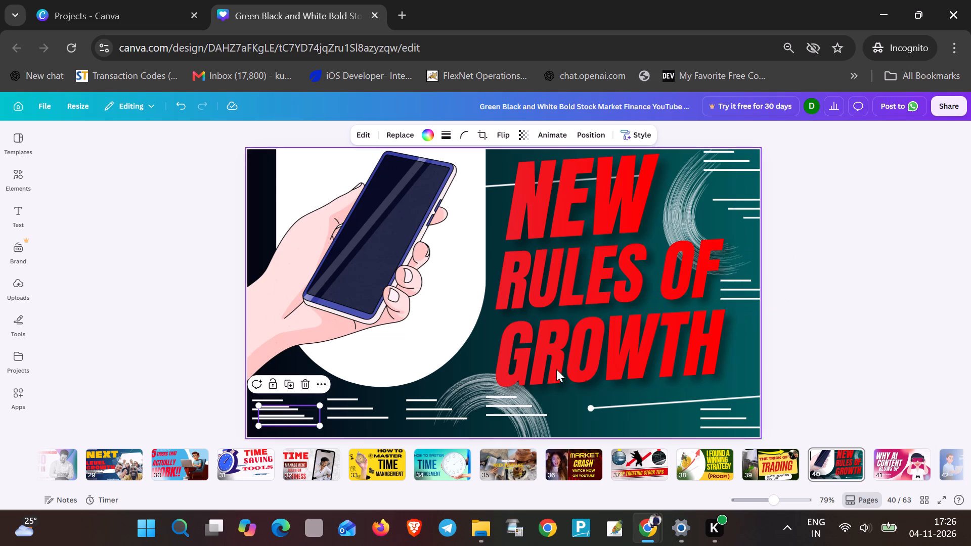
left_click_drag(280, 410, 731, 350)
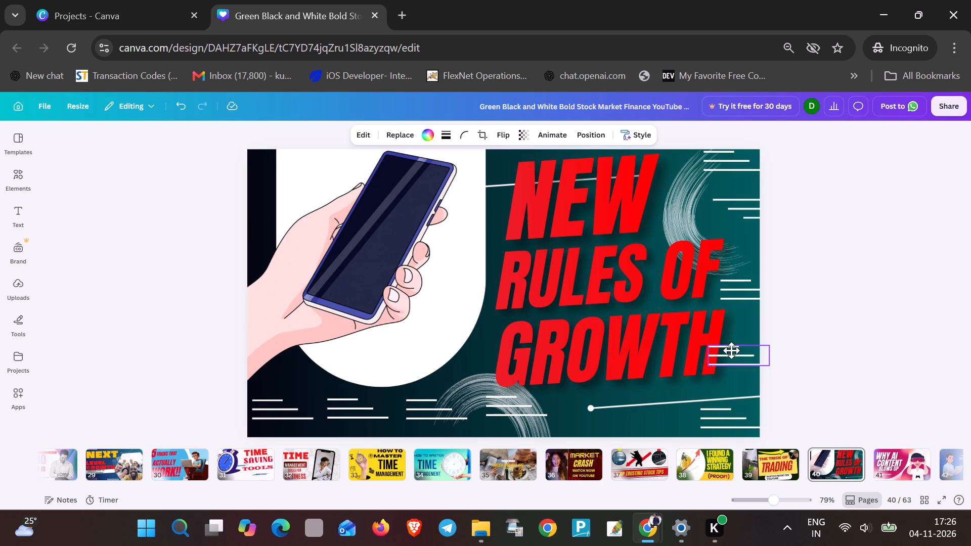
left_click_drag(731, 350, 742, 359)
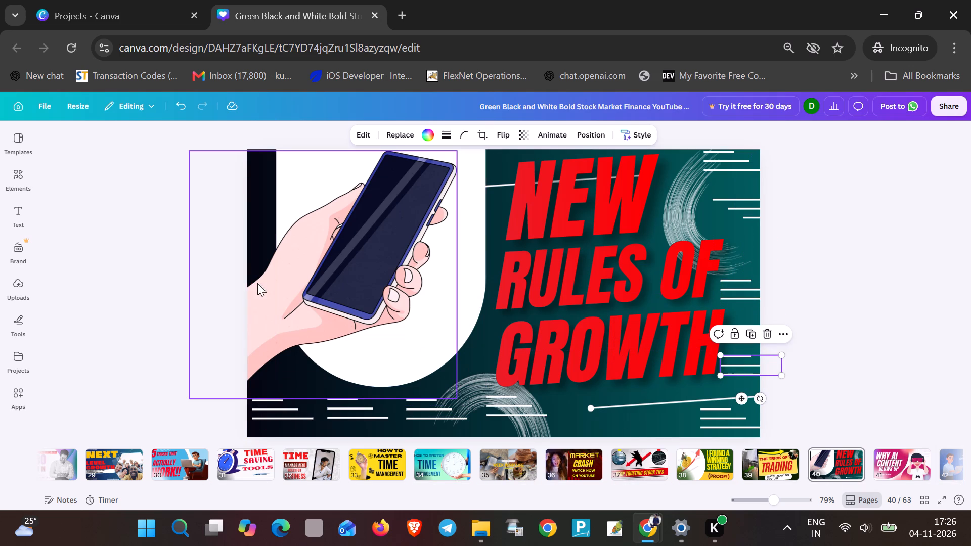
left_click(115, 322)
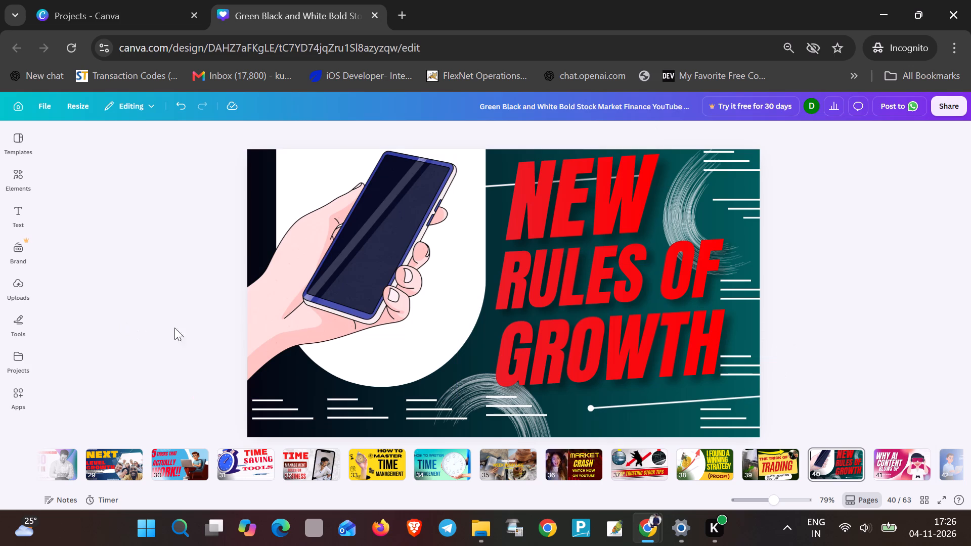
Recolour the headline word NEW with yellow #ffed00.
triple_click(558, 207)
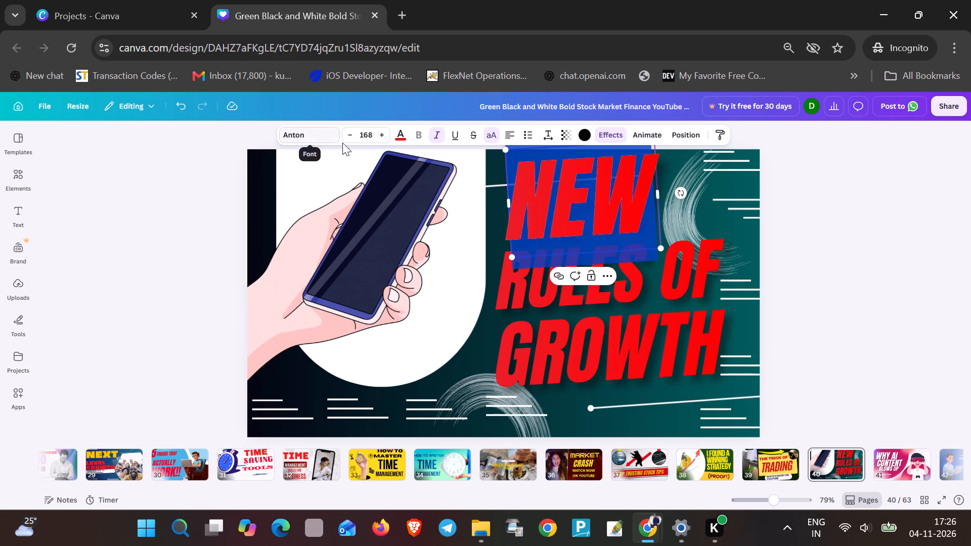
left_click(404, 134)
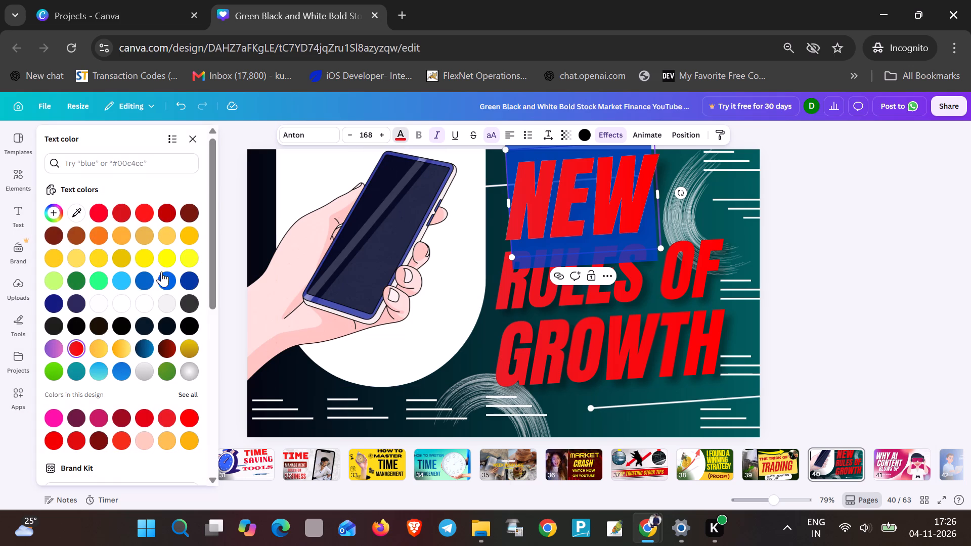
left_click(159, 264)
left_click(148, 261)
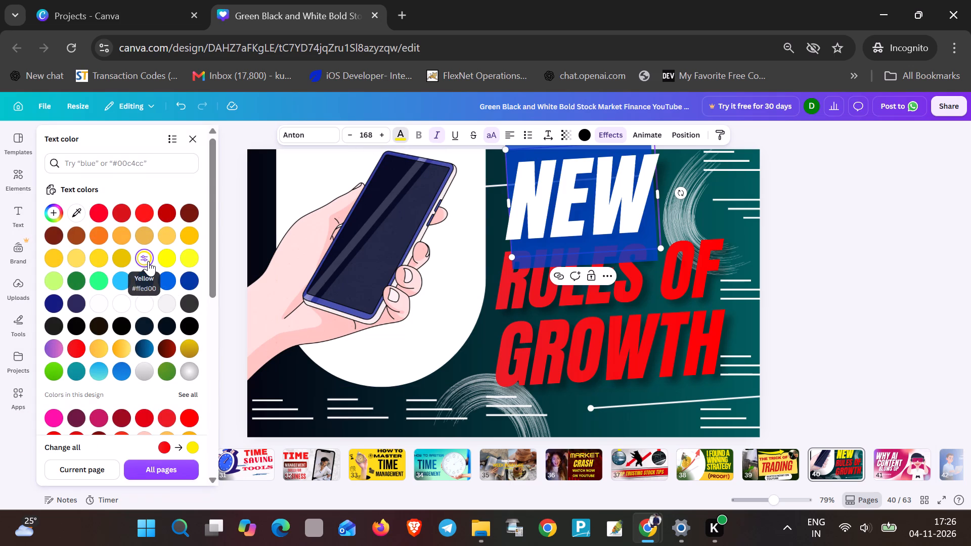
left_click(541, 337)
Recolour the headline words RULES OF and GROWTH with the same pale golden yellow.
triple_click(528, 286)
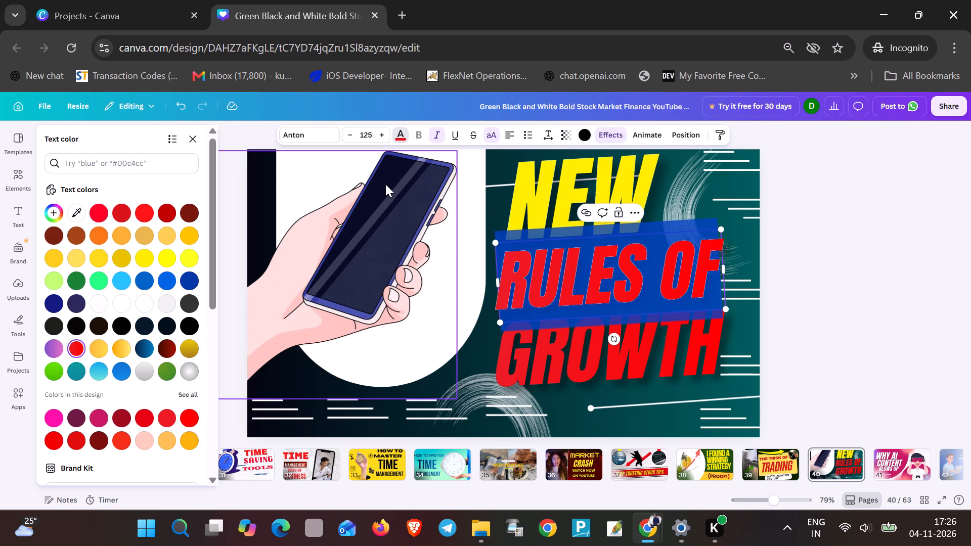
left_click(401, 135)
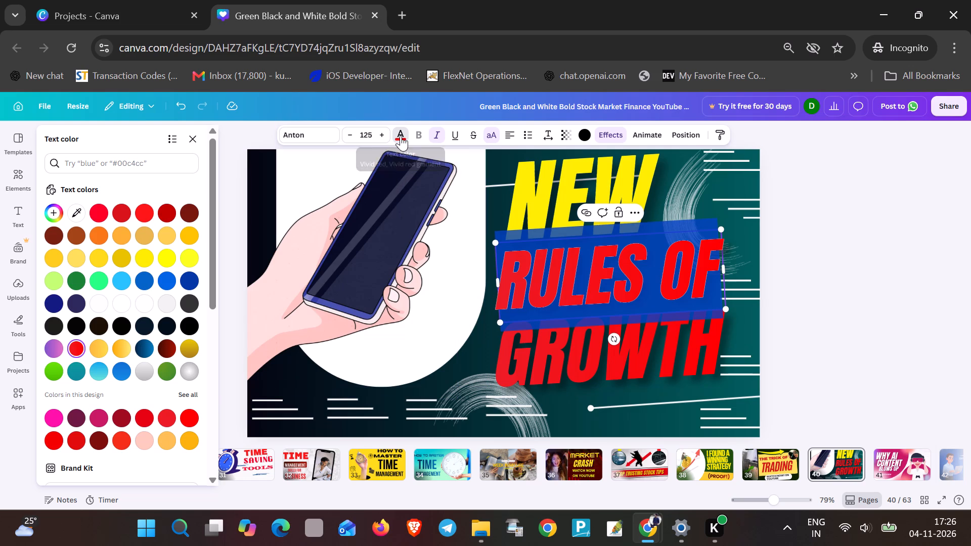
left_click(403, 133)
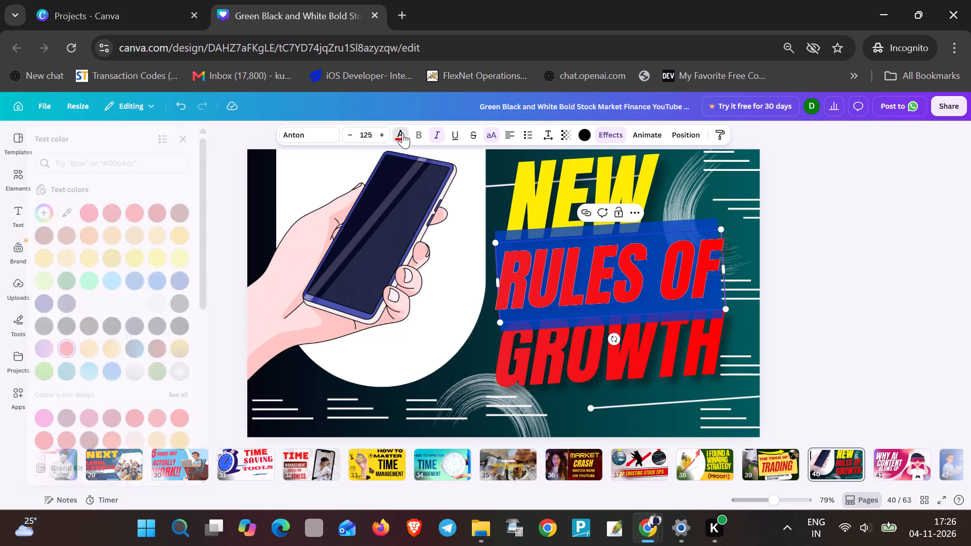
left_click(77, 257)
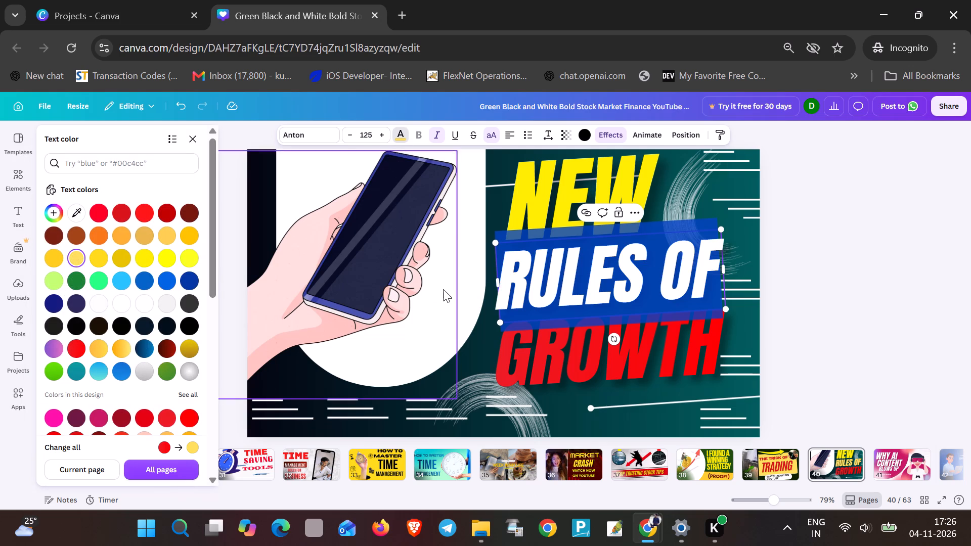
left_click(518, 297)
triple_click(567, 355)
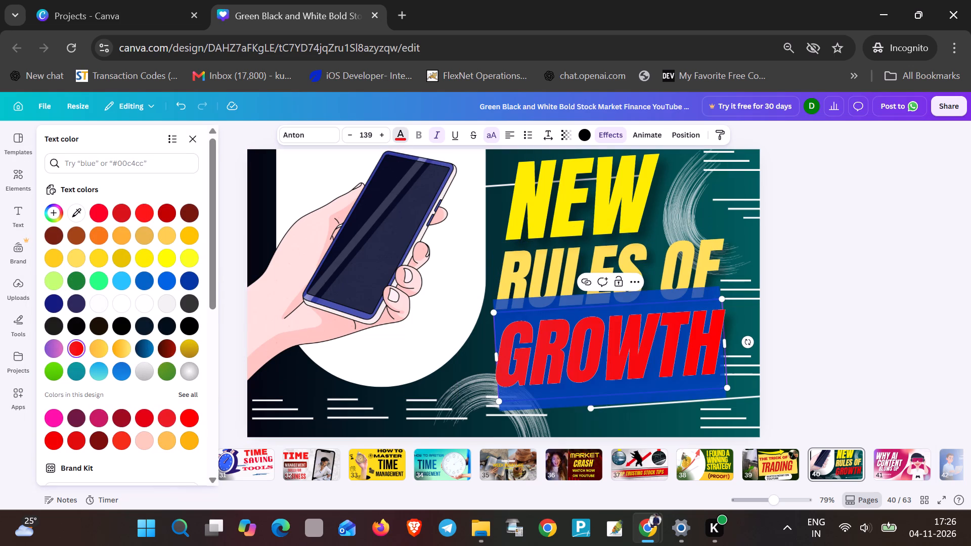
left_click(82, 260)
left_click(524, 351)
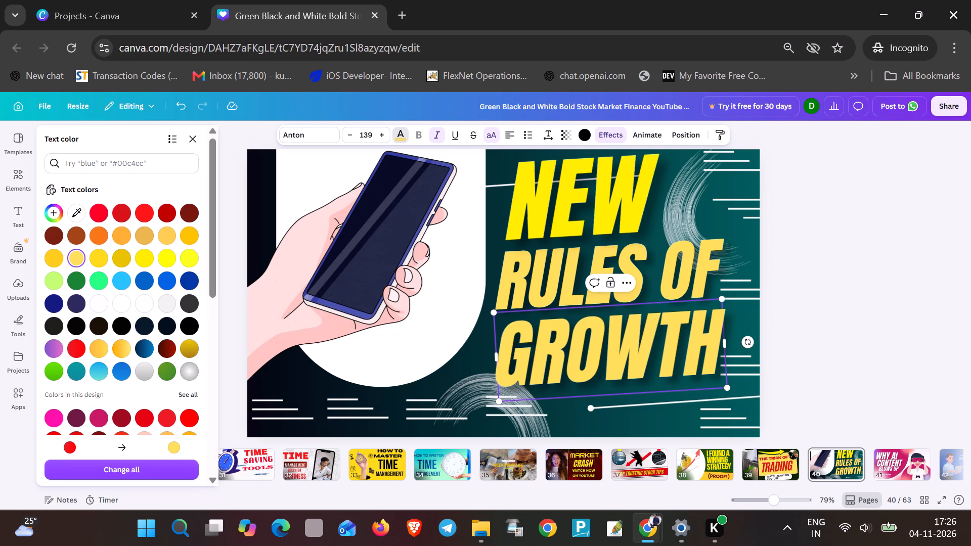
Browse the font list for a replacement font for the headline word GROWTH.
double_click(572, 350)
left_click(323, 134)
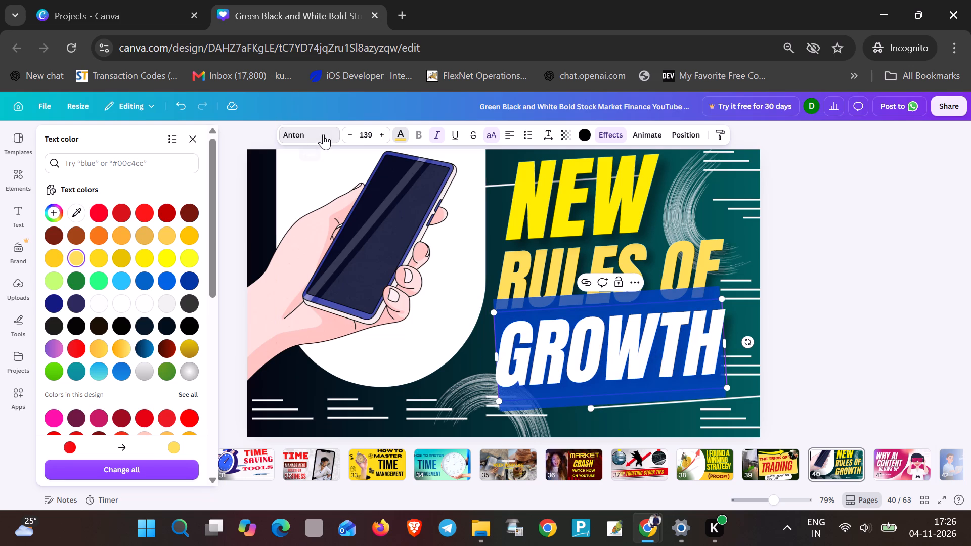
scroll(134, 270, "down", 3)
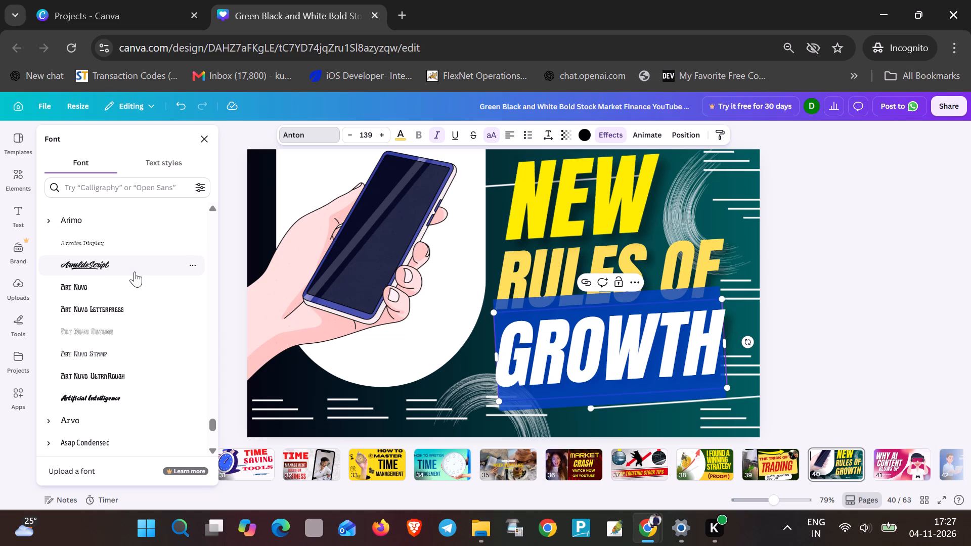
scroll(129, 290, "down", 2)
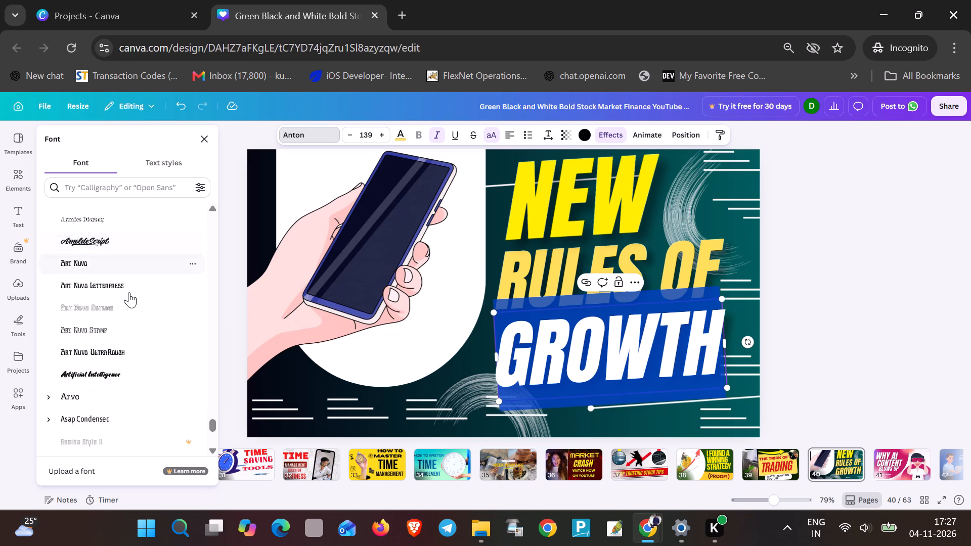
scroll(129, 292, "down", 2)
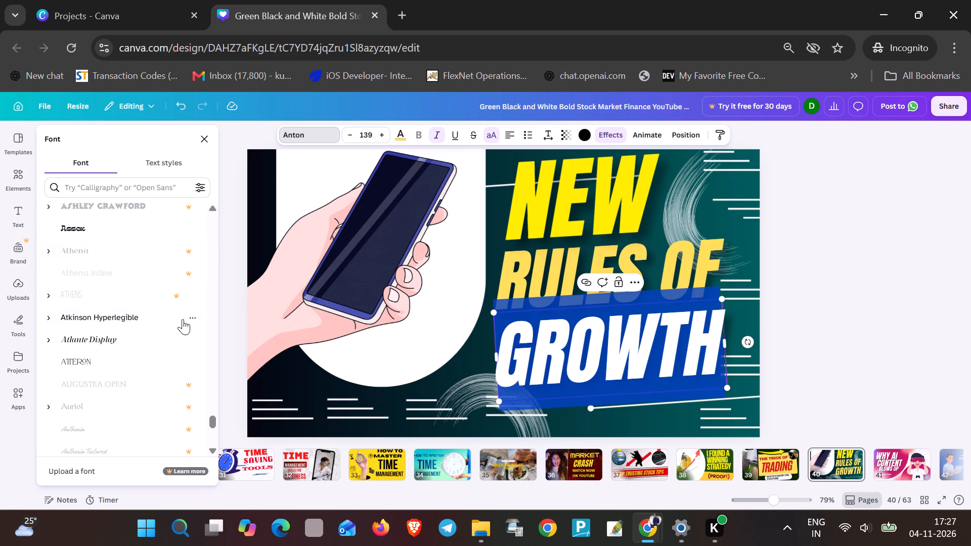
scroll(134, 303, "down", 4)
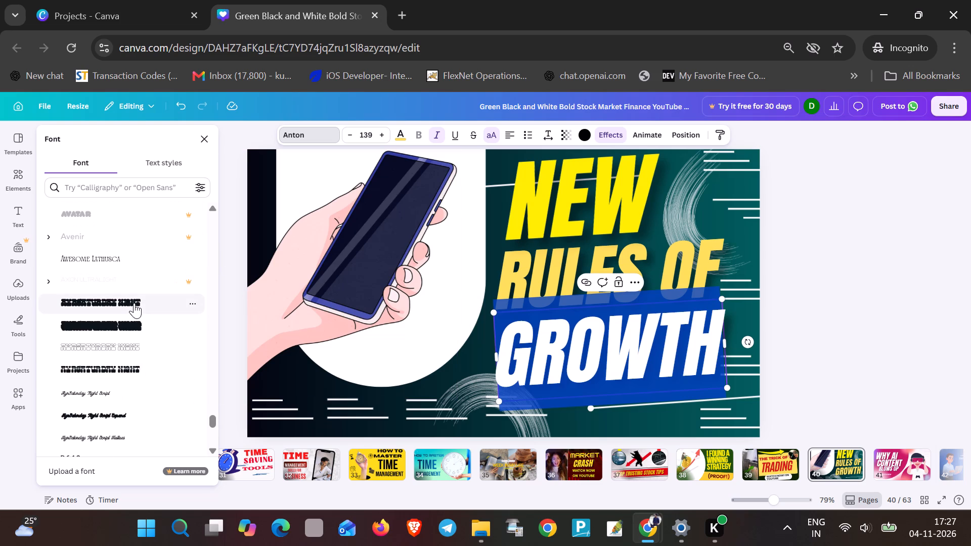
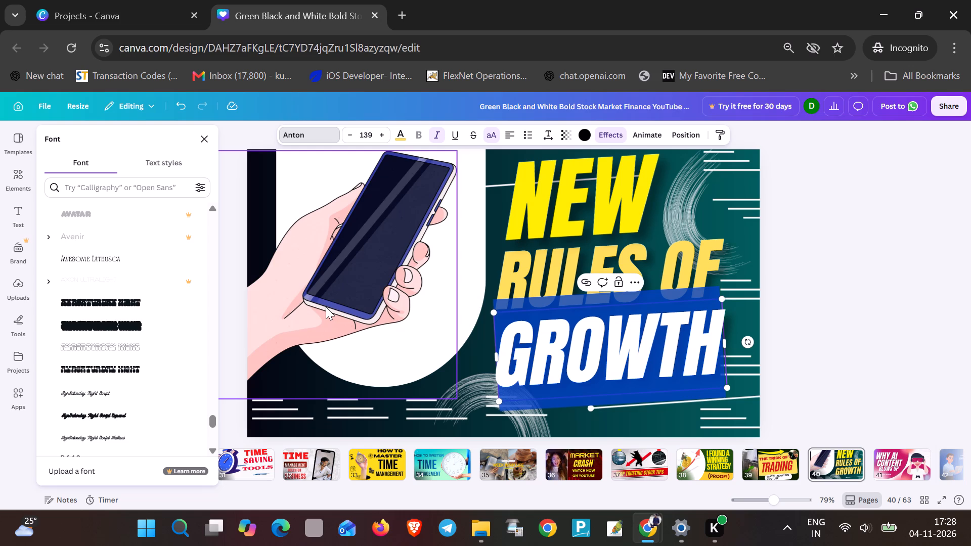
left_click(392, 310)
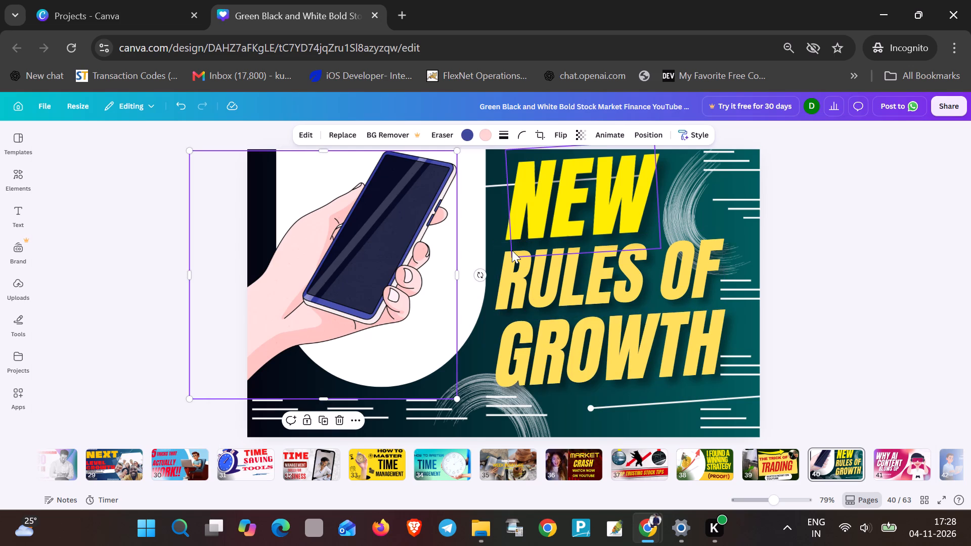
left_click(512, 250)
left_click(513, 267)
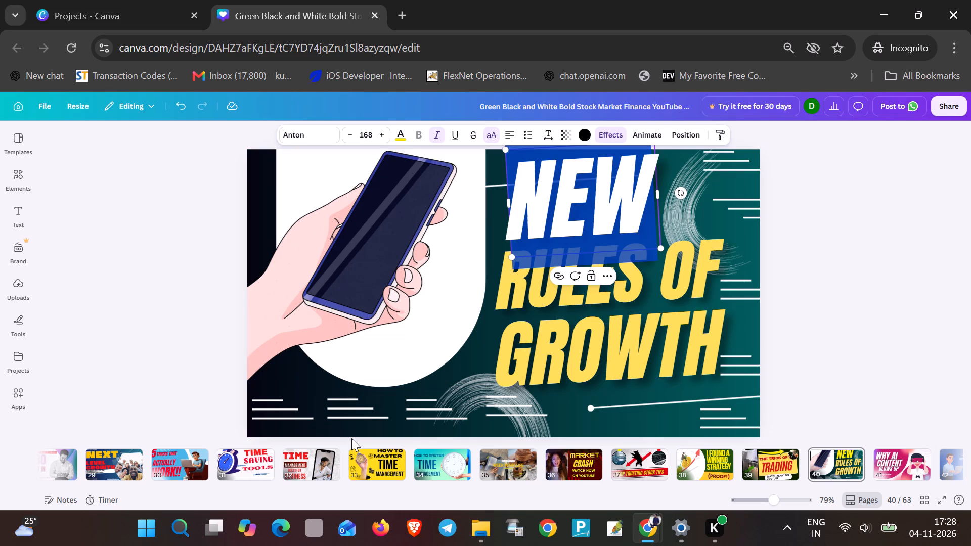
On page 41, move the headline lines WHY AI, CONTENT and BLOWS UP toward the page's upper-left, keeping CONTENT slightly indented.
left_click(894, 465)
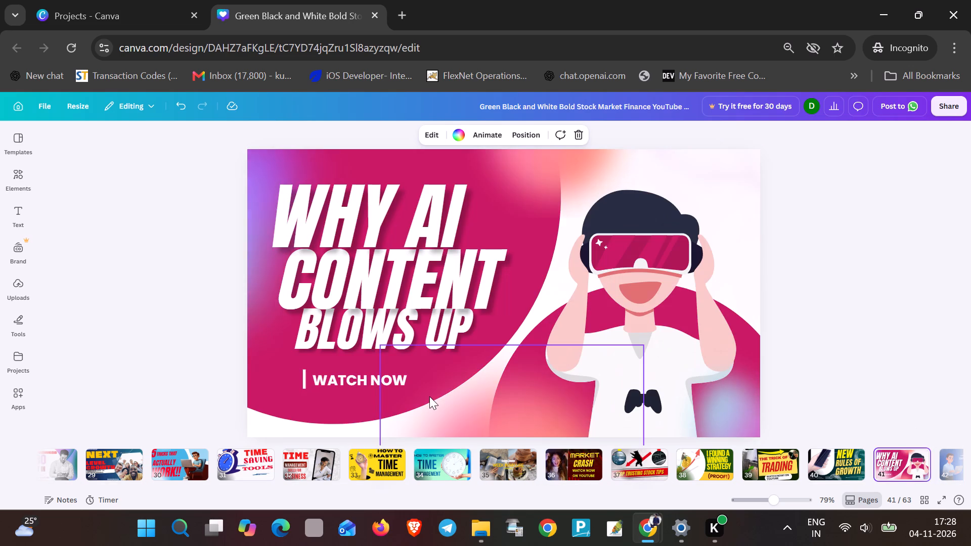
left_click_drag(382, 218, 374, 214)
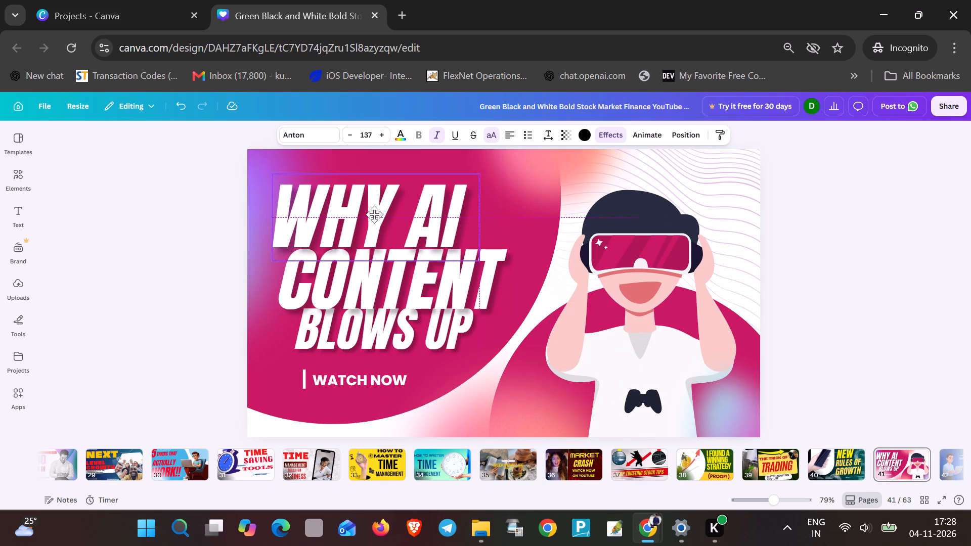
left_click_drag(374, 214, 363, 190)
left_click_drag(383, 285, 369, 282)
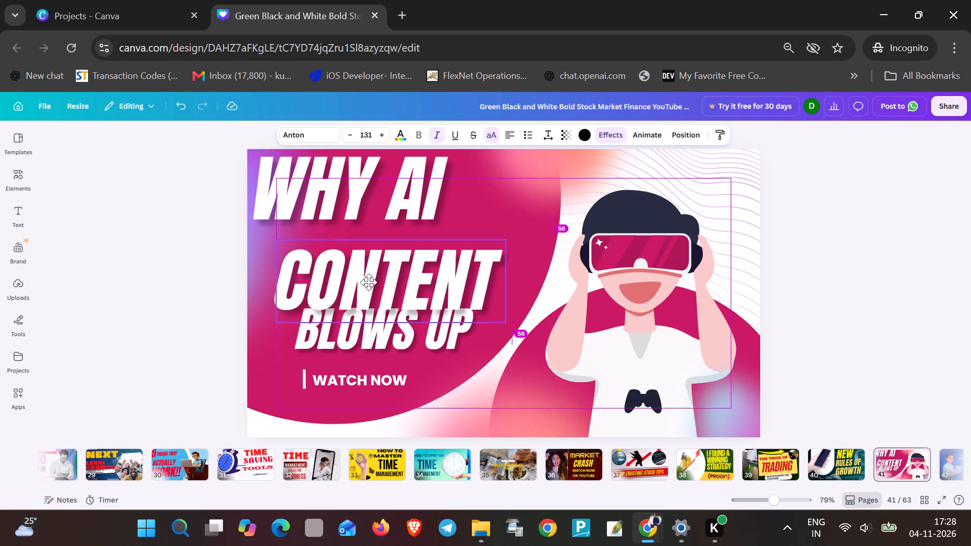
left_click_drag(369, 282, 362, 261)
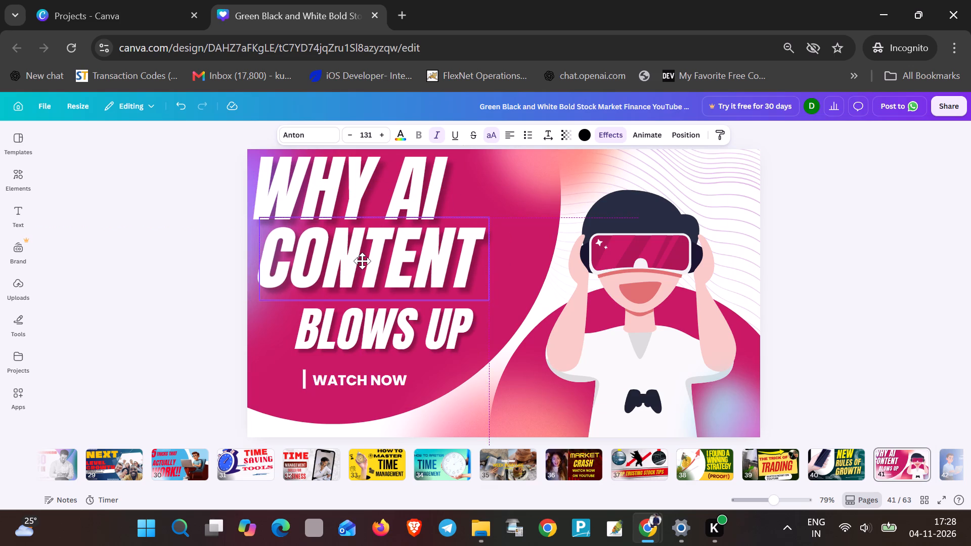
left_click_drag(362, 261, 379, 262)
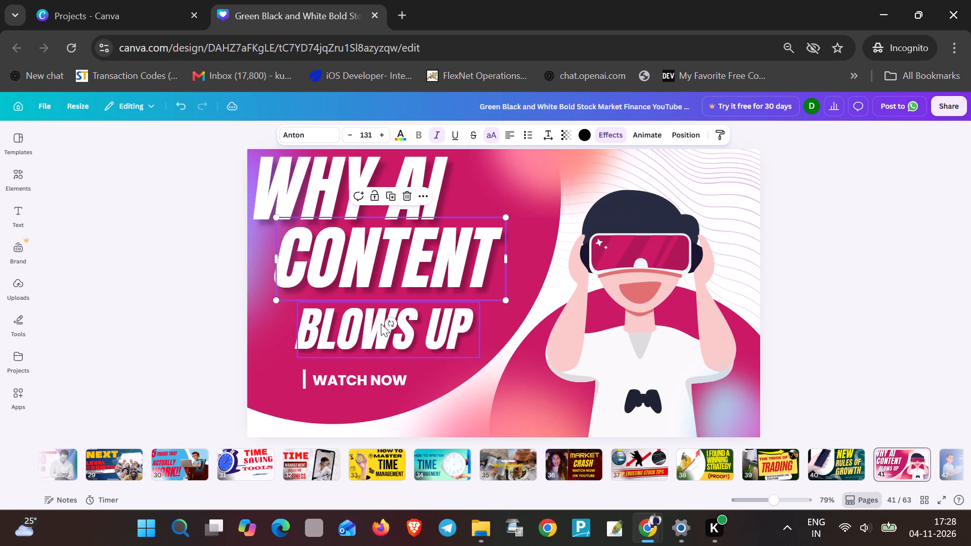
left_click_drag(381, 324, 338, 324)
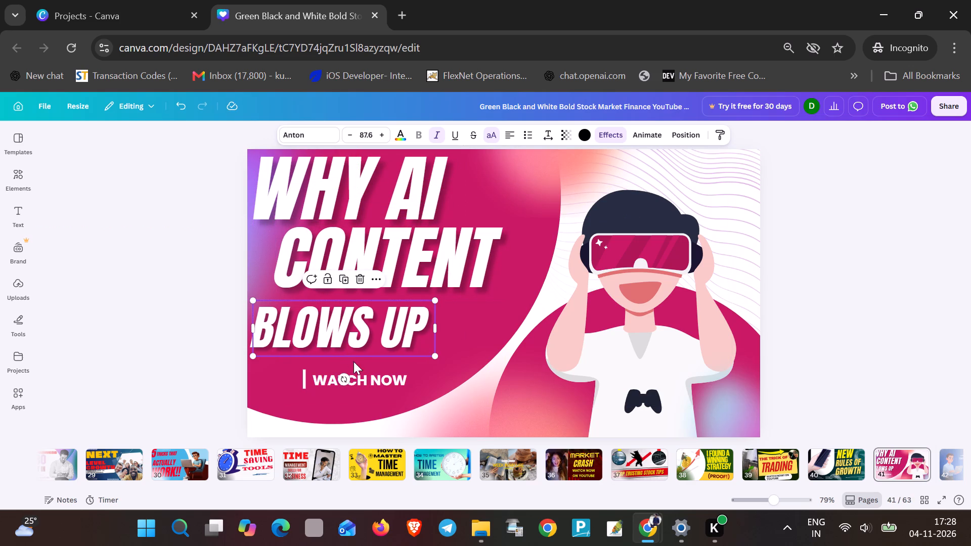
Move the short vertical bar and the WATCH NOW text to the page's left edge, just beneath BLOWS UP.
left_click_drag(304, 383, 260, 383)
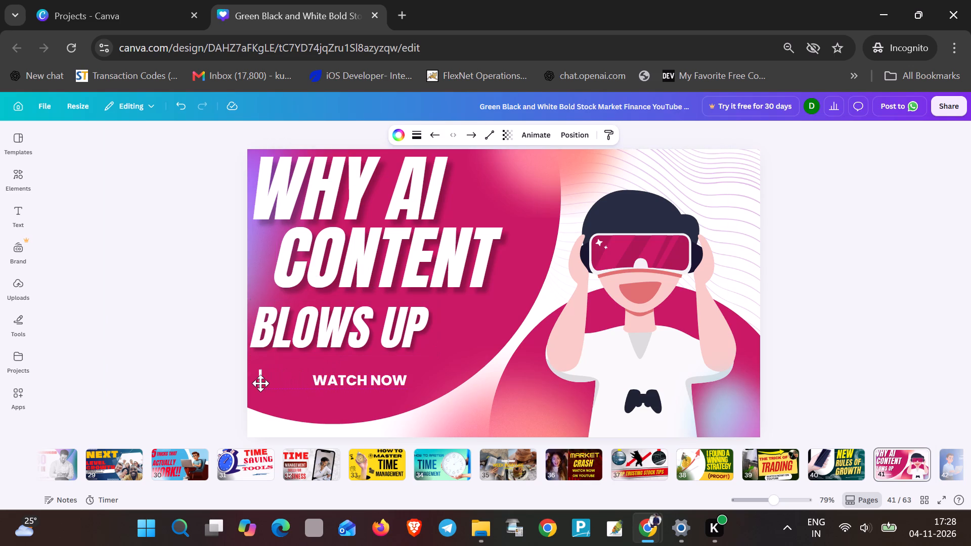
left_click_drag(260, 383, 258, 378)
left_click_drag(358, 382, 345, 381)
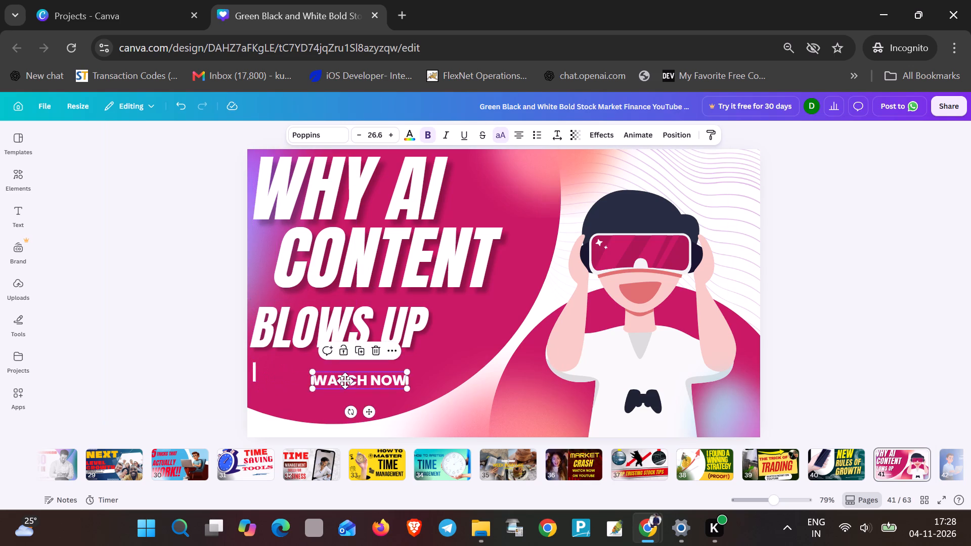
left_click_drag(345, 381, 305, 373)
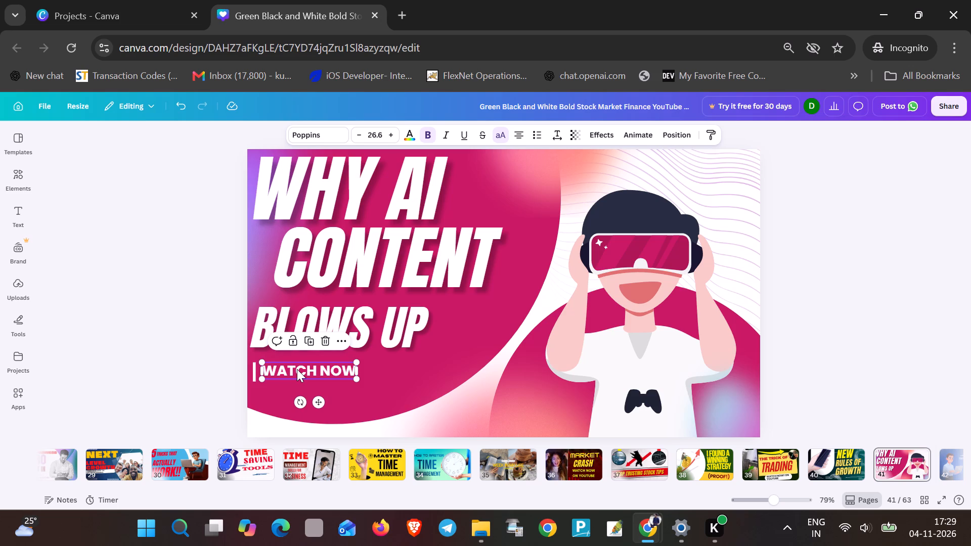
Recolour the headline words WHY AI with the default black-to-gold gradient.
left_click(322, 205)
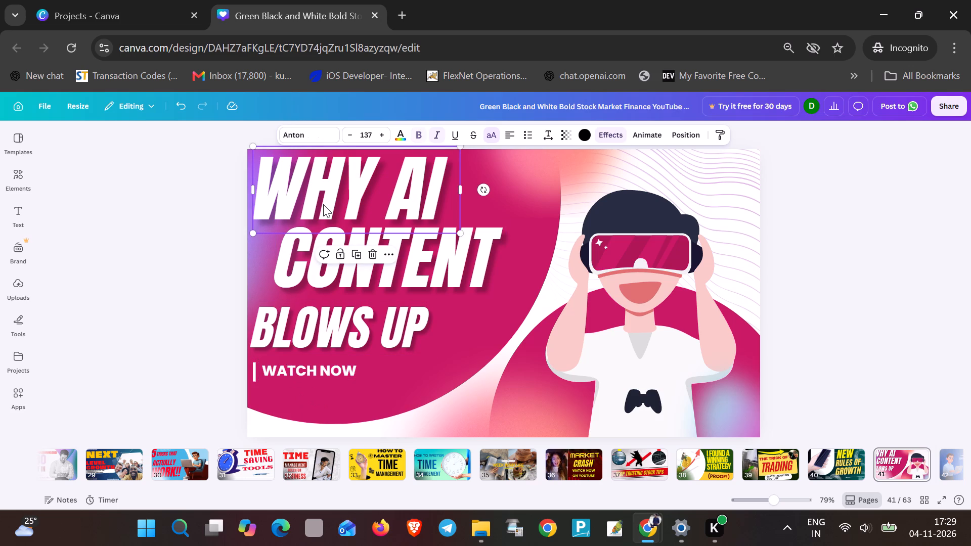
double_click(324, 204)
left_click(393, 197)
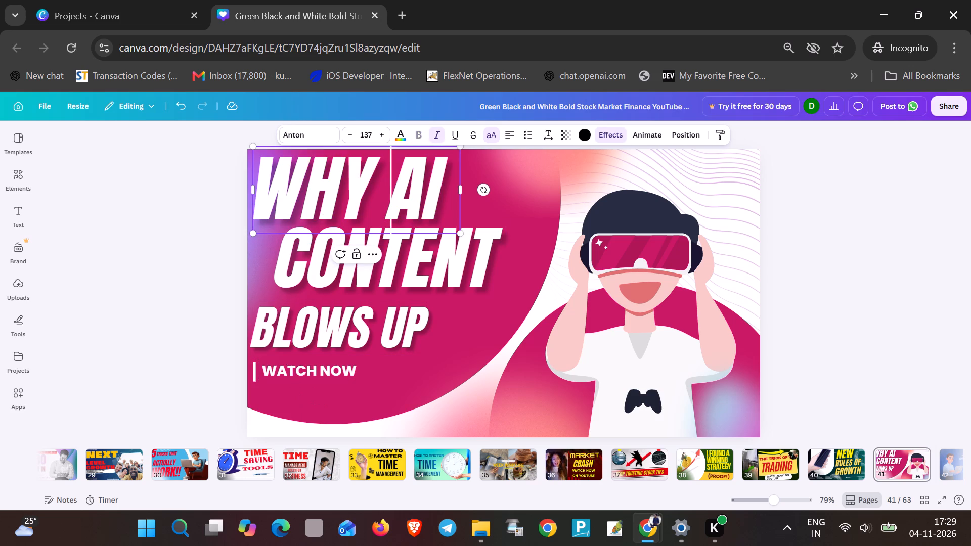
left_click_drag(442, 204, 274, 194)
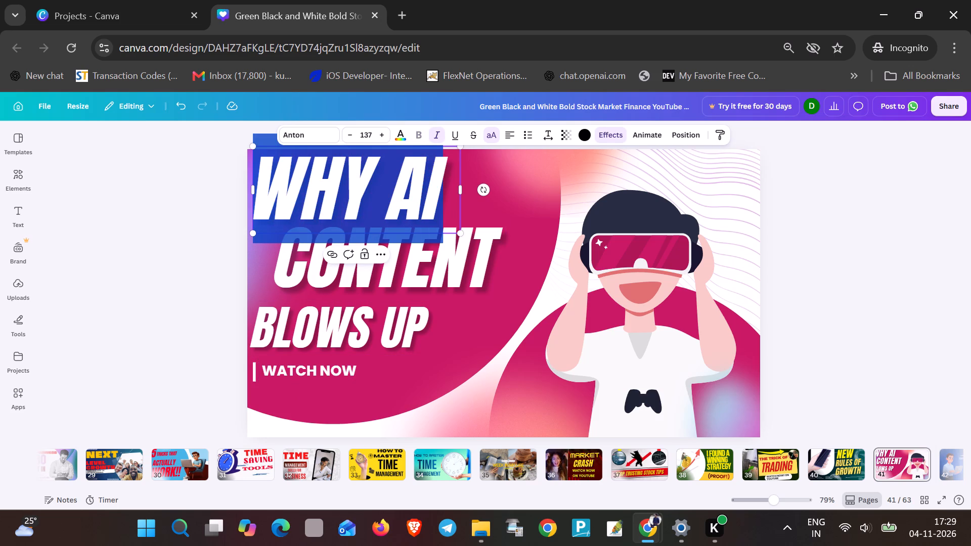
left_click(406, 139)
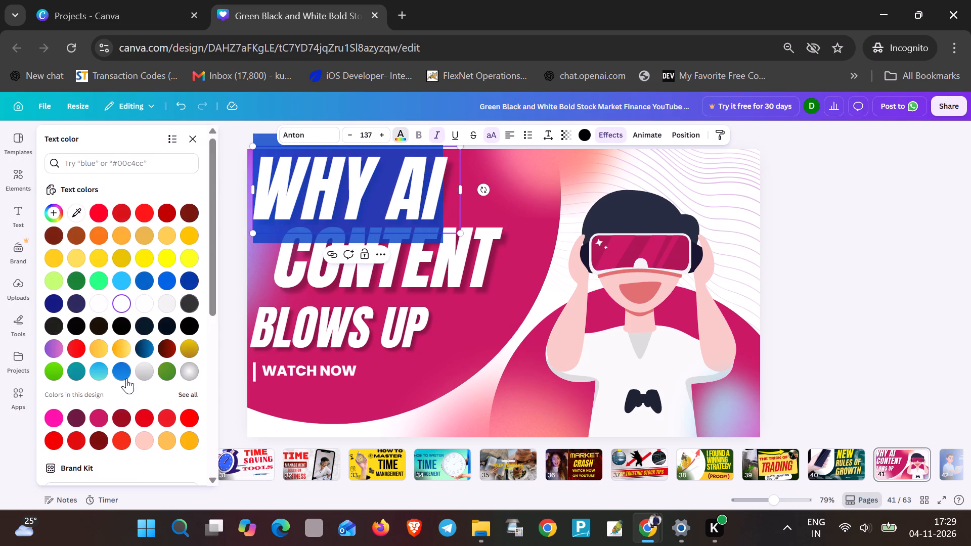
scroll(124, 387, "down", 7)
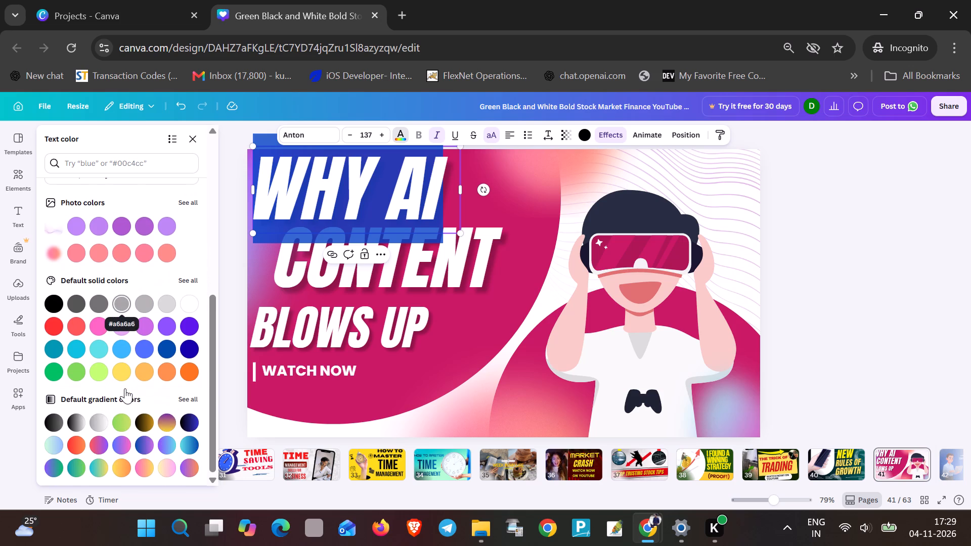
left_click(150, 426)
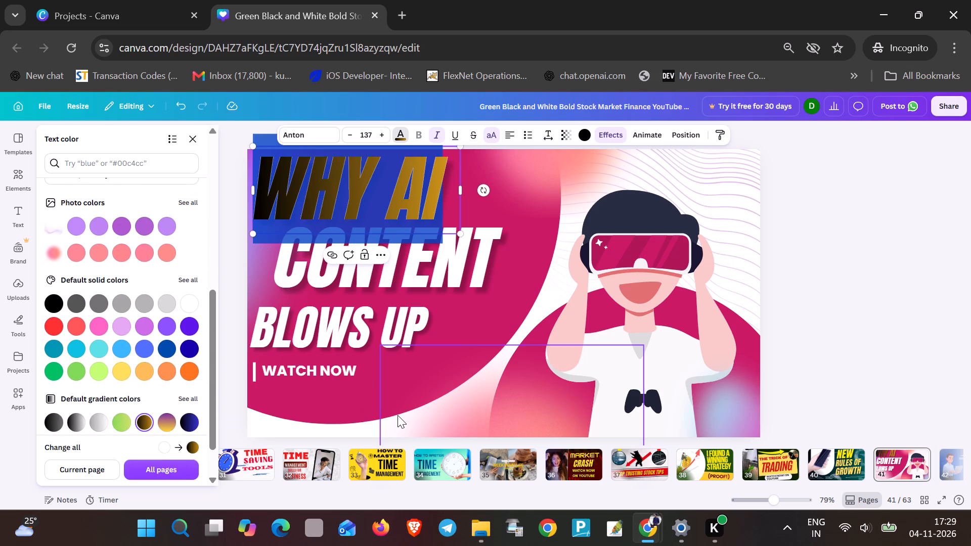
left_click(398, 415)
Recolour the headline words WHY AI with solid yellow #ffcd1b.
triple_click(394, 199)
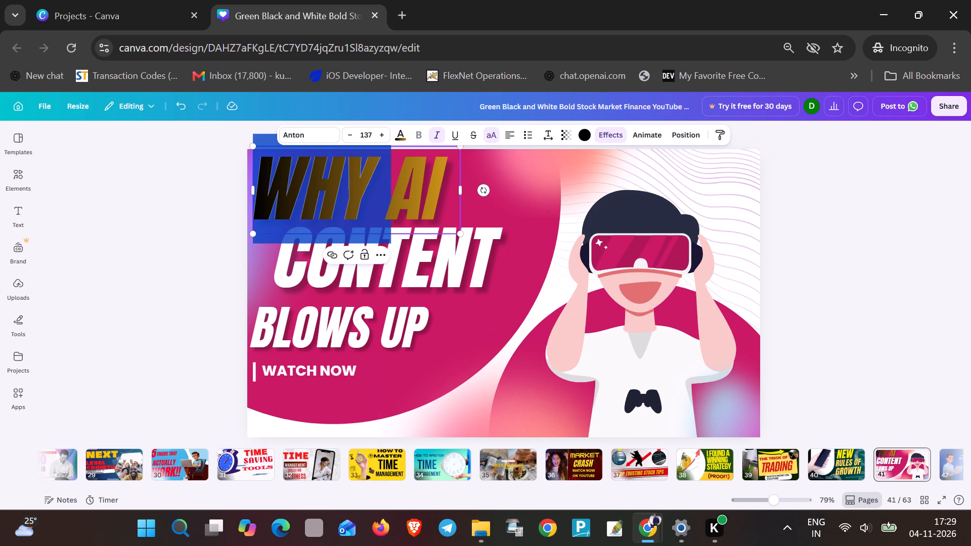
triple_click(419, 202)
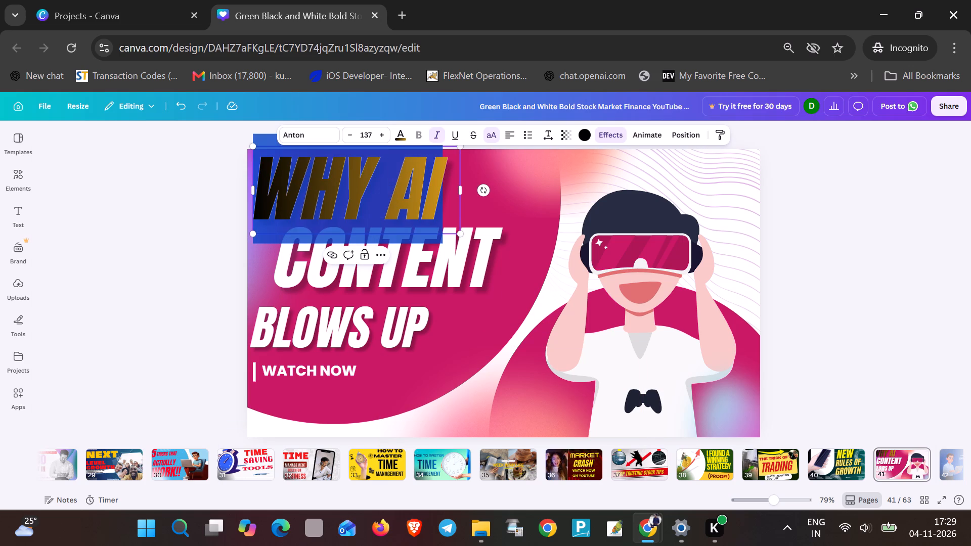
left_click(399, 141)
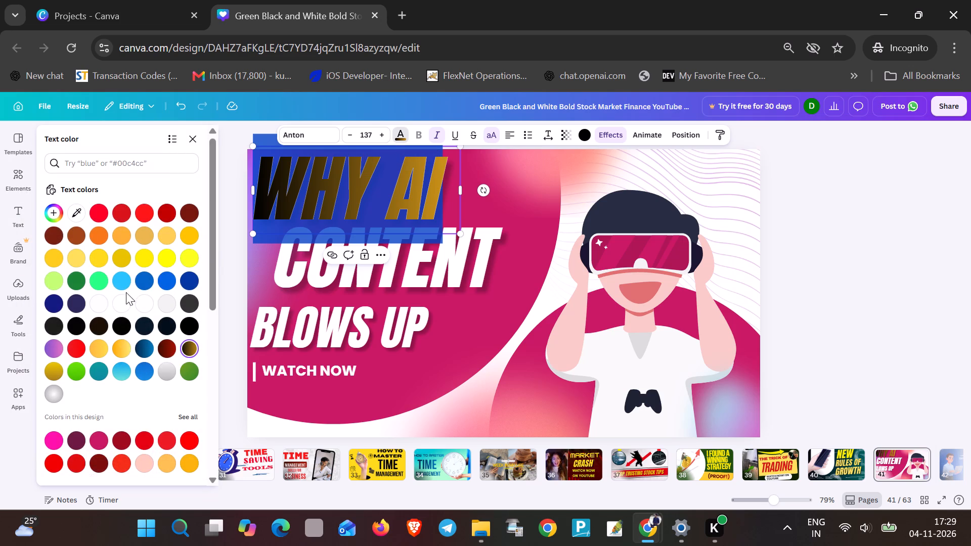
left_click(68, 259)
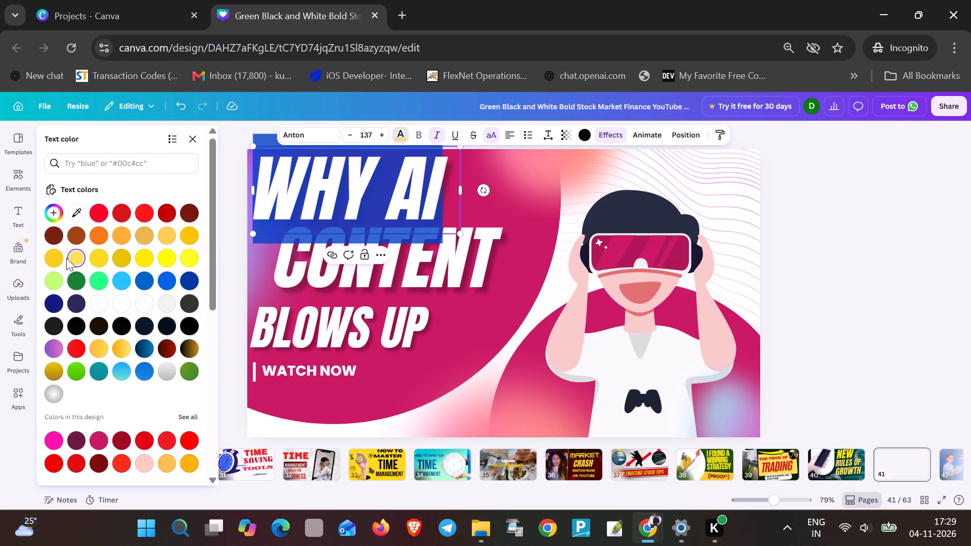
left_click(58, 257)
left_click(371, 346)
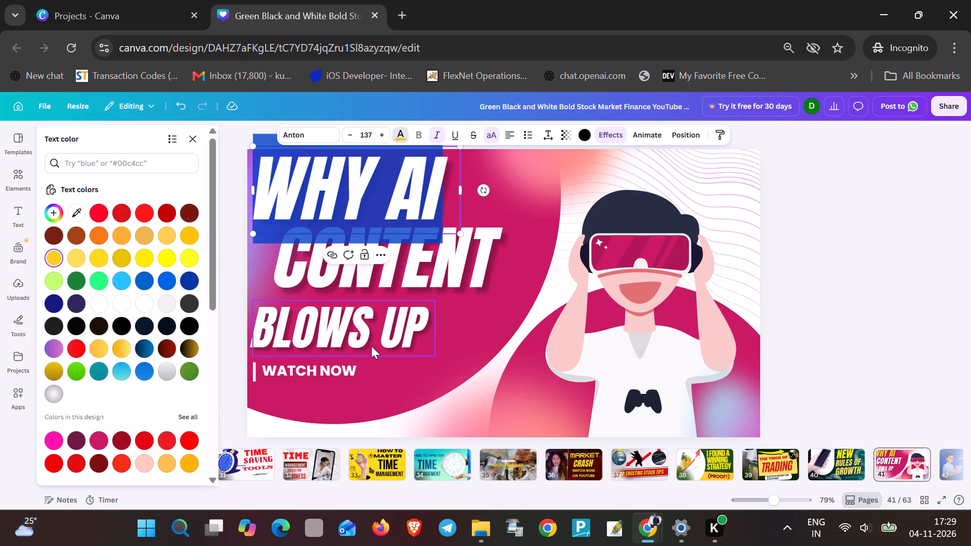
Recolour CONTENT, BLOWS UP and WATCH NOW with the same yellow #ffcd1b.
triple_click(355, 251)
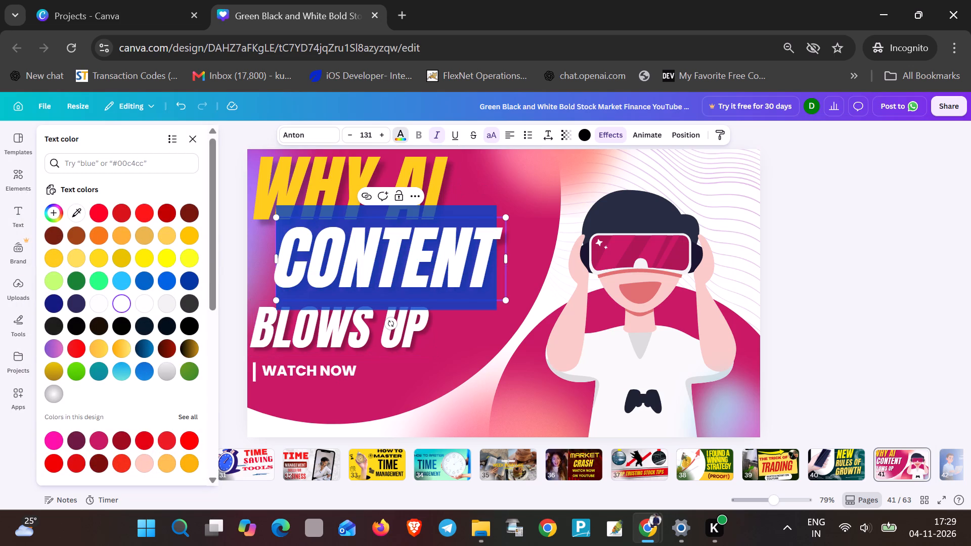
left_click(55, 260)
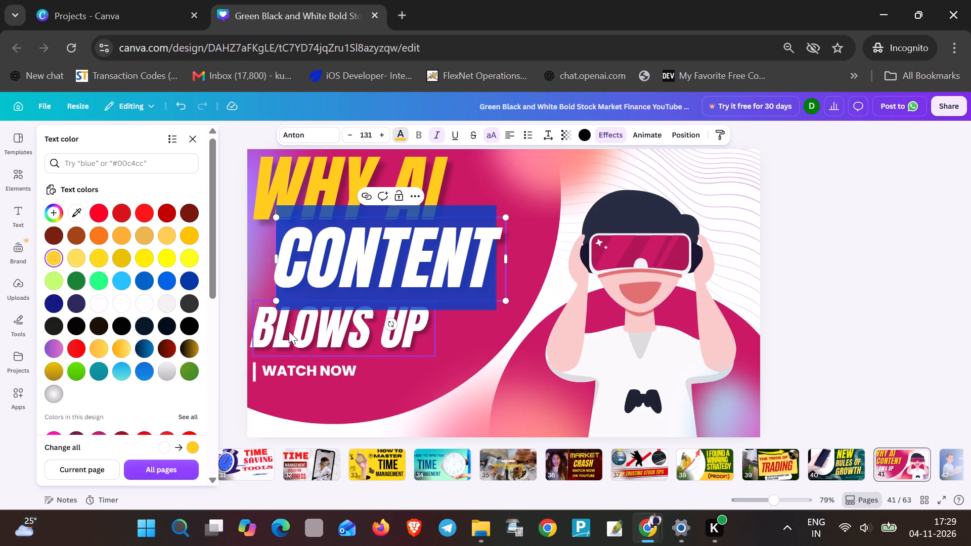
left_click(289, 331)
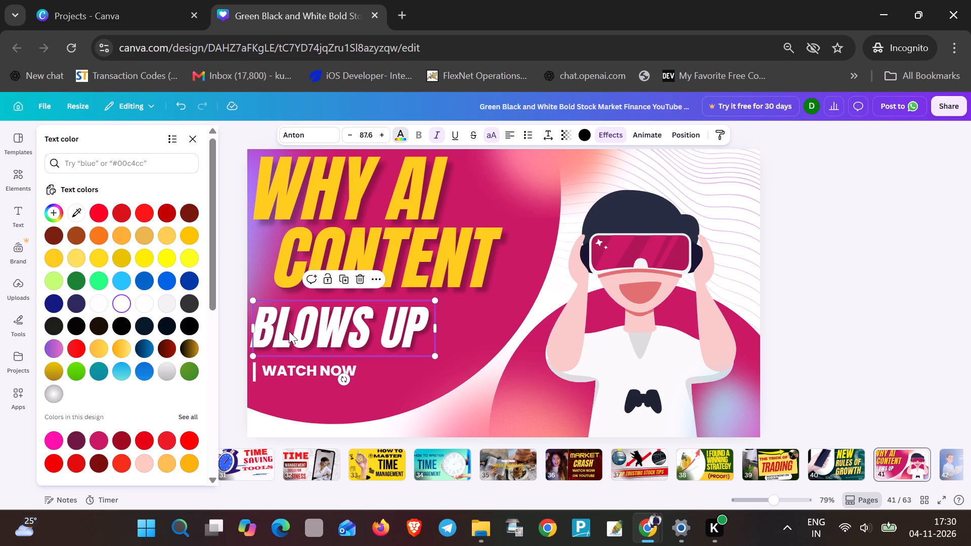
triple_click(344, 335)
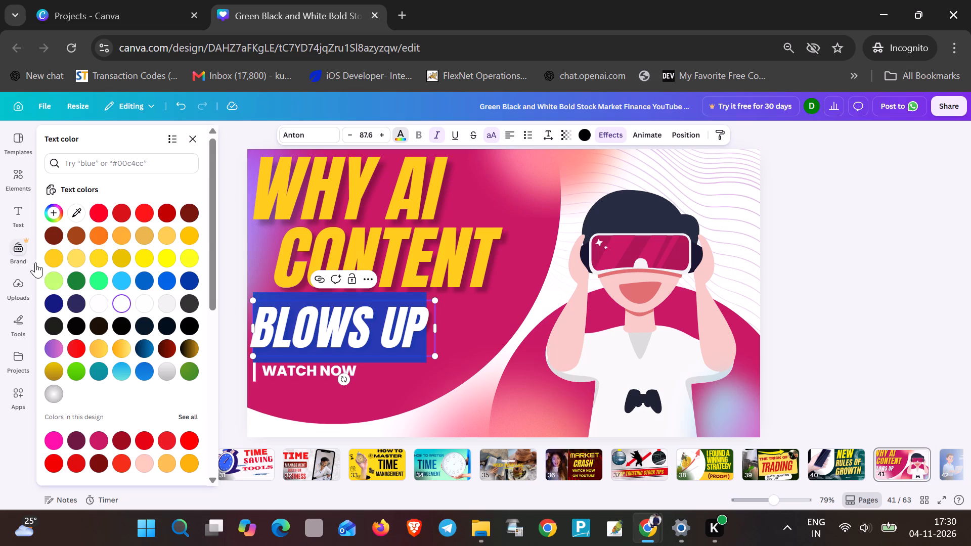
left_click(50, 261)
triple_click(296, 373)
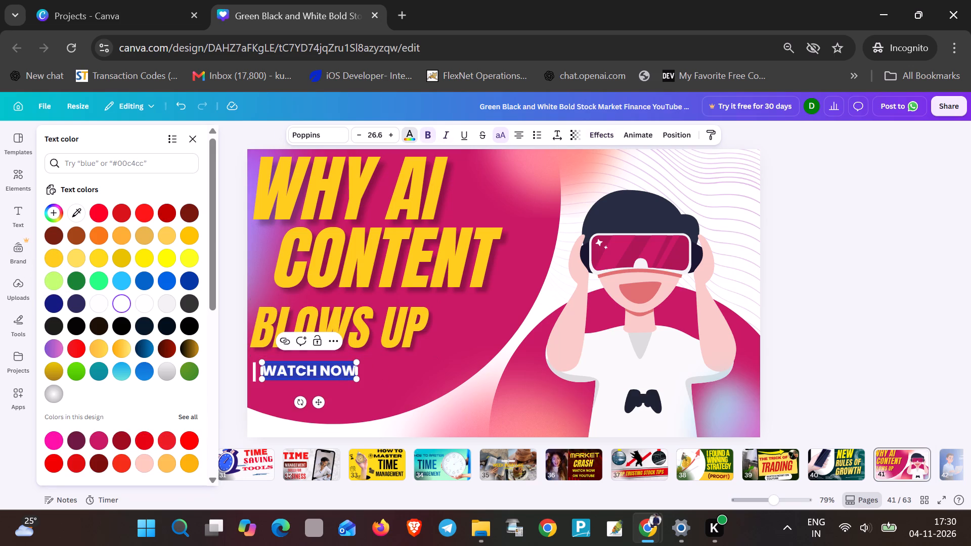
left_click(55, 256)
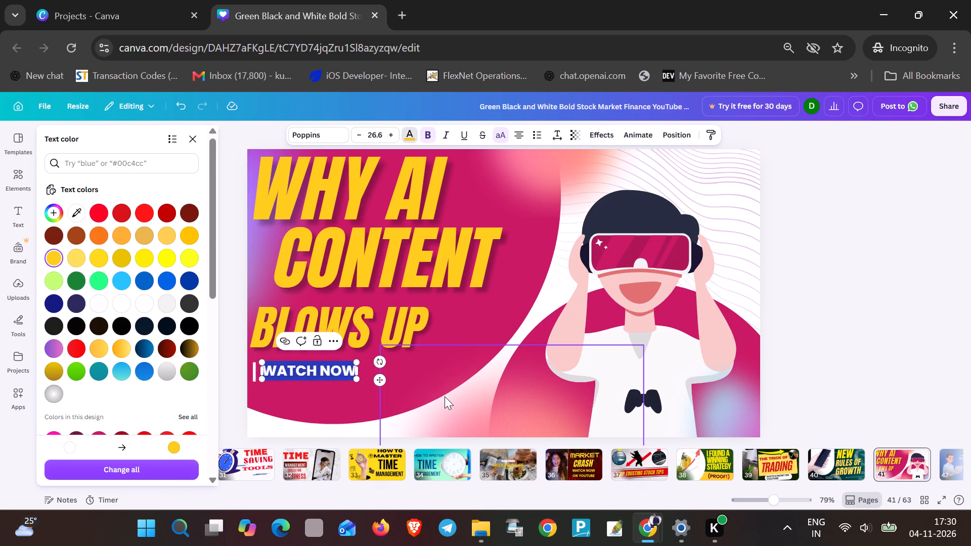
left_click(445, 396)
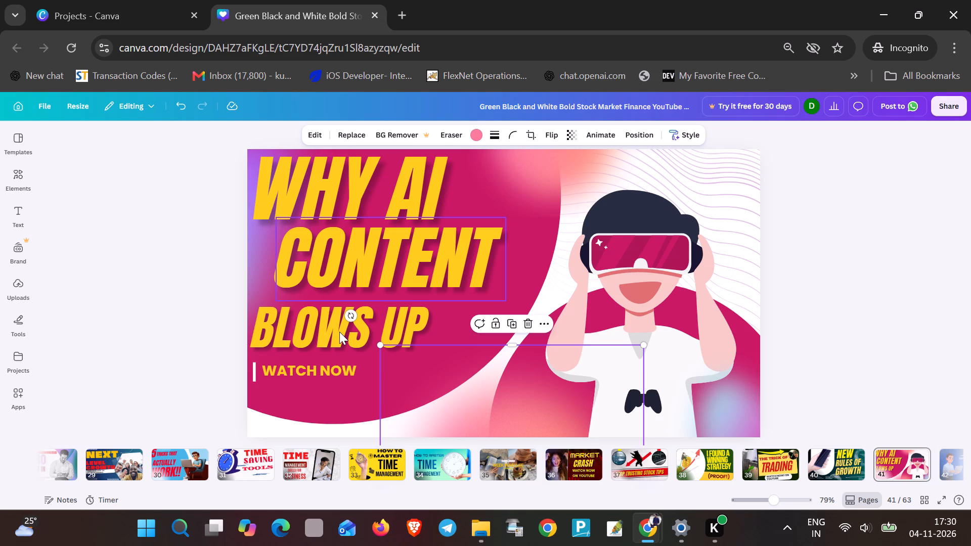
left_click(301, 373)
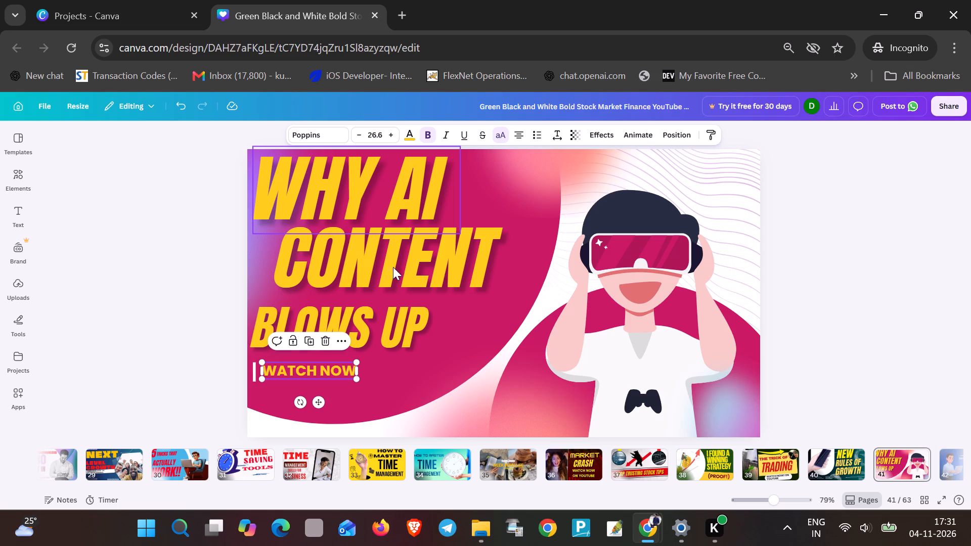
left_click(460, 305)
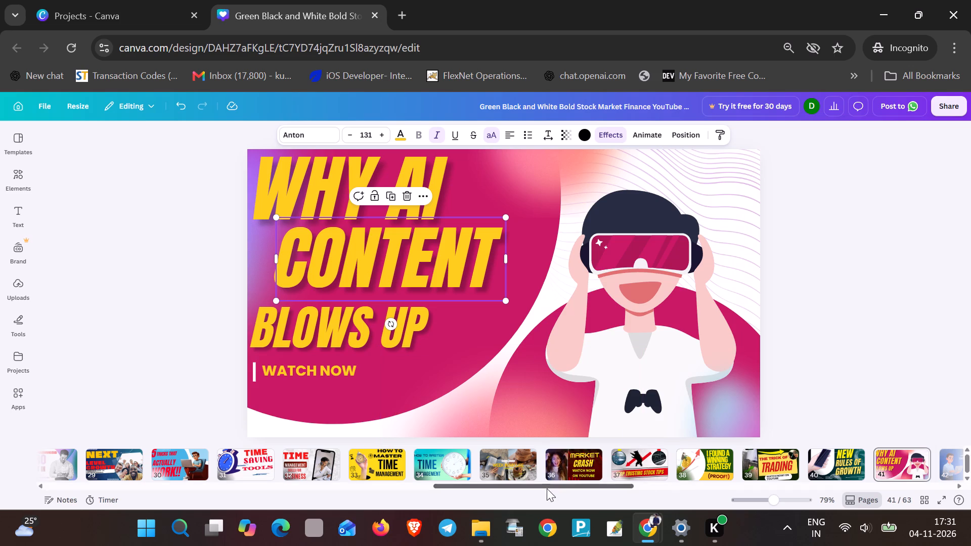
On page 42, move the illustration of the man with the laptop up and flush against the page's left edge.
left_click_drag(582, 485, 591, 485)
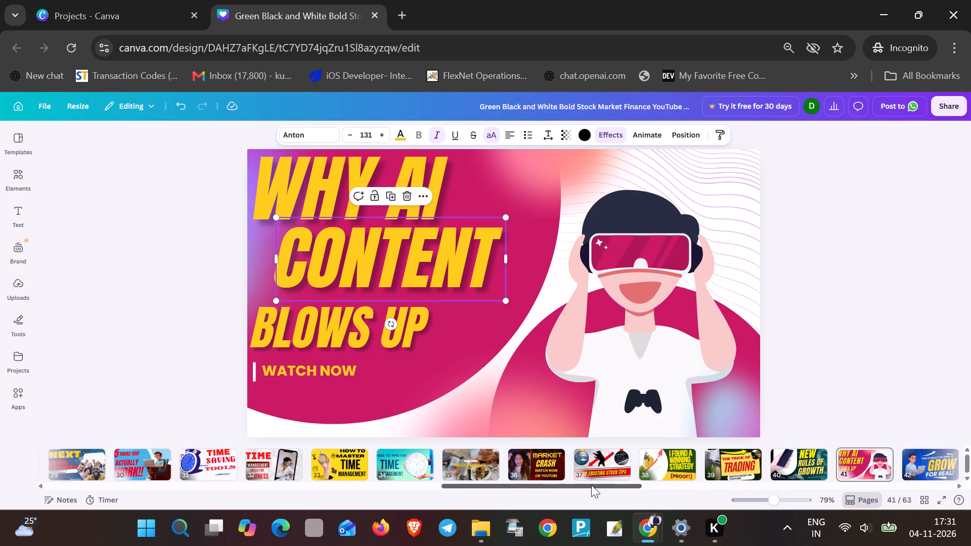
left_click_drag(591, 485, 605, 484)
left_click(868, 466)
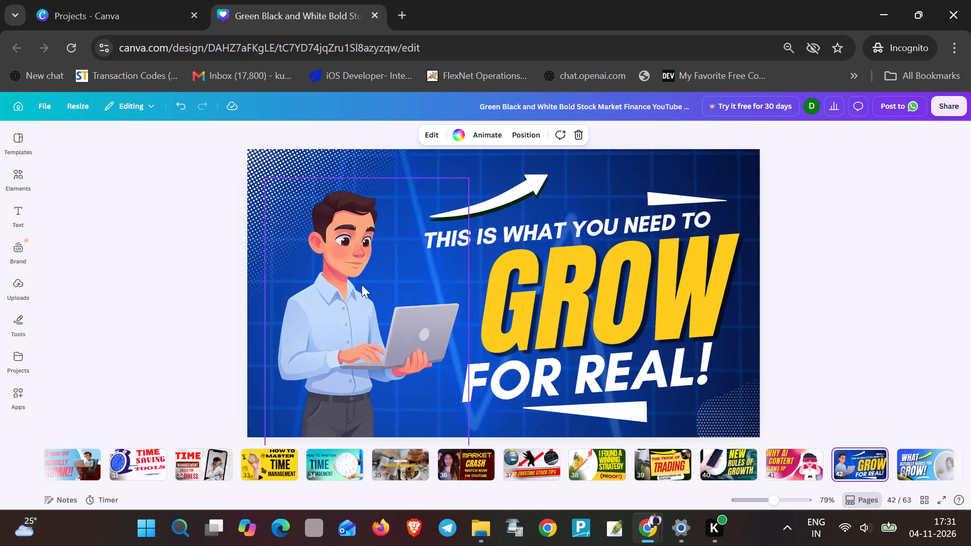
left_click_drag(361, 285, 344, 246)
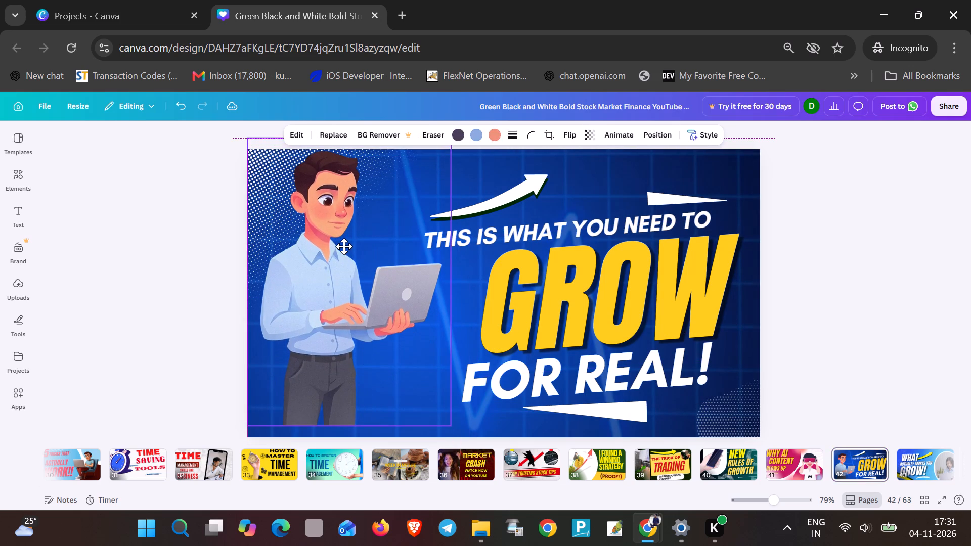
left_click_drag(344, 246, 345, 257)
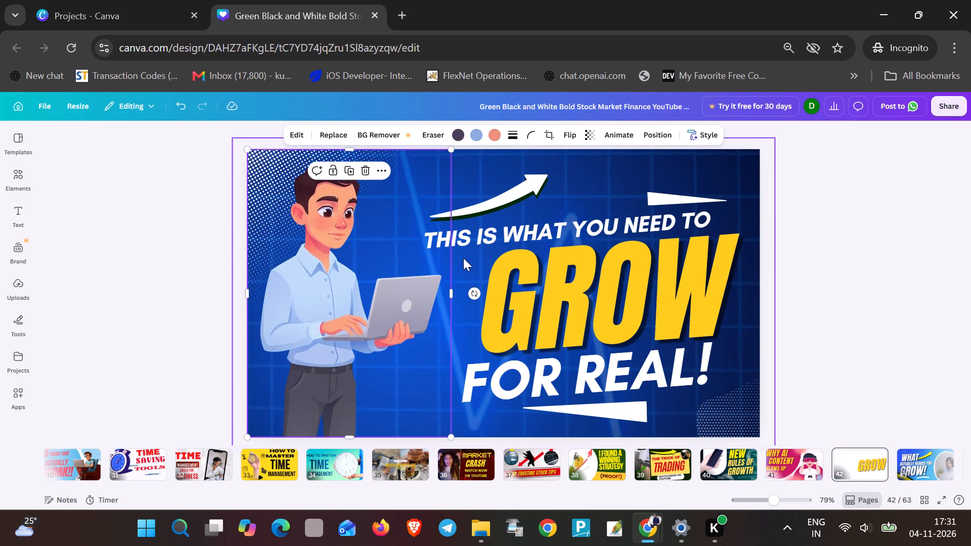
On page 42, move the curved arrow up and to the right, close to the page's top edge.
left_click_drag(496, 201, 506, 186)
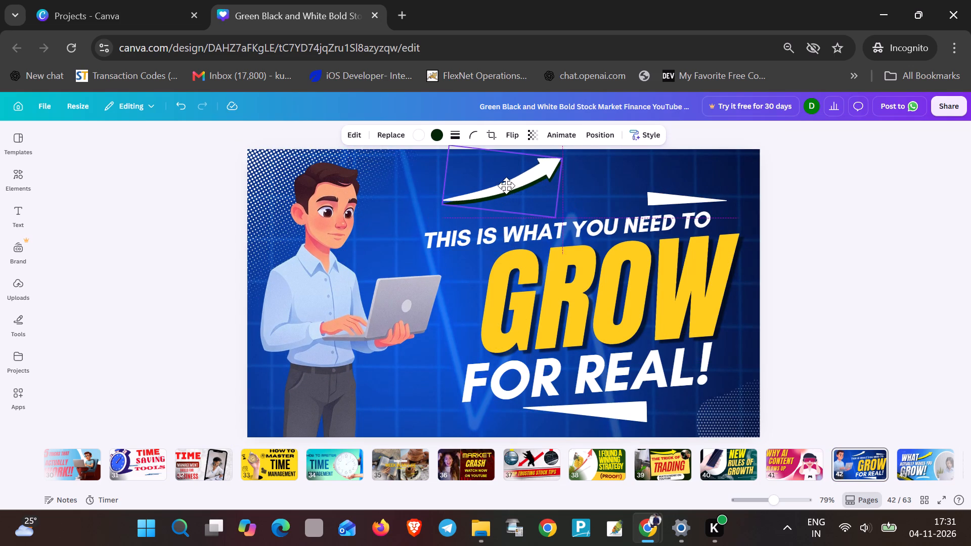
left_click_drag(506, 186, 519, 180)
double_click(521, 182)
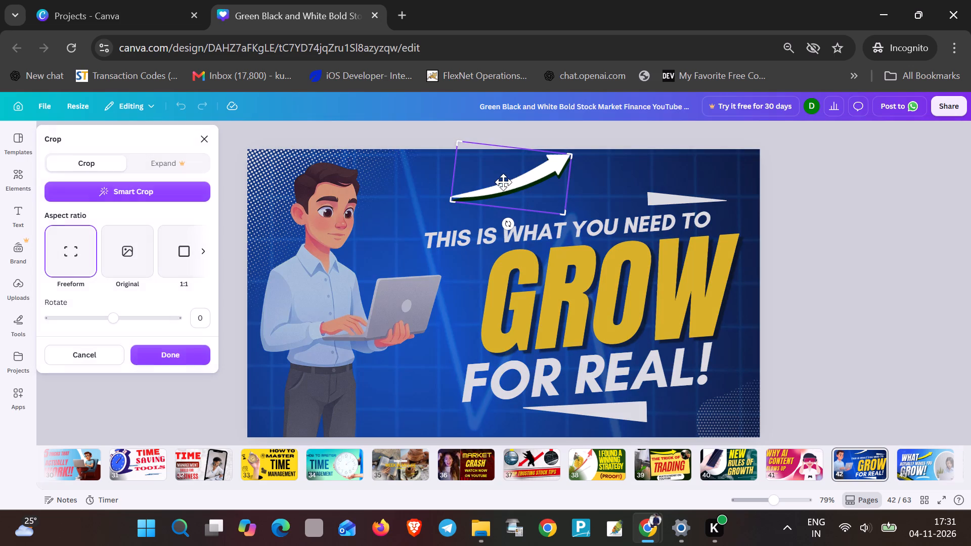
left_click(499, 186)
left_click(591, 190)
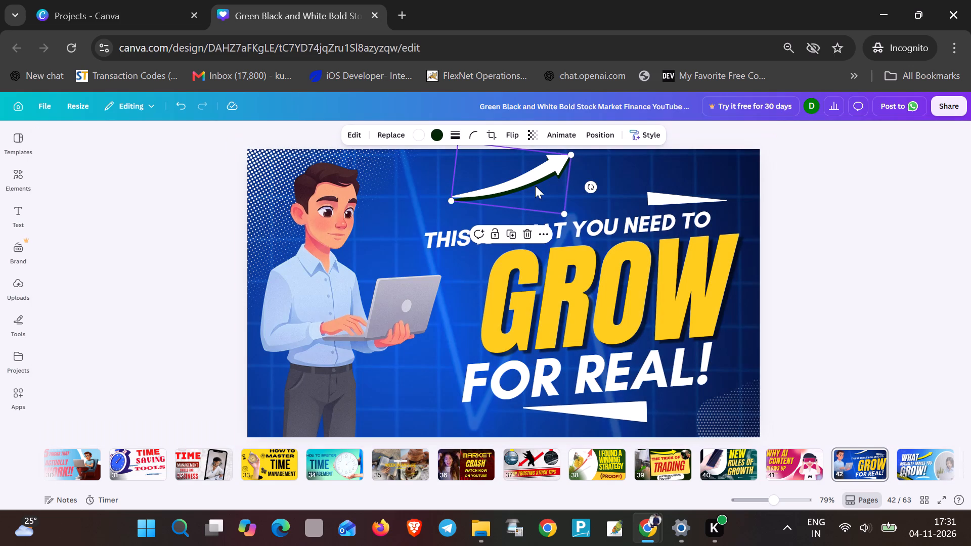
Recolour the curved arrow's white fill with vivid red #ff0024.
left_click(420, 140)
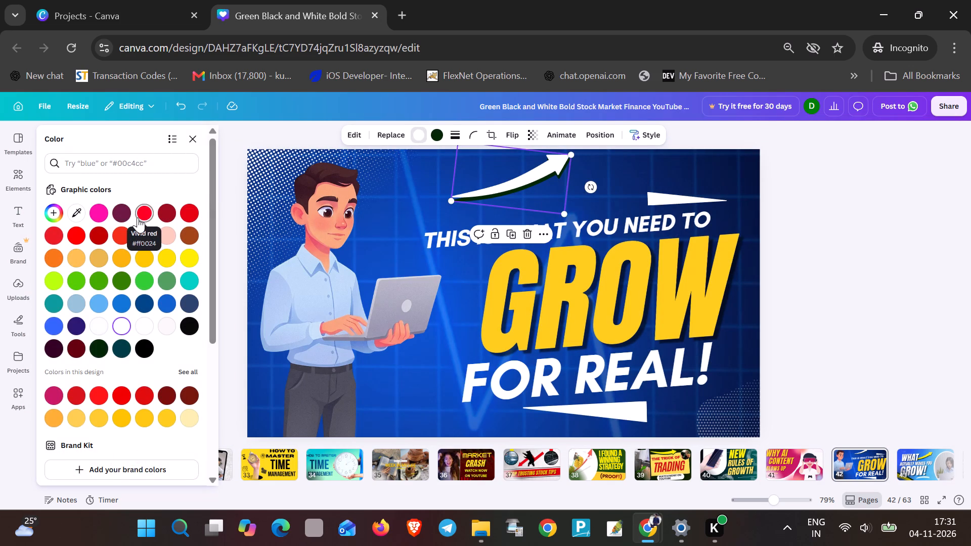
left_click(138, 217)
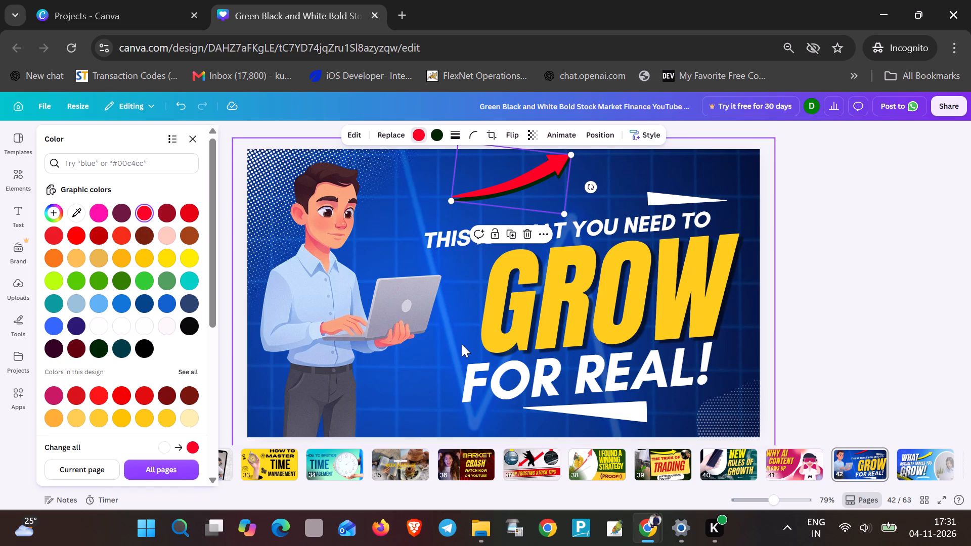
left_click(461, 346)
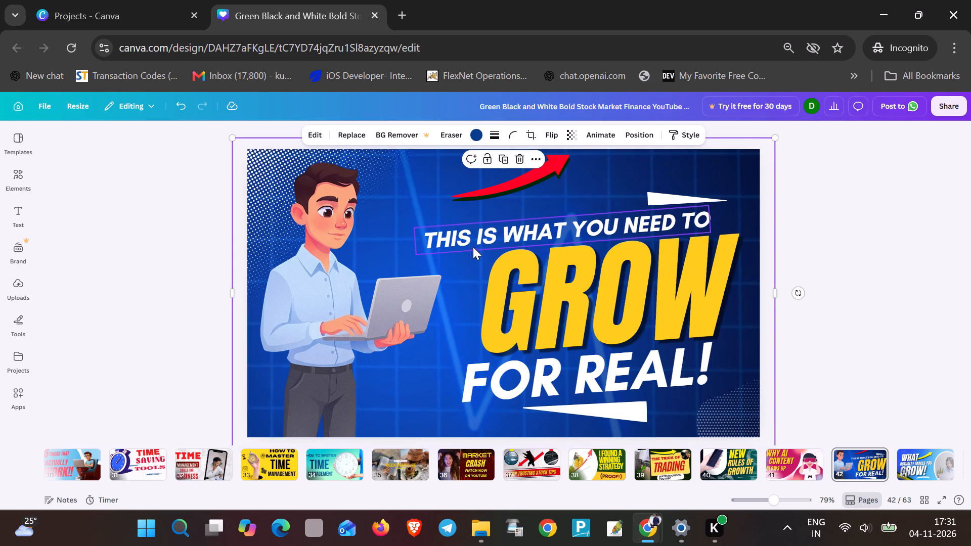
Retype the headline line above GROW as "this is what you need to".
double_click(471, 235)
left_click(470, 234)
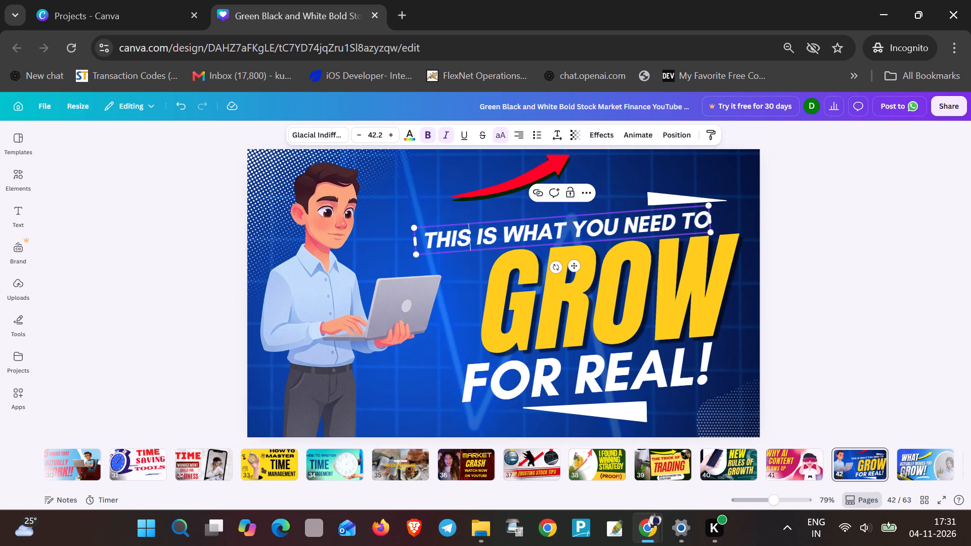
triple_click(470, 234)
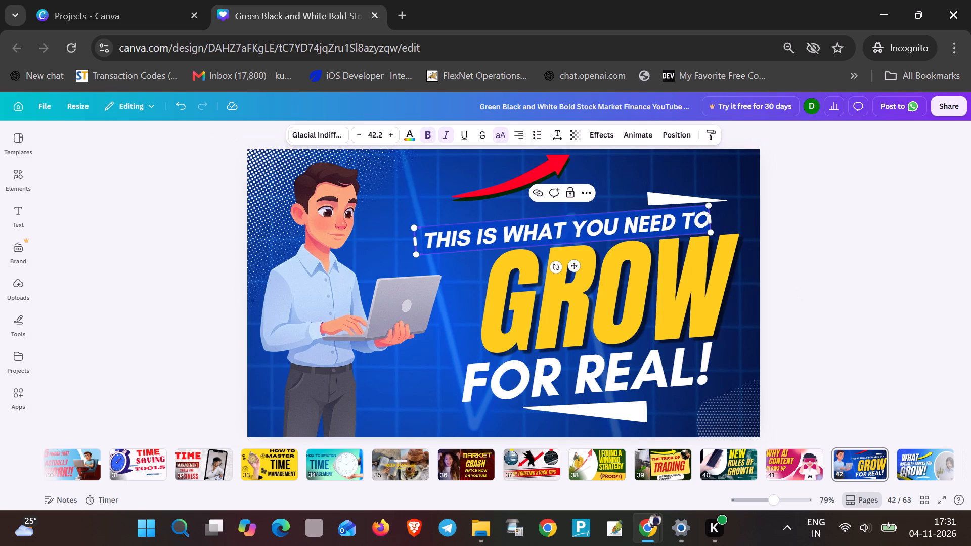
type("this is what you need to")
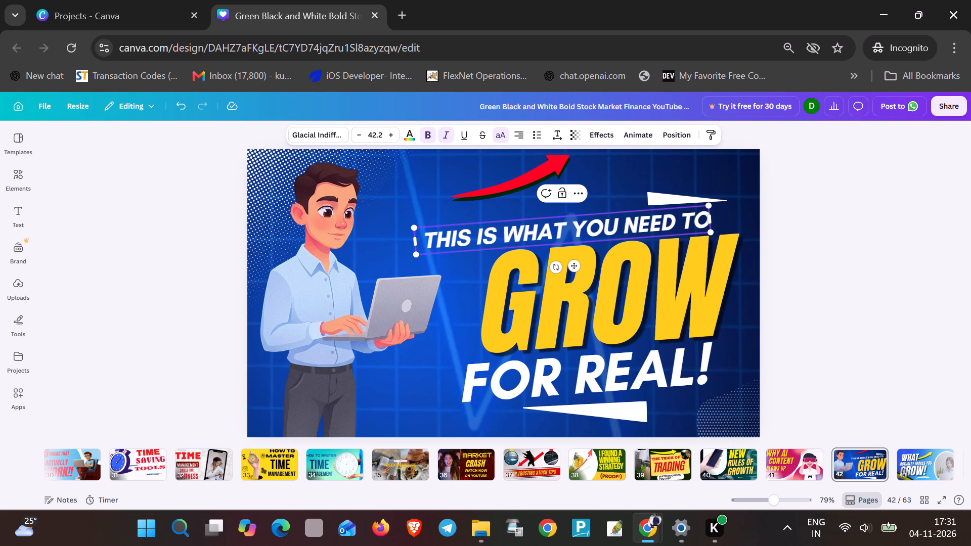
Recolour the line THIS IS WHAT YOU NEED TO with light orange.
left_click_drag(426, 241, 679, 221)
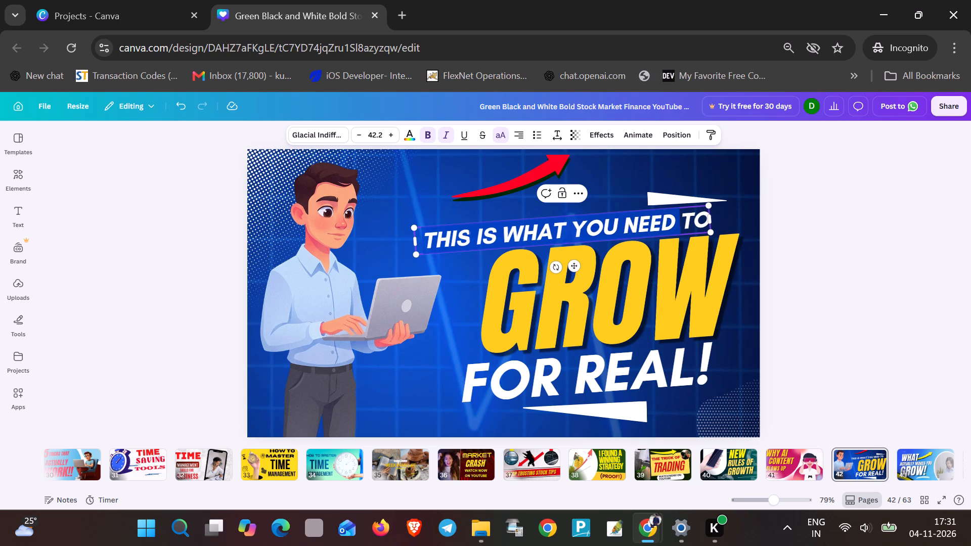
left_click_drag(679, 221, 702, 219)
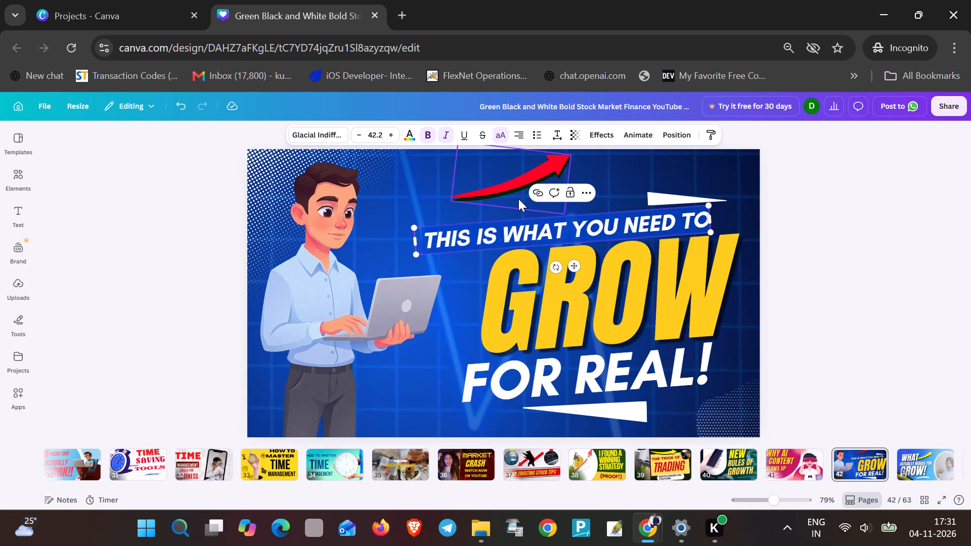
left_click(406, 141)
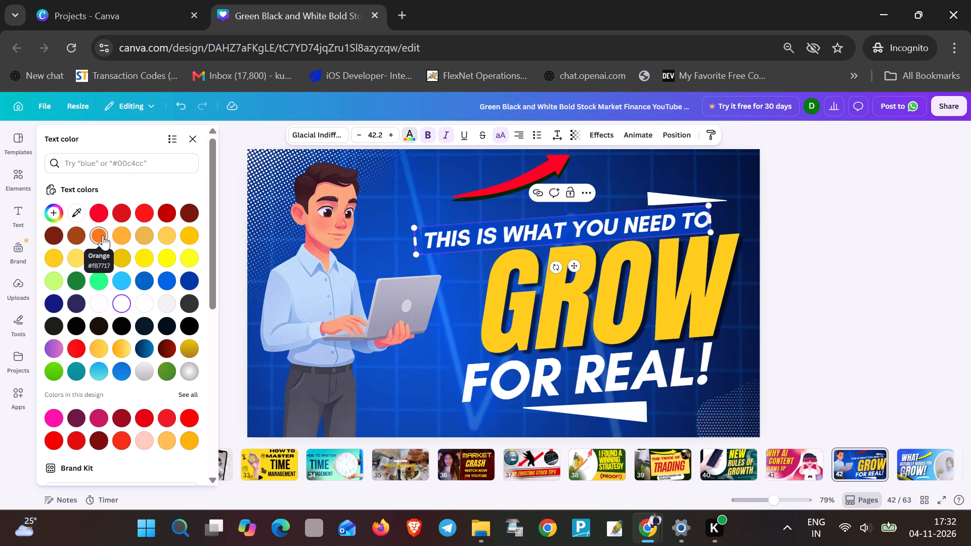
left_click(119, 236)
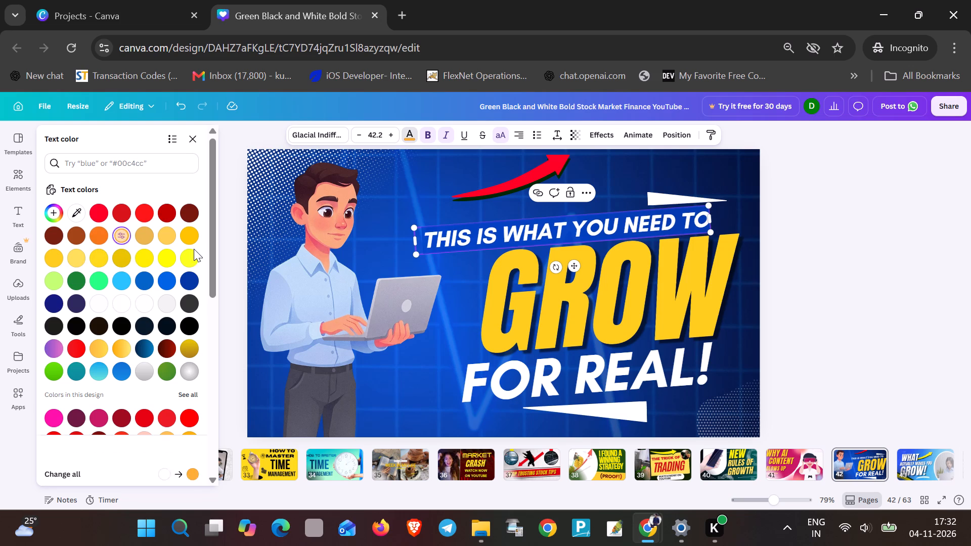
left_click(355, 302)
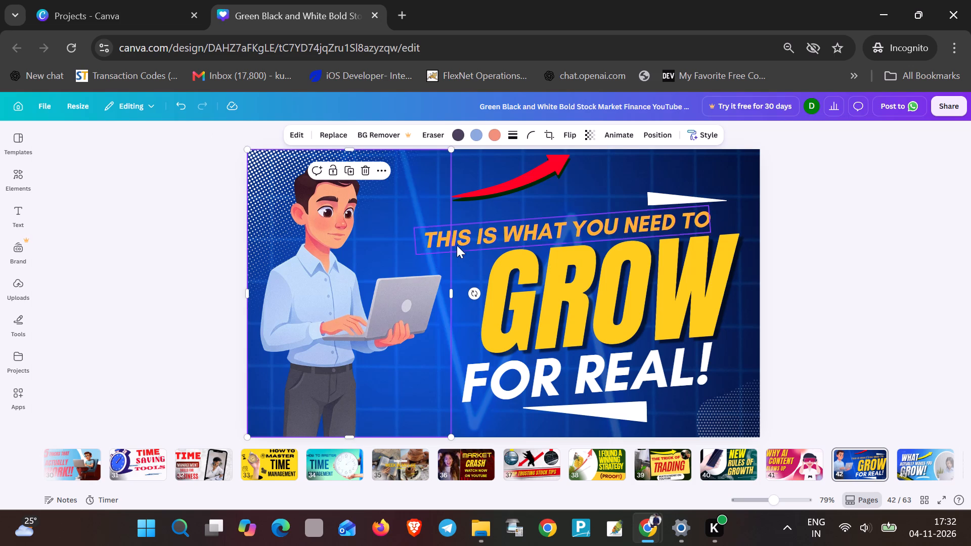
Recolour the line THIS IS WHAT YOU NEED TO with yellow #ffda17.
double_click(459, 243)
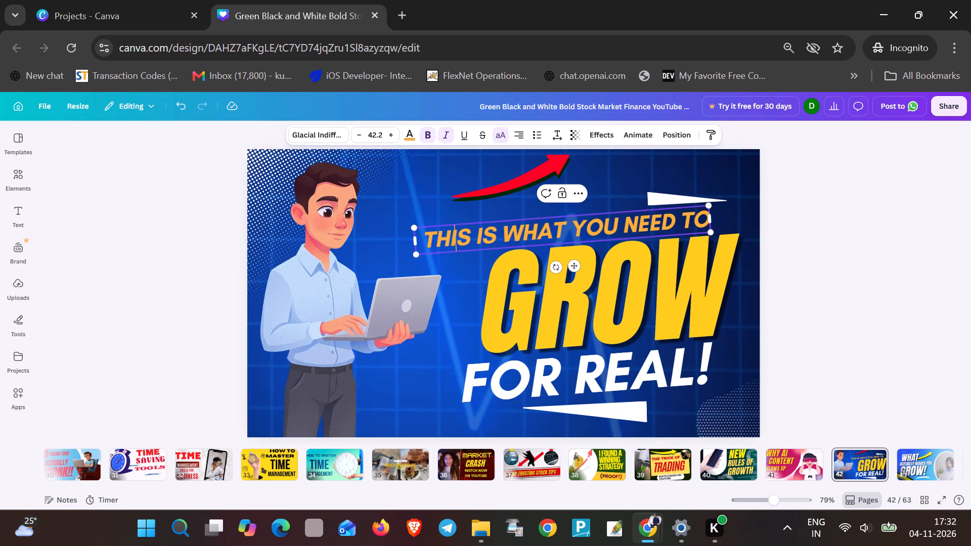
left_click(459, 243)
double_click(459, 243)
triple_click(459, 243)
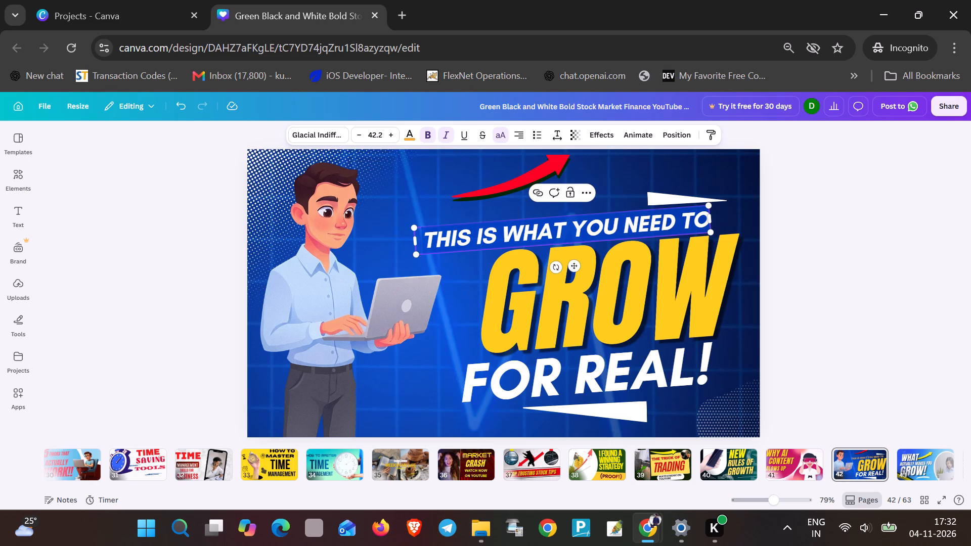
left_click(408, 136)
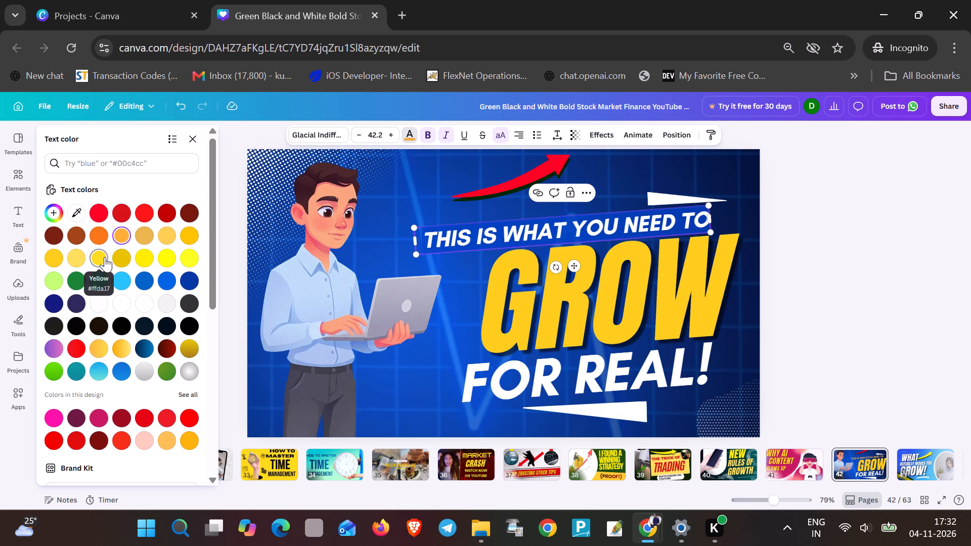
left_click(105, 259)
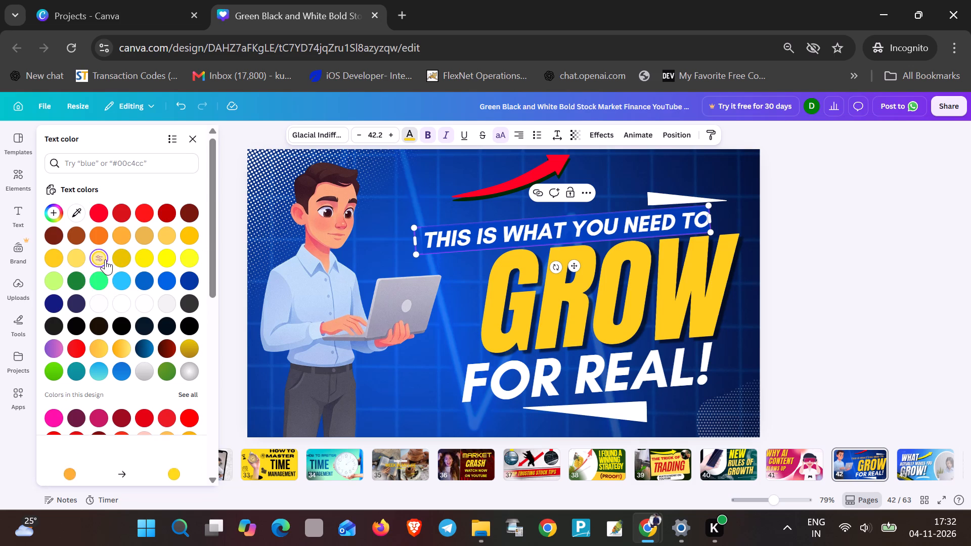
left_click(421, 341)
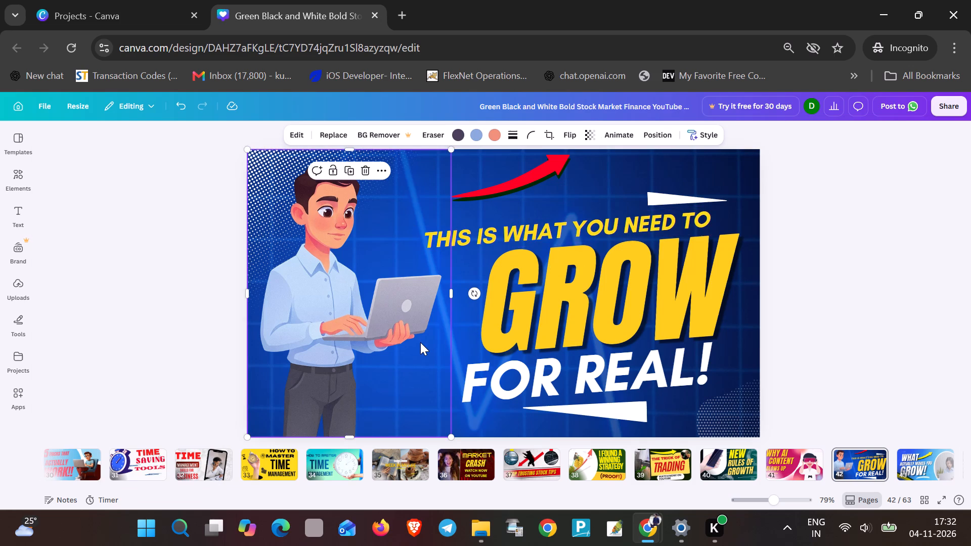
Recolour the line THIS IS WHAT YOU NEED TO with bright red matching the arrow.
triple_click(489, 236)
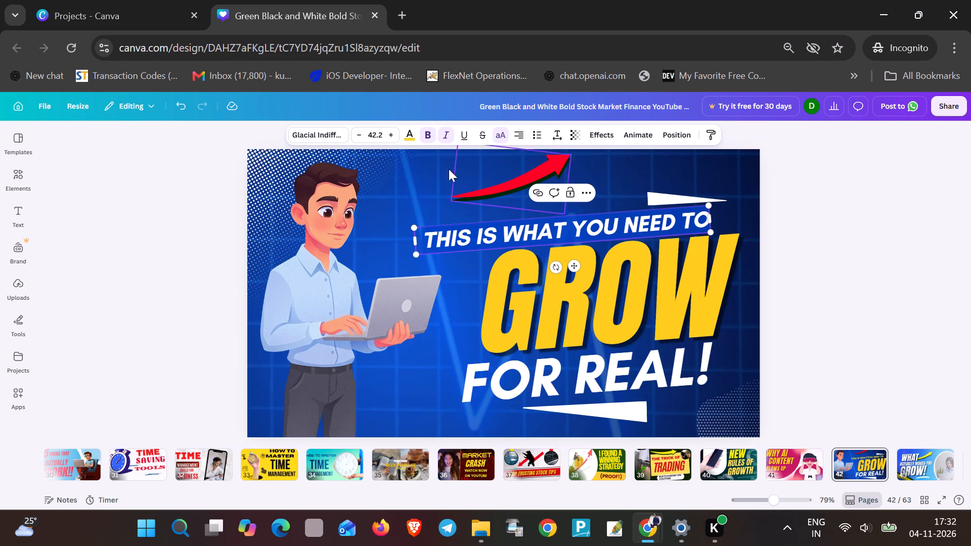
left_click(410, 139)
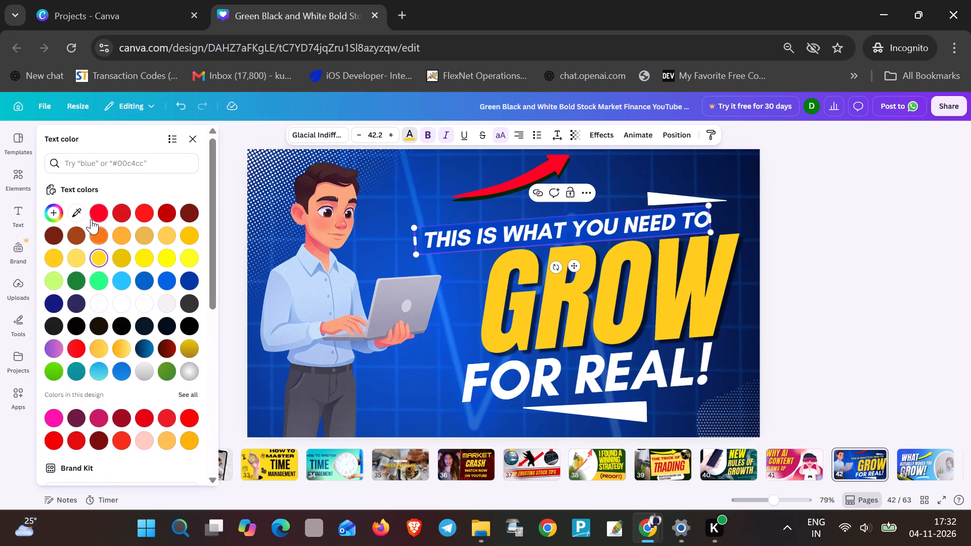
left_click(94, 216)
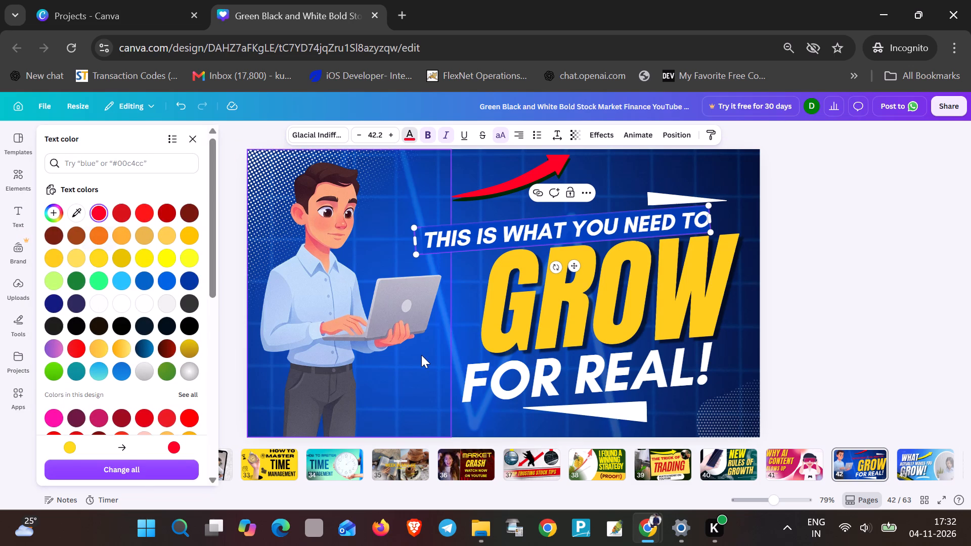
left_click(421, 355)
Recolour the large headline word GROW with the same bright red as the line above it.
triple_click(557, 298)
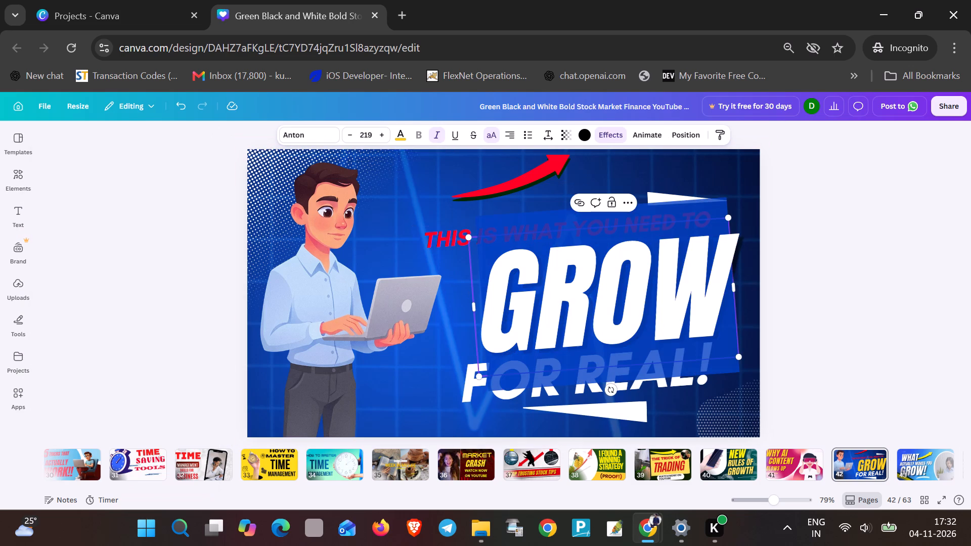
left_click(401, 139)
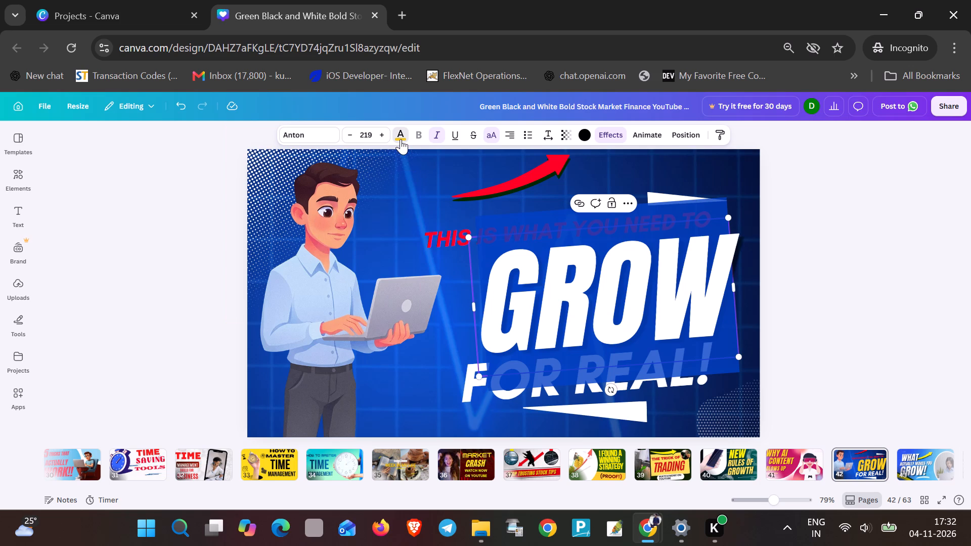
left_click(96, 212)
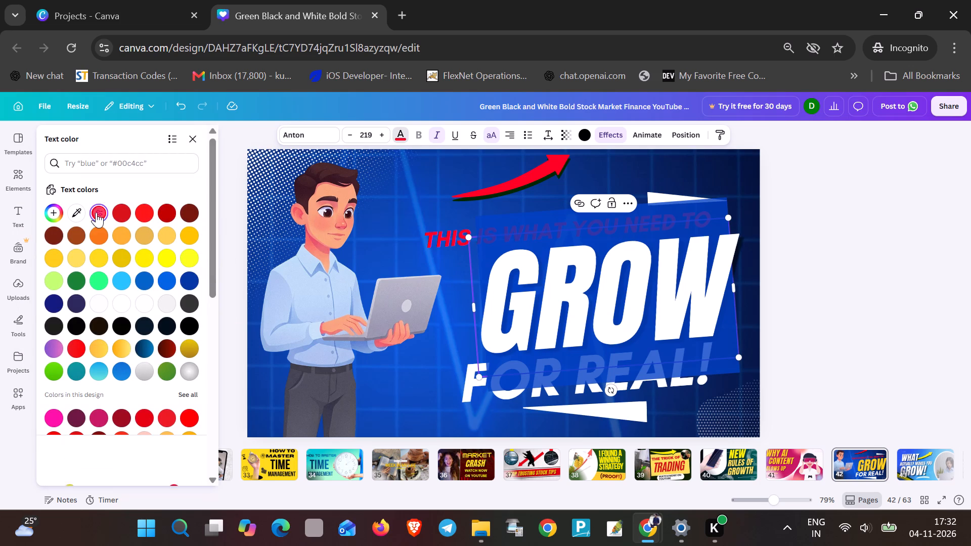
left_click(490, 316)
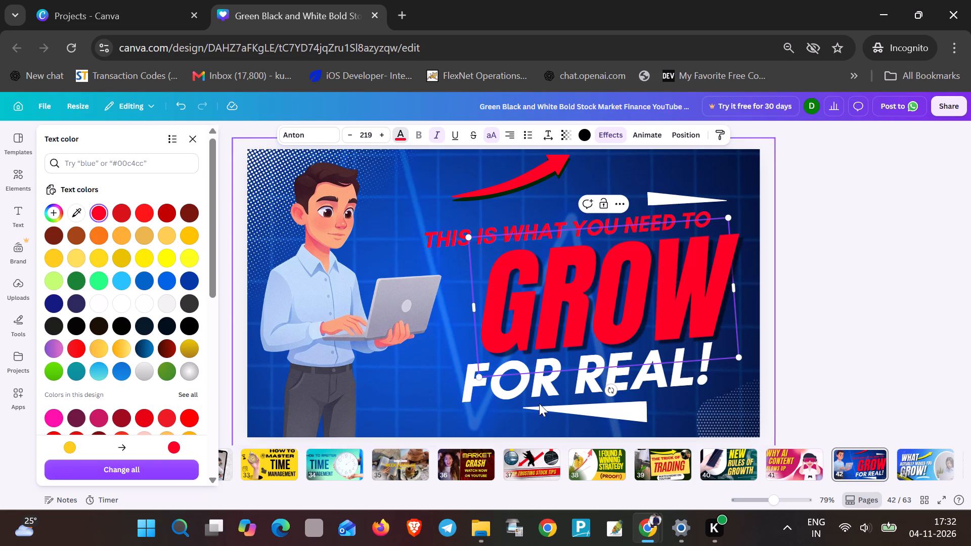
Recolour the white triangular accent above the headline with vivid red #ff0024.
left_click(672, 205)
left_click(672, 201)
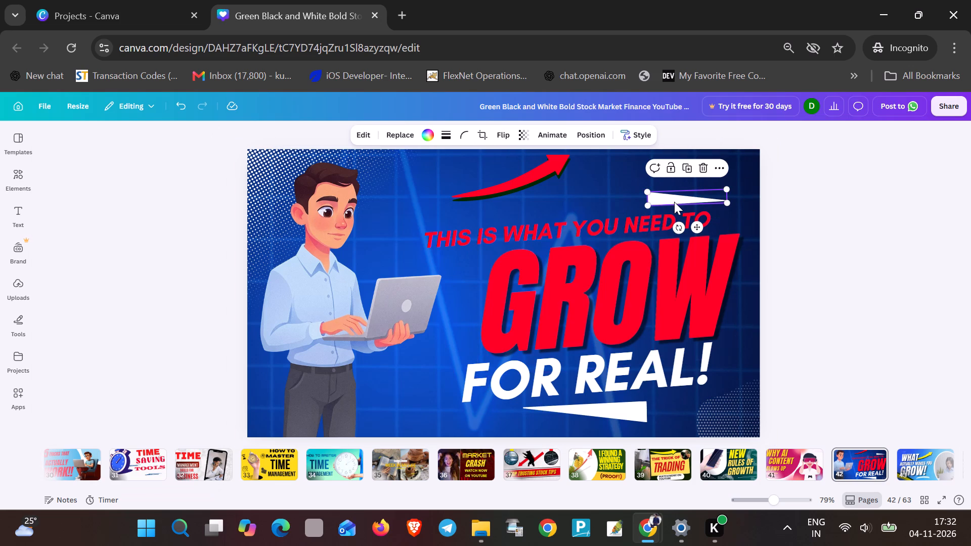
left_click(426, 135)
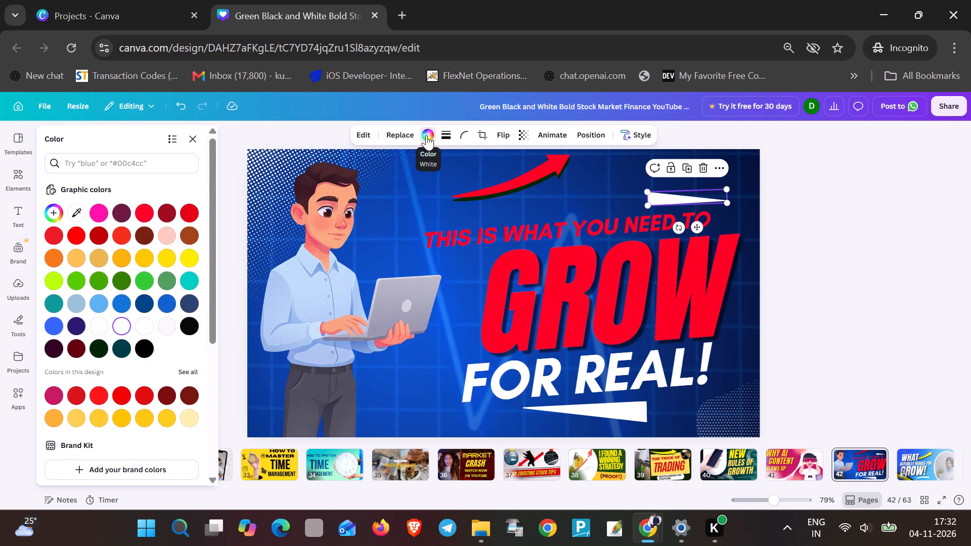
left_click(144, 211)
left_click(523, 295)
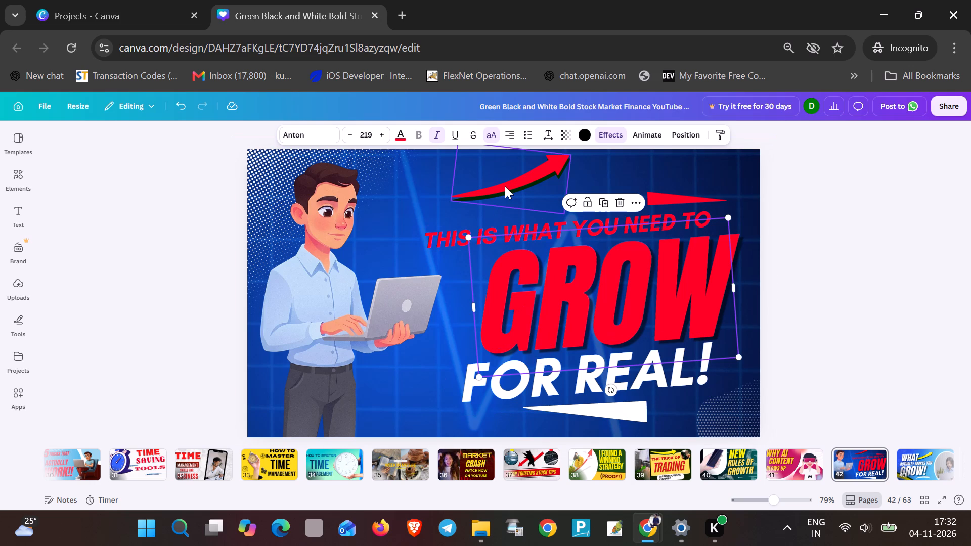
Recolour the line FOR REAL! with the same bright red as GROW.
triple_click(528, 377)
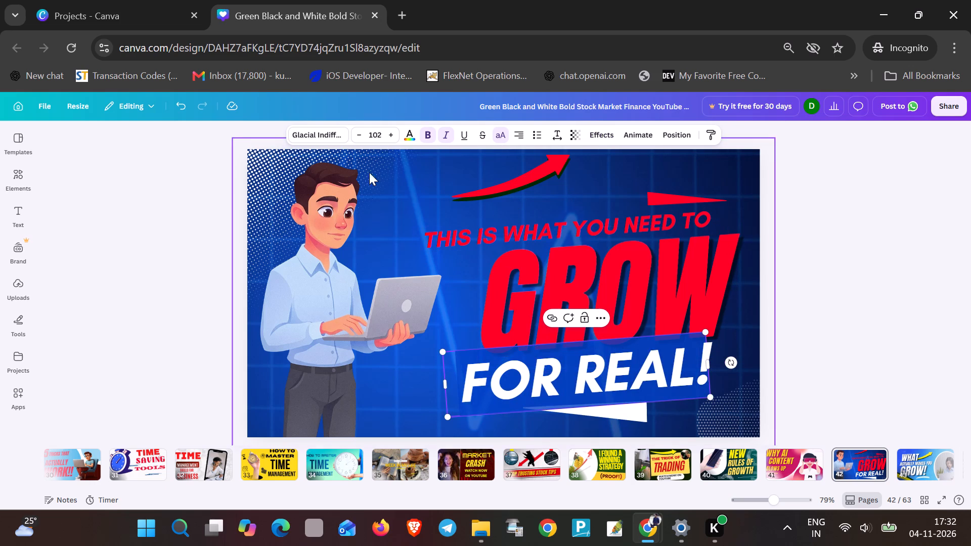
left_click(409, 134)
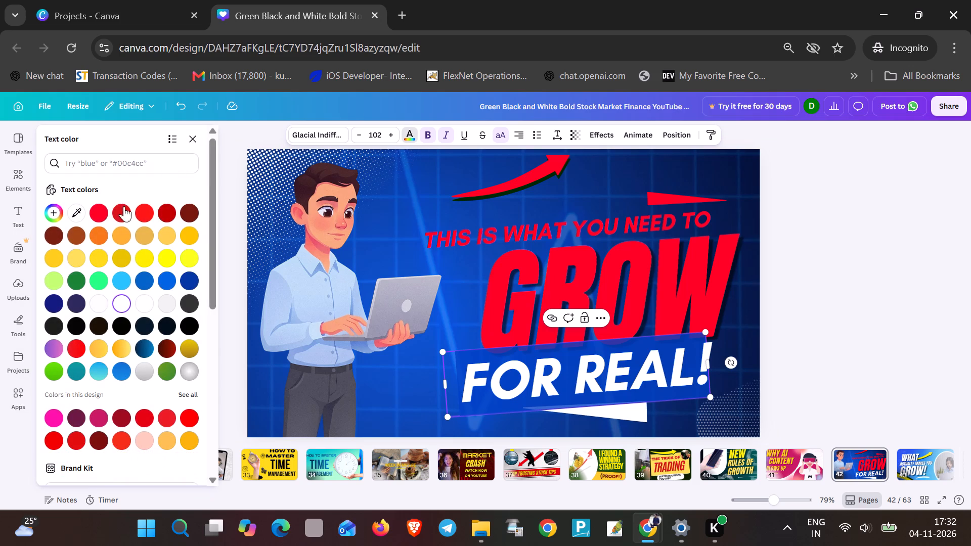
left_click(95, 215)
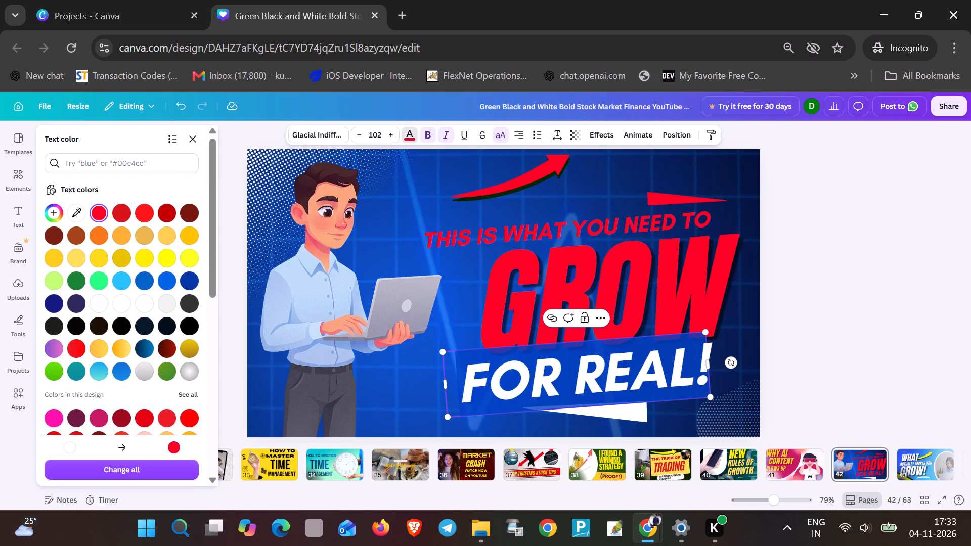
left_click(495, 380)
Recolour the white triangular accent beneath FOR REAL! with vivid red #ff0024.
left_click(617, 411)
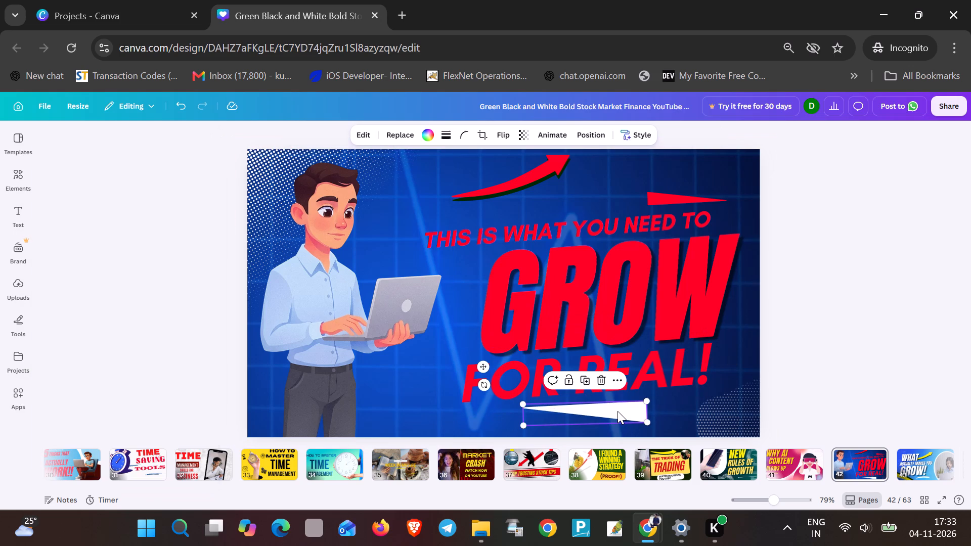
left_click(425, 139)
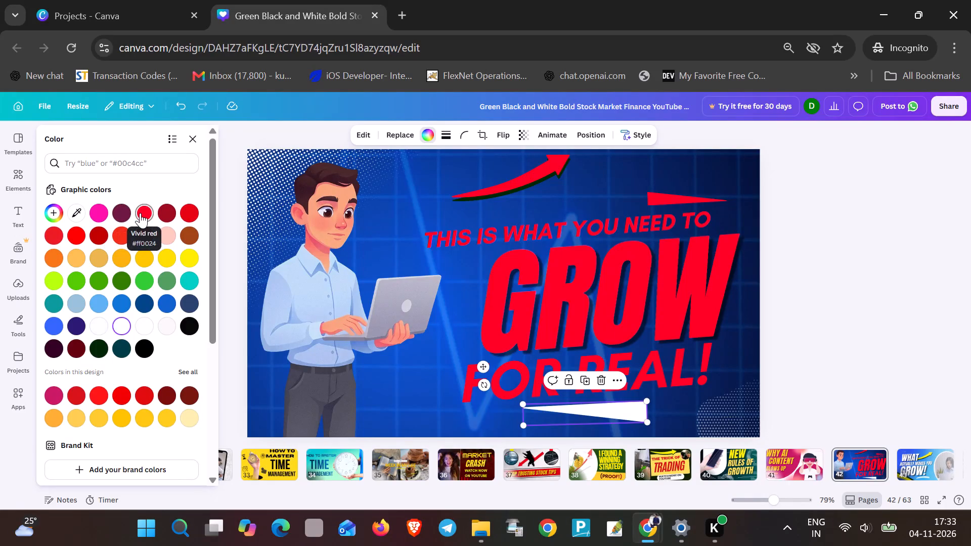
left_click(140, 213)
left_click(402, 223)
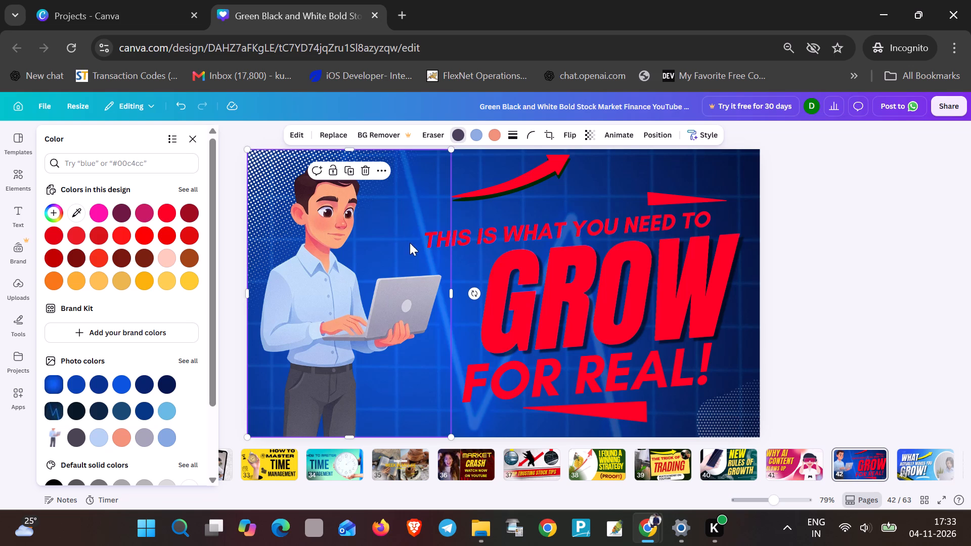
Change the font of the line THIS IS WHAT YOU NEED TO to Barabara.
left_click(436, 245)
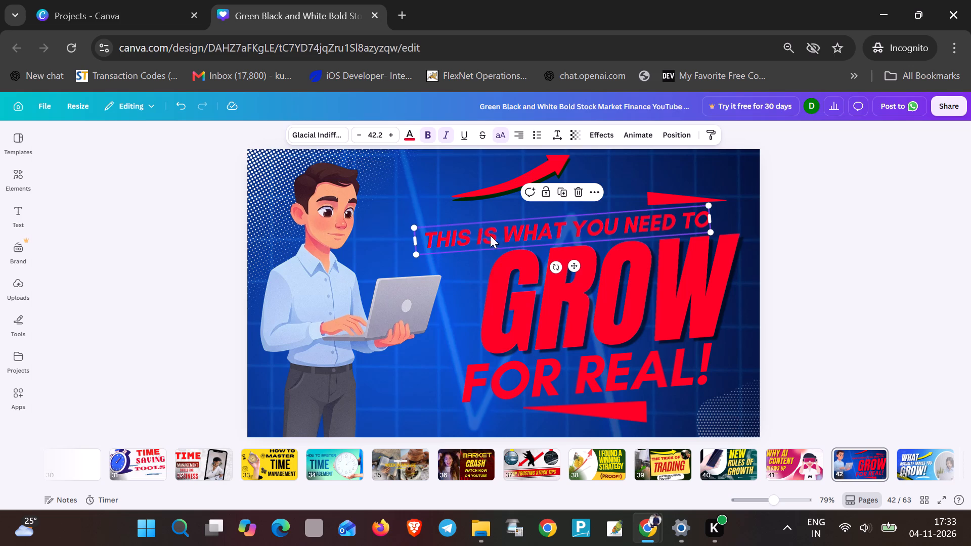
double_click(504, 233)
triple_click(504, 233)
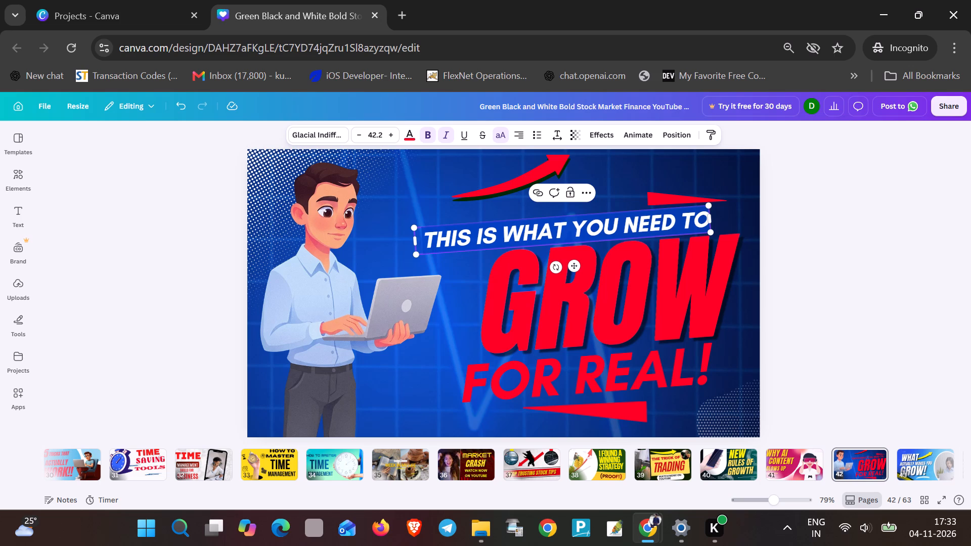
triple_click(504, 233)
double_click(504, 233)
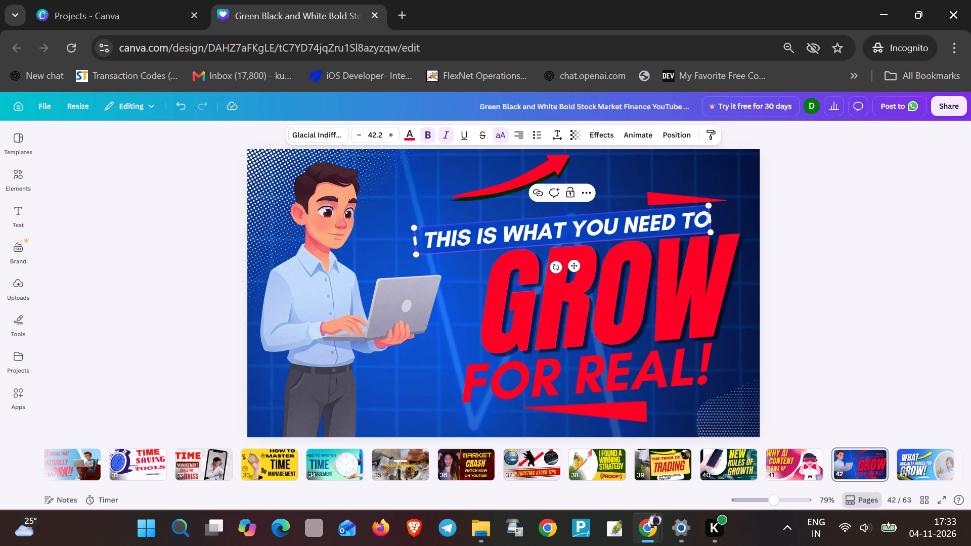
double_click(504, 233)
left_click(688, 216)
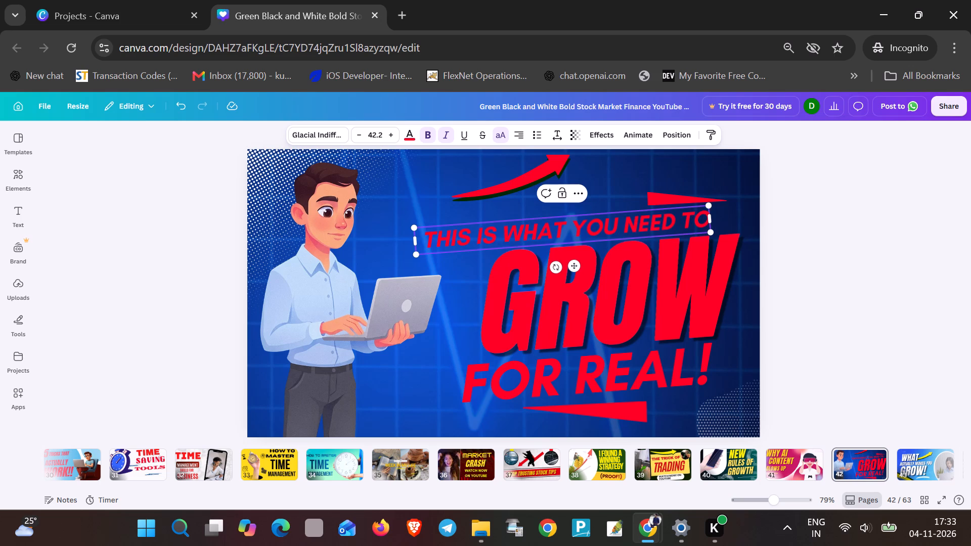
left_click_drag(704, 216, 434, 238)
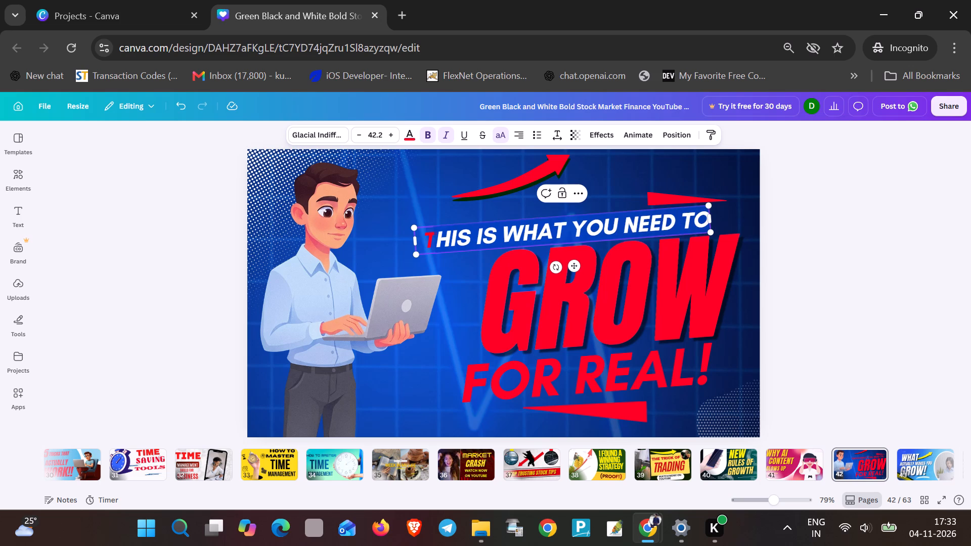
left_click_drag(434, 238, 425, 240)
left_click(336, 132)
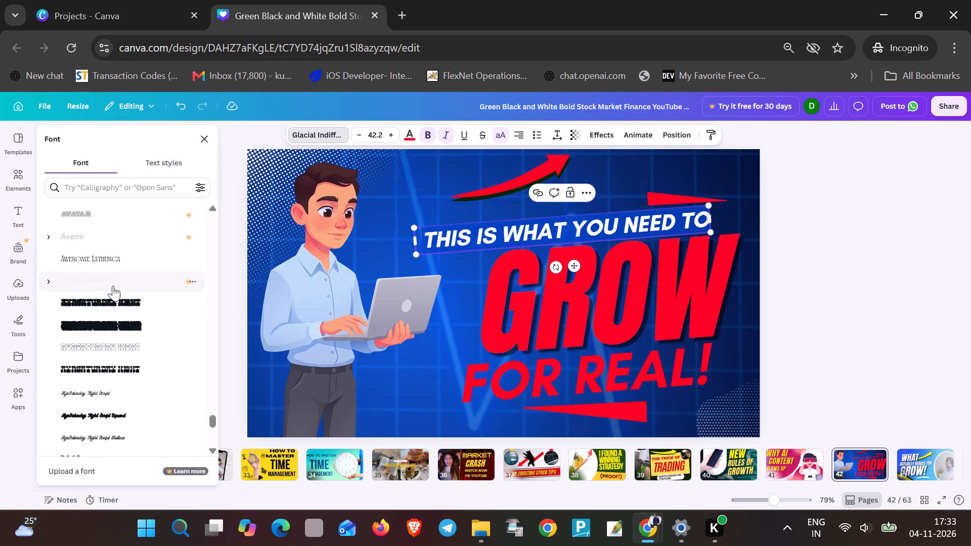
scroll(143, 361, "down", 3)
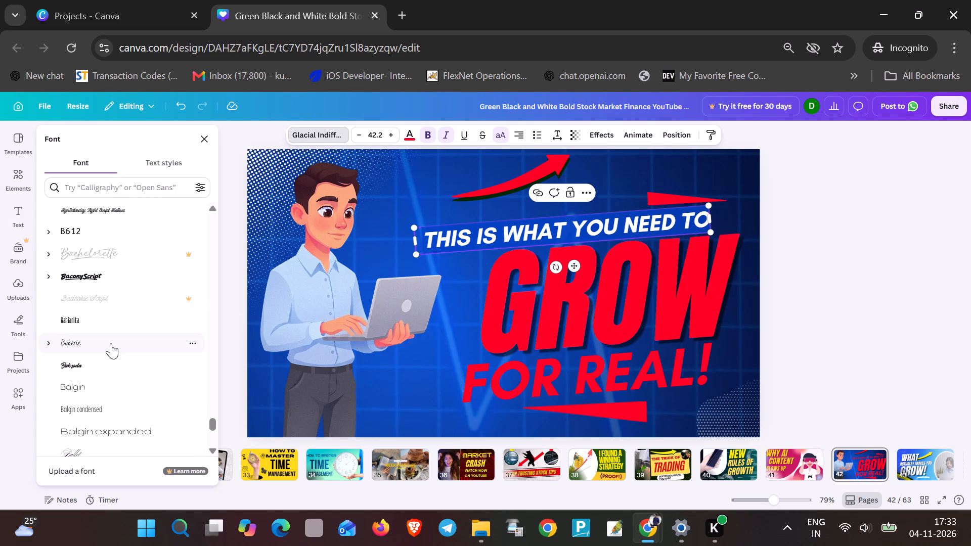
scroll(111, 343, "down", 5)
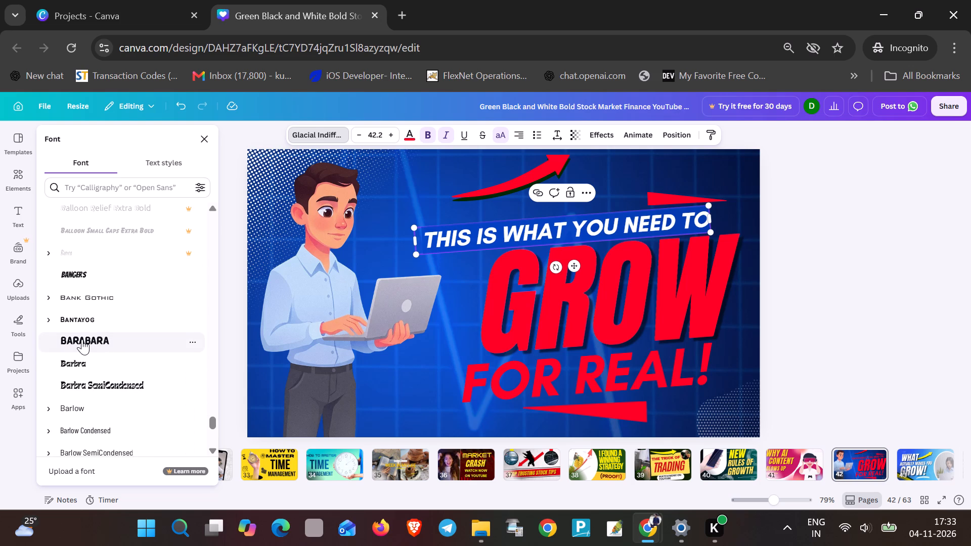
left_click(82, 339)
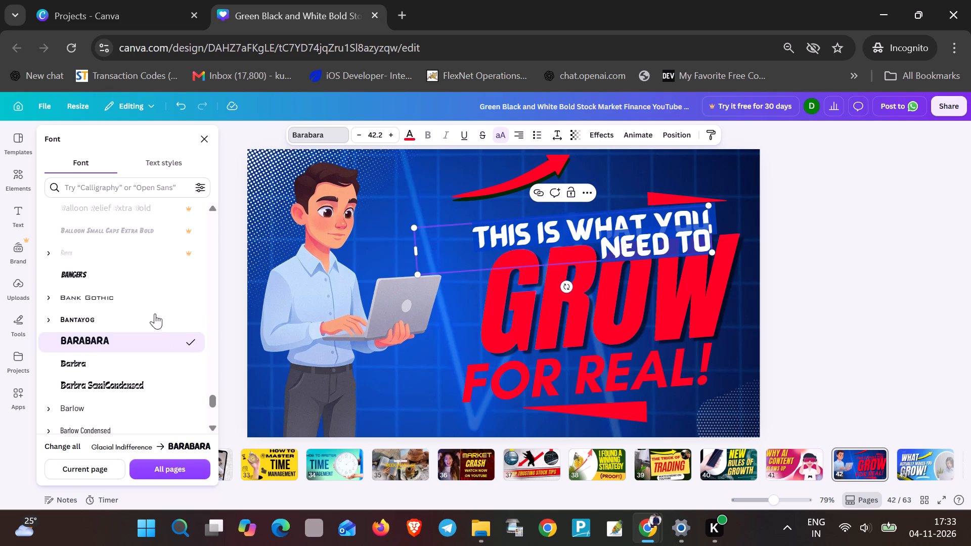
Widen the text box of THIS IS WHAT YOU NEED TO so the wording fits on a single line.
left_click_drag(413, 254, 377, 255)
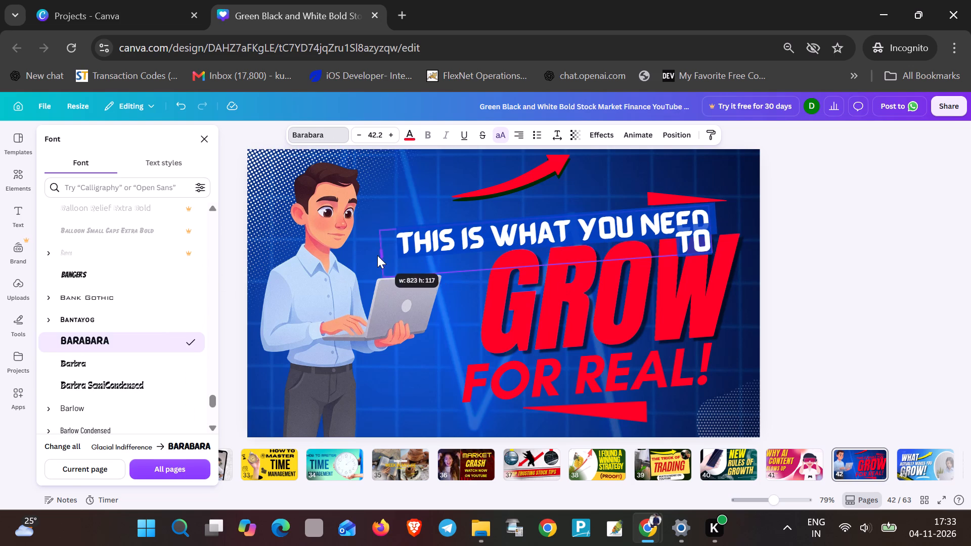
left_click_drag(377, 255, 347, 256)
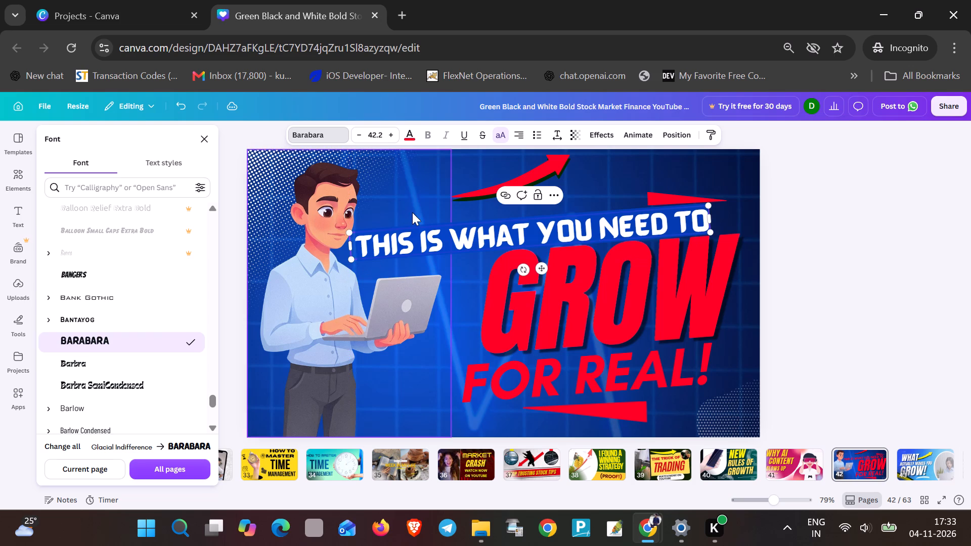
left_click(416, 212)
triple_click(464, 235)
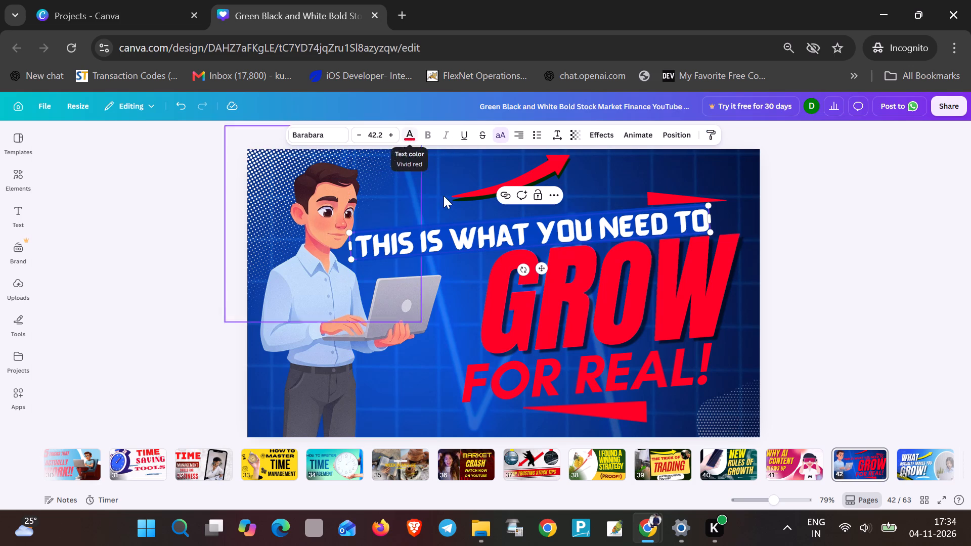
Move the curved arrow left toward the man, and shift the upper triangular accent up and left near the page's top edge.
left_click_drag(534, 176, 533, 176)
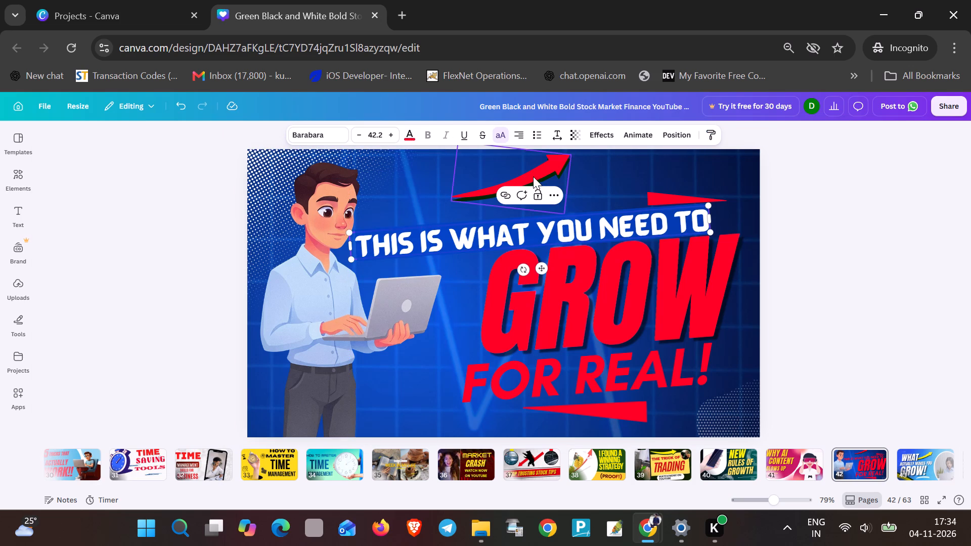
left_click_drag(533, 176, 462, 173)
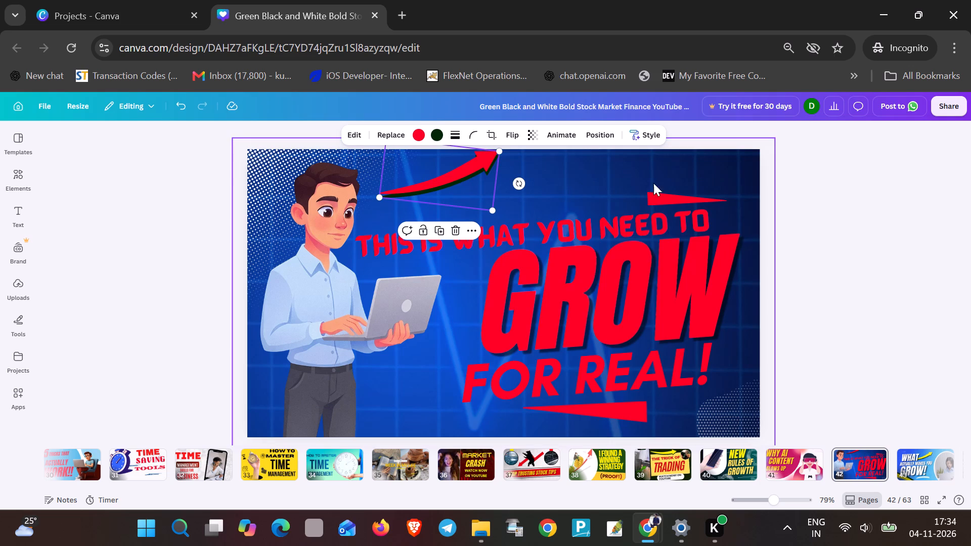
left_click_drag(671, 195, 639, 162)
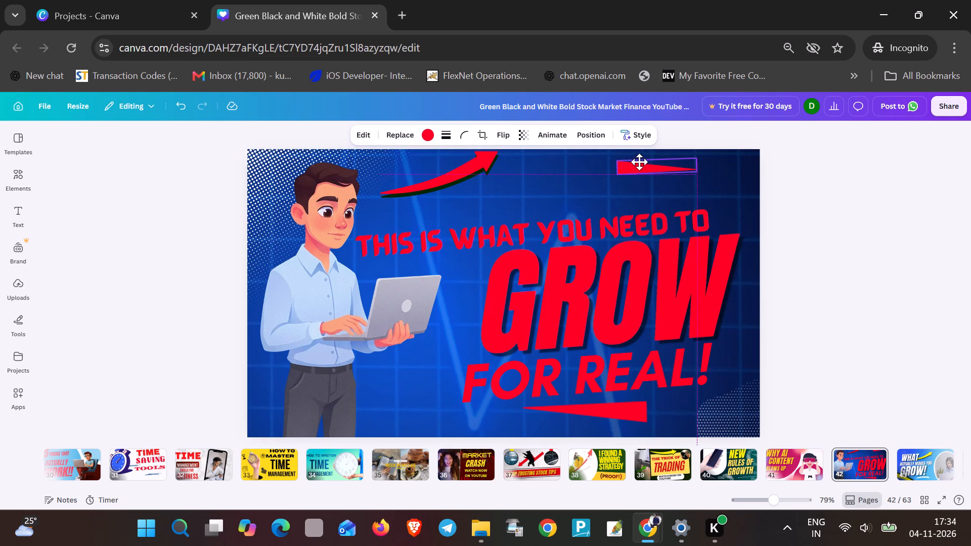
left_click_drag(639, 162, 639, 163)
Move the line THIS IS WHAT YOU NEED TO up and right, clear of GROW and aligned with its right edge.
left_click_drag(599, 226, 627, 202)
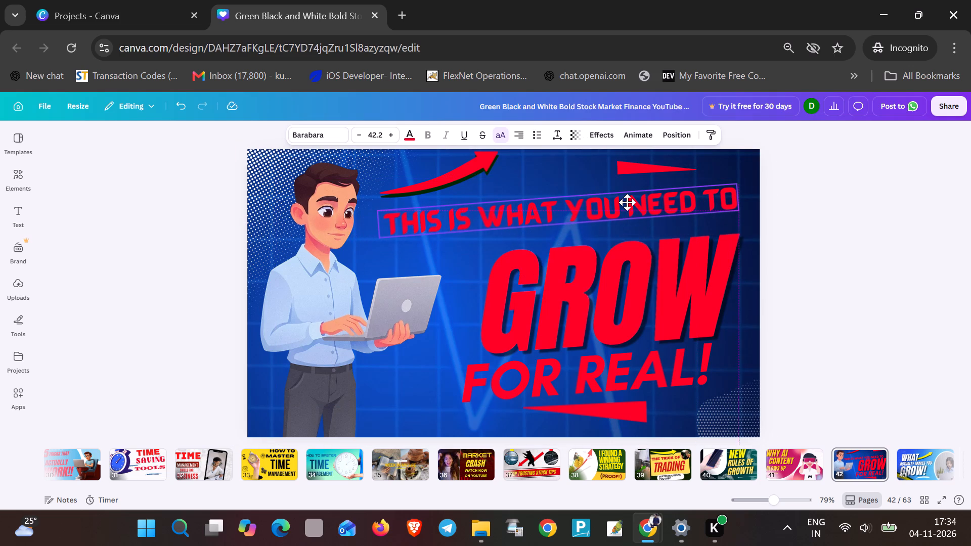
left_click_drag(627, 202, 628, 202)
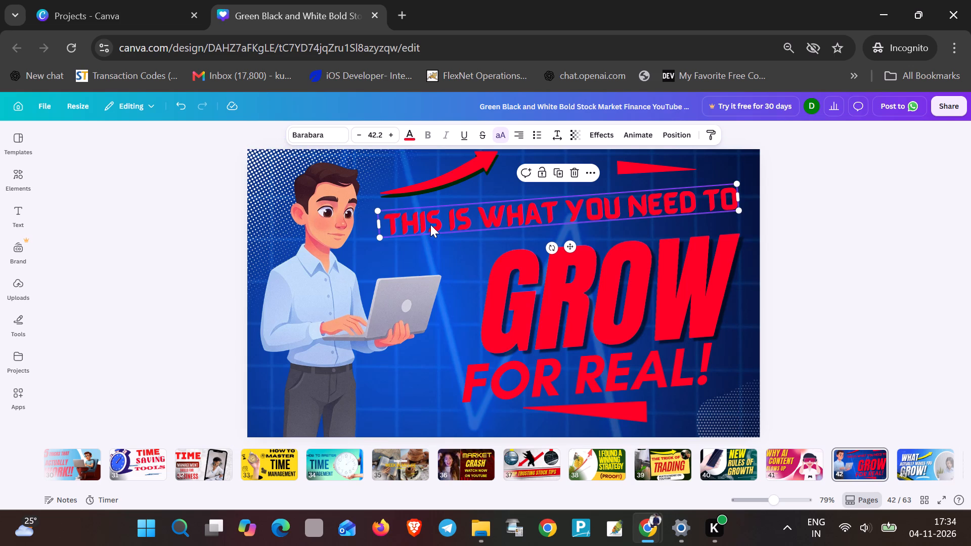
Recolour the red part of the curved arrow with light orange.
left_click(464, 172)
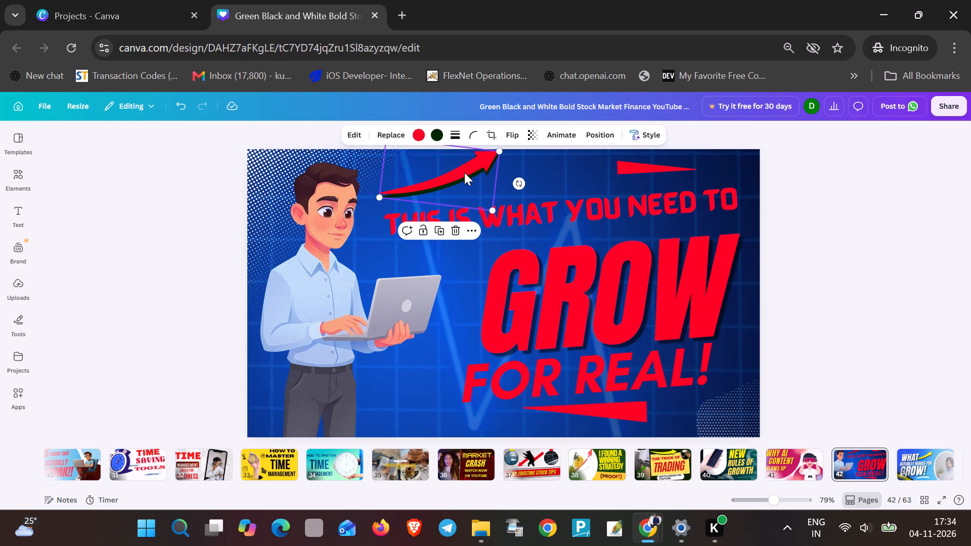
left_click(415, 134)
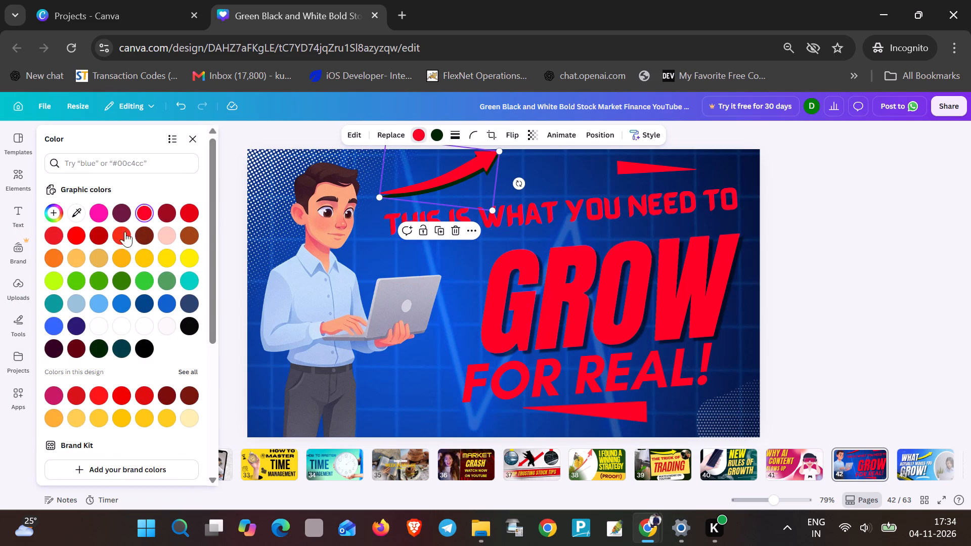
left_click(80, 252)
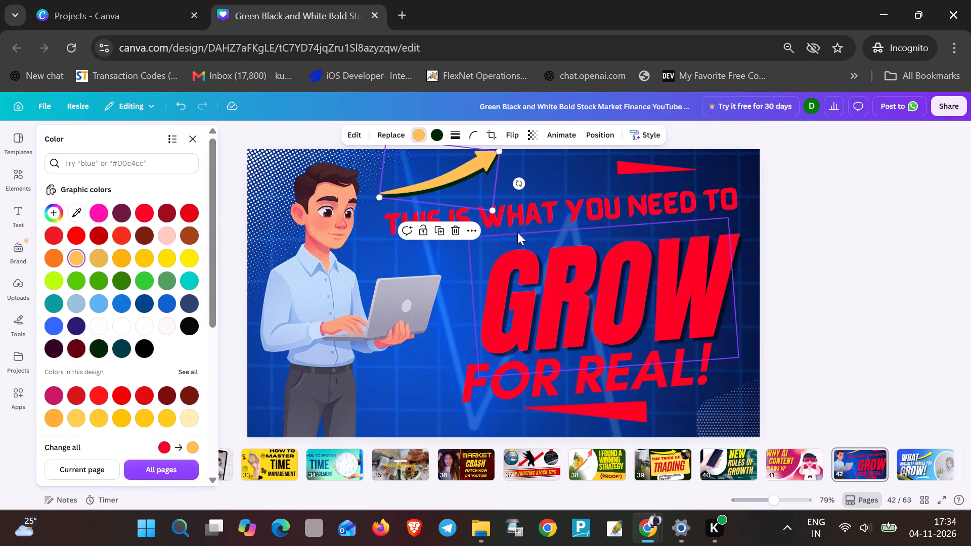
Recolour the line THIS IS WHAT YOU NEED TO with orange #ffae34.
left_click(531, 220)
triple_click(531, 213)
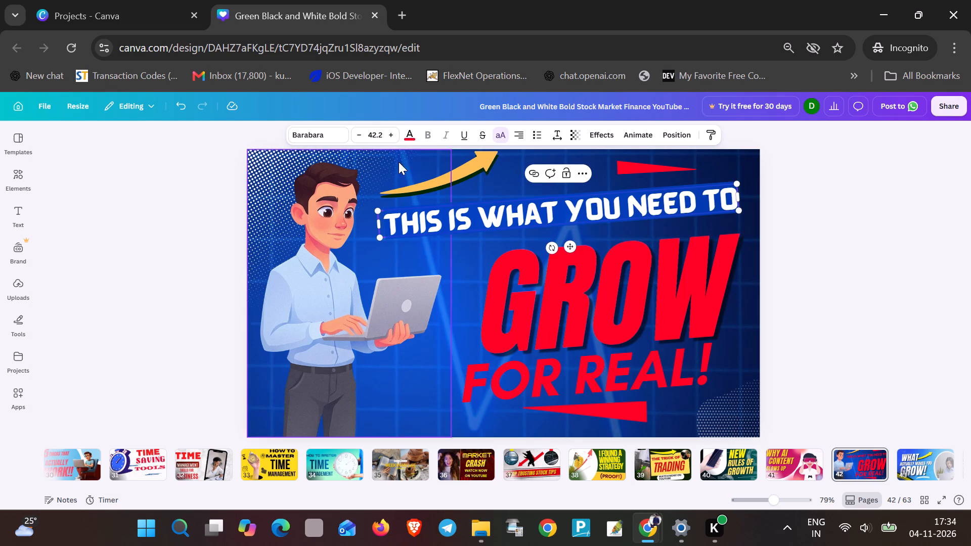
left_click(413, 140)
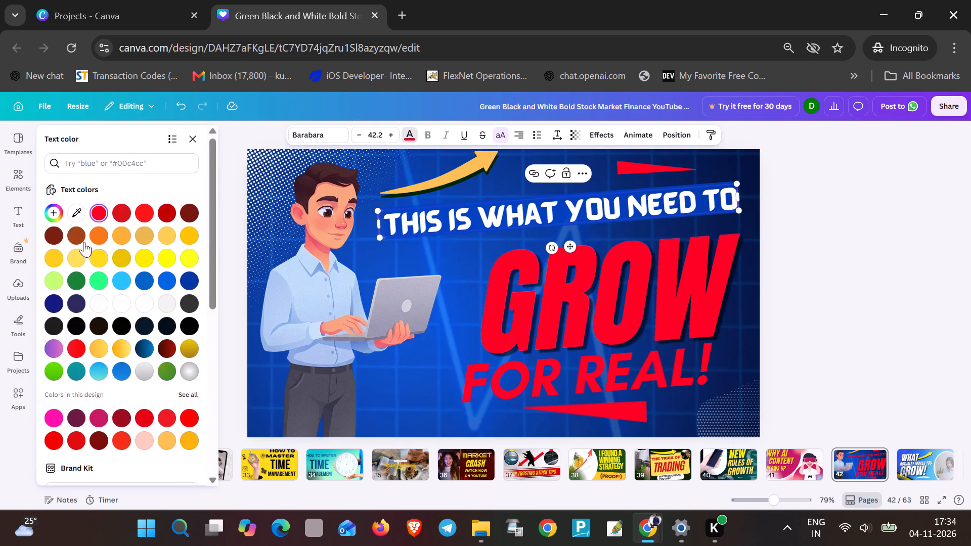
left_click(117, 238)
left_click(469, 292)
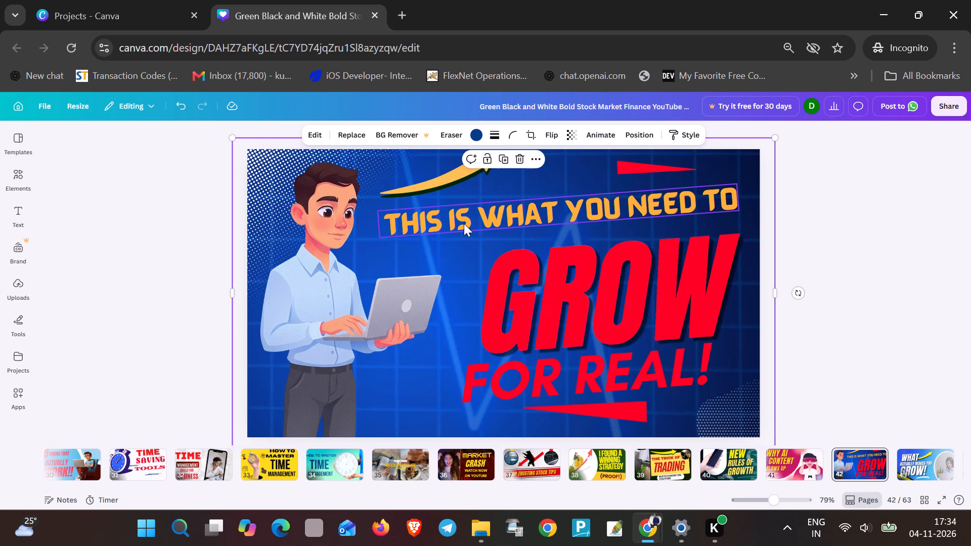
Recolour the large headline word GROW with the same orange #ffae34 as the line above it.
double_click(579, 318)
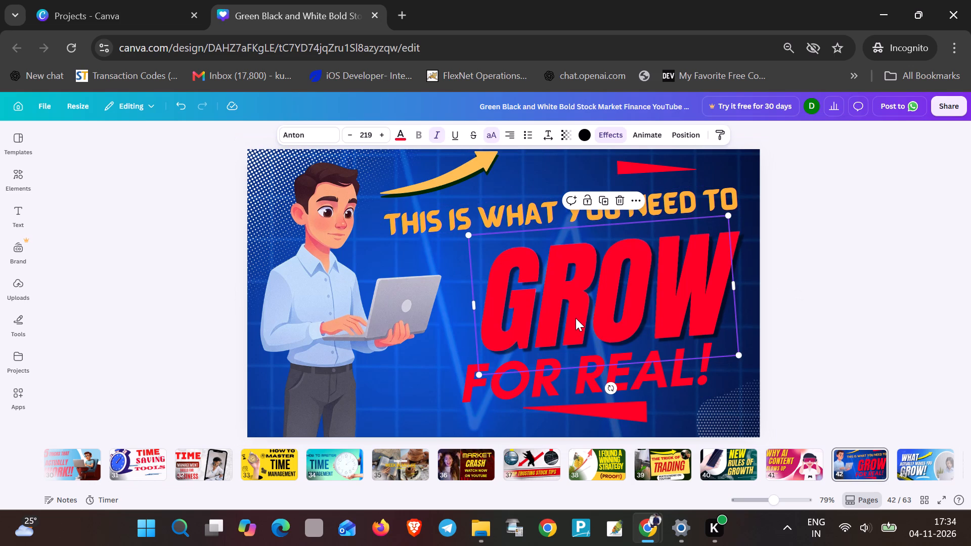
triple_click(576, 318)
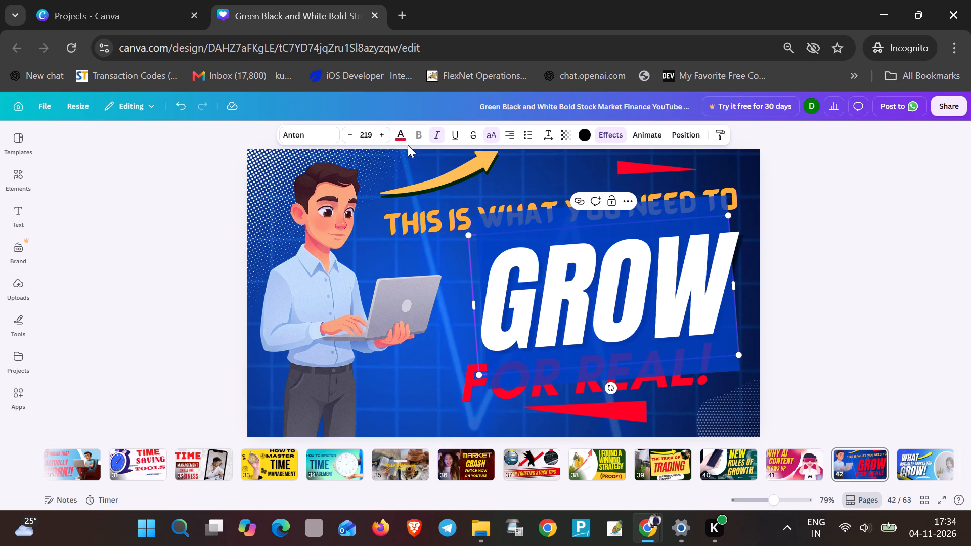
left_click(401, 133)
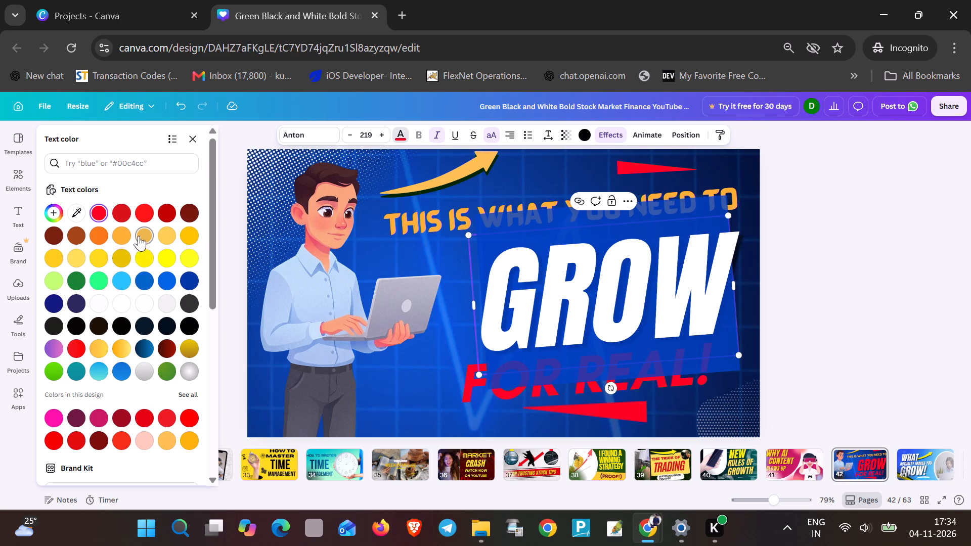
left_click(128, 235)
left_click(609, 265)
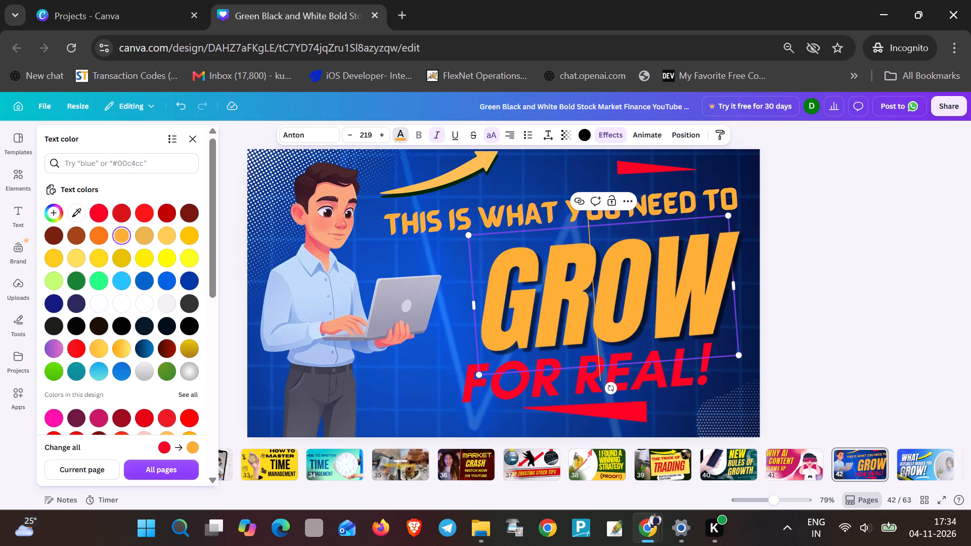
Recolour the line FOR REAL! with the same orange #ffae34 as GROW.
double_click(549, 374)
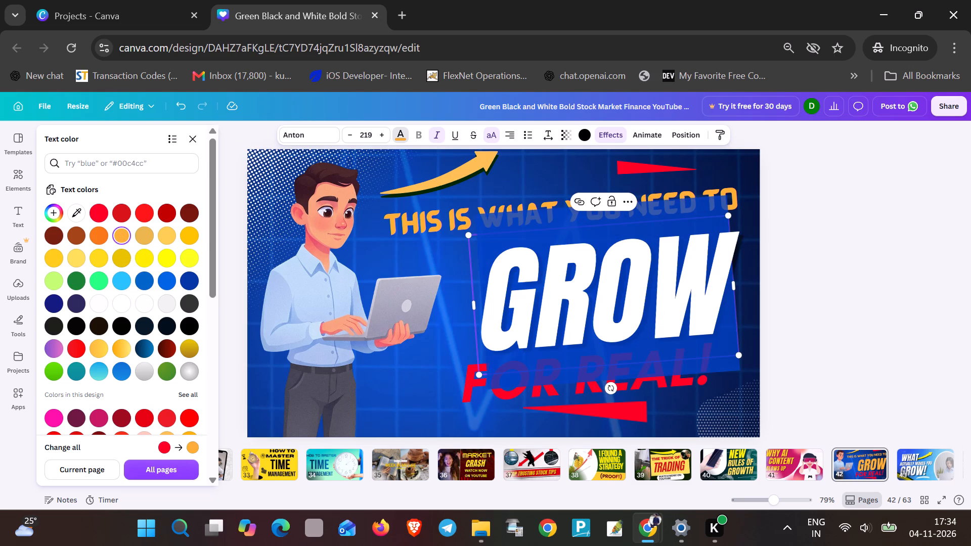
left_click(443, 385)
triple_click(510, 379)
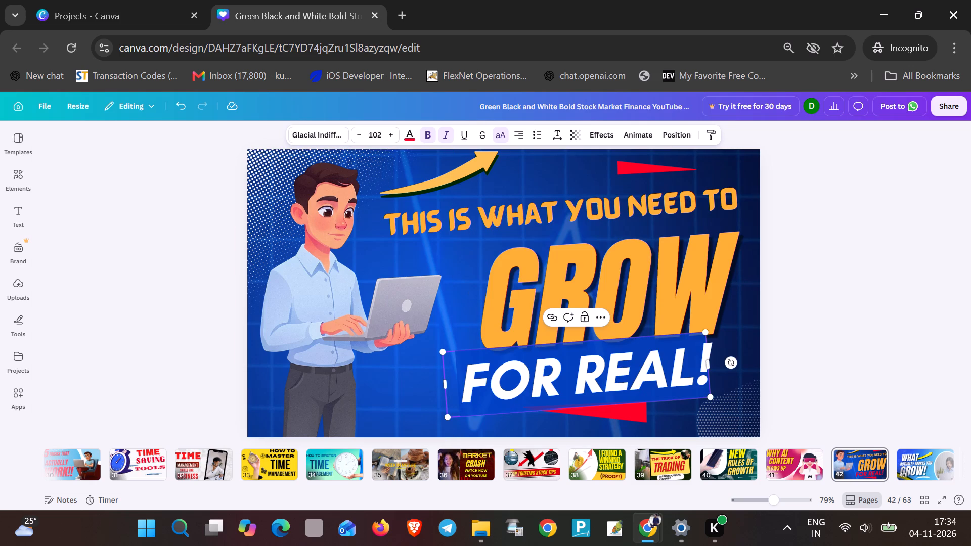
left_click(409, 135)
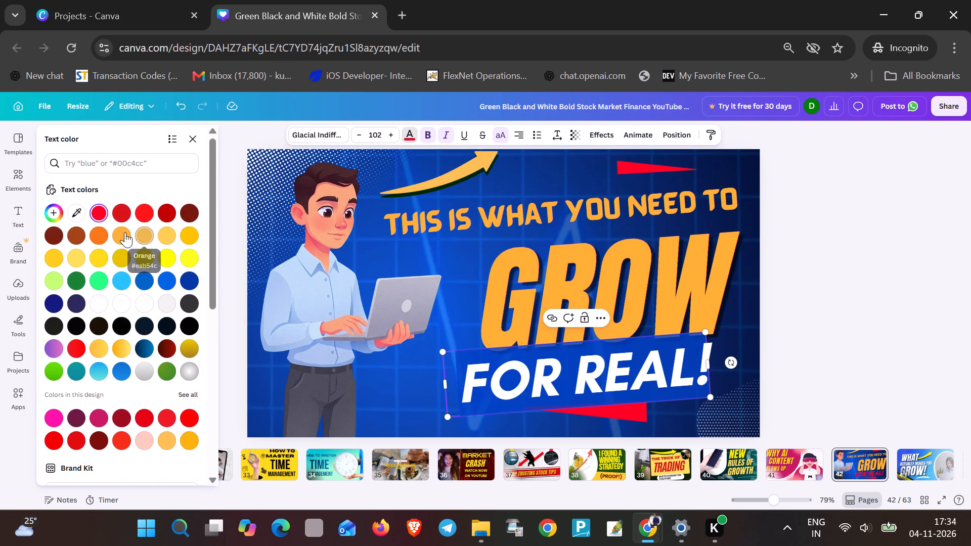
left_click(124, 232)
left_click(448, 348)
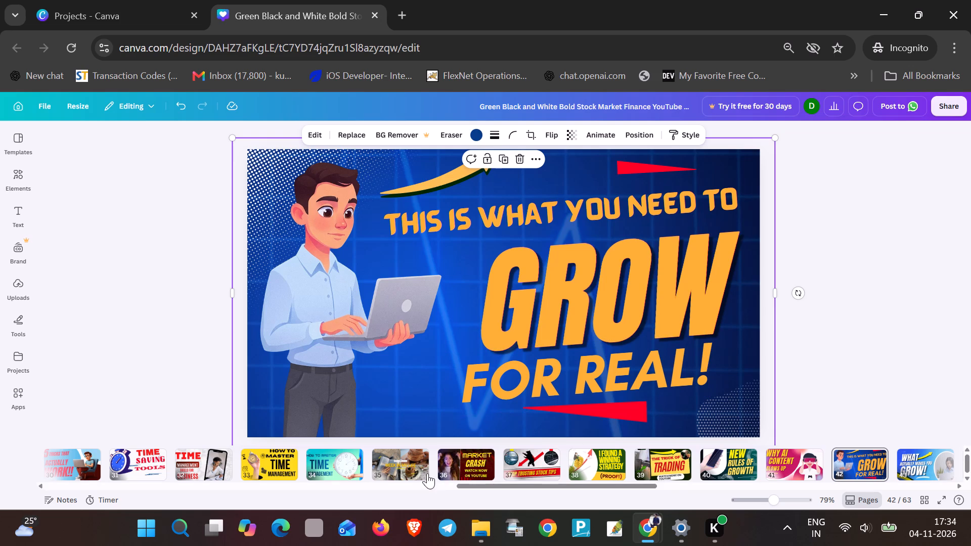
Open page 43, the WHAT ACTUALLY MAKES YOU GROW! thumbnail.
left_click_drag(532, 484, 556, 487)
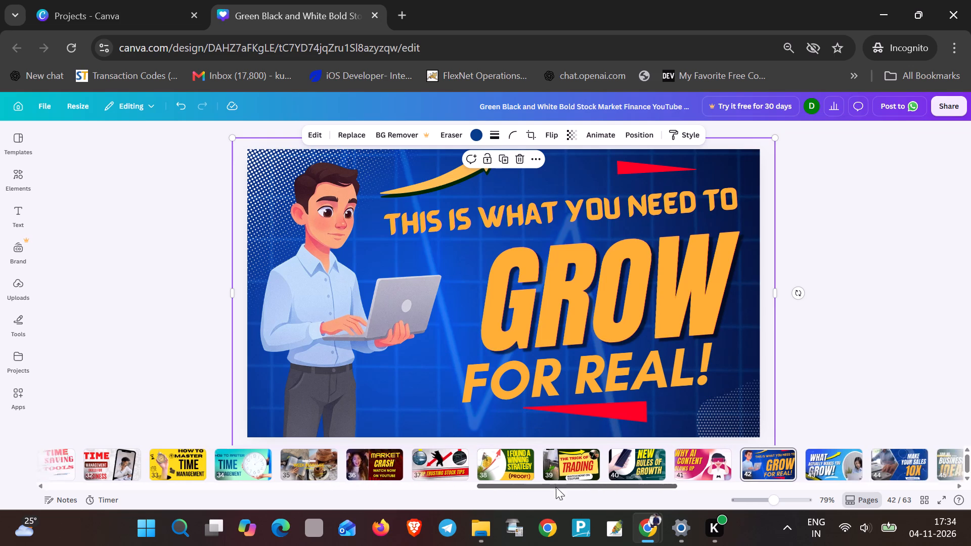
left_click_drag(556, 487, 627, 502)
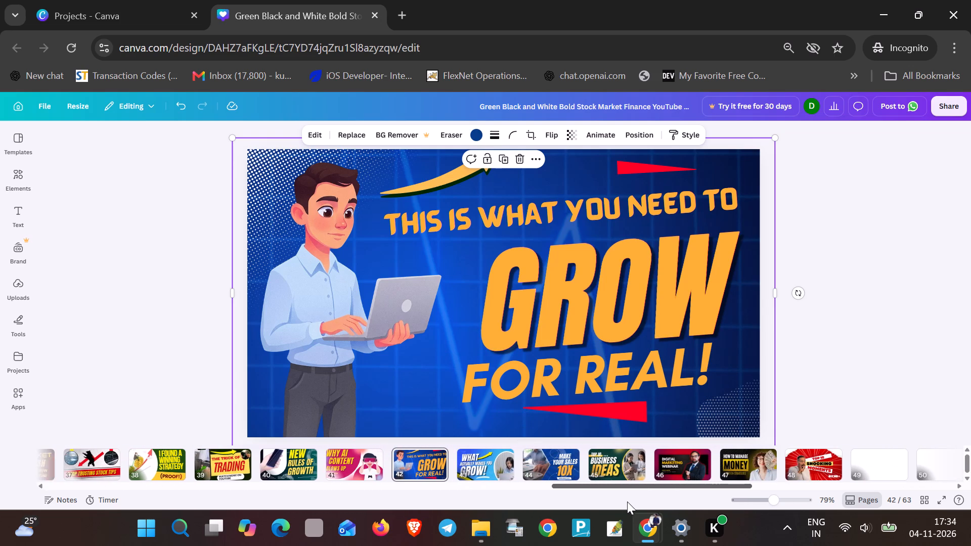
left_click_drag(627, 502, 629, 503)
left_click(483, 453)
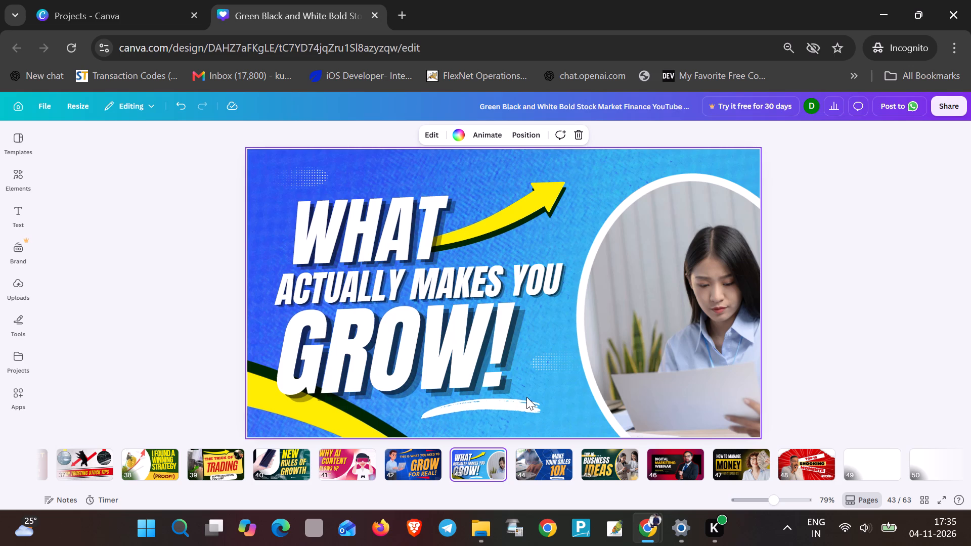
Shift WHAT, the yellow arrow, ACTUALLY MAKES YOU and GROW! up and left, stacking the text tightly from the thumbnail's upper-left corner.
left_click_drag(378, 223, 372, 218)
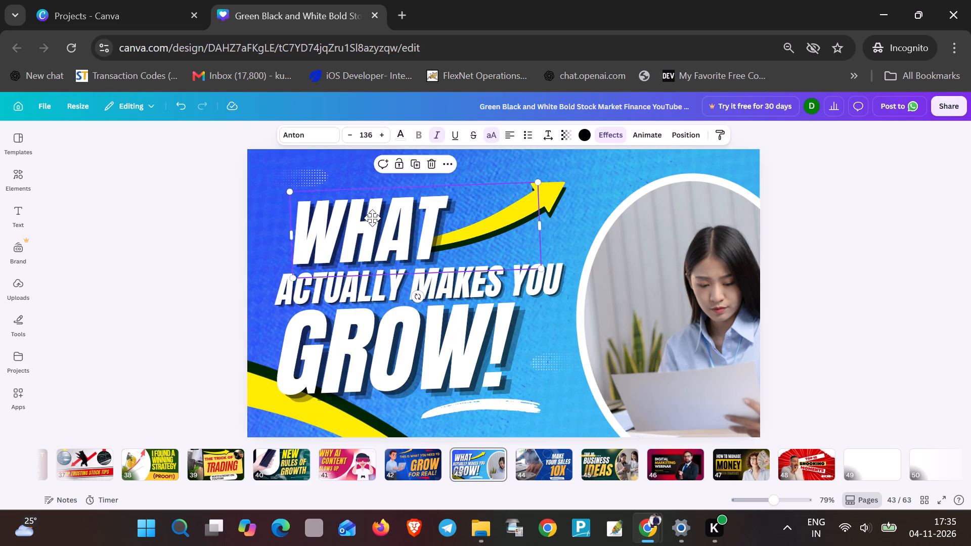
left_click_drag(372, 218, 341, 182)
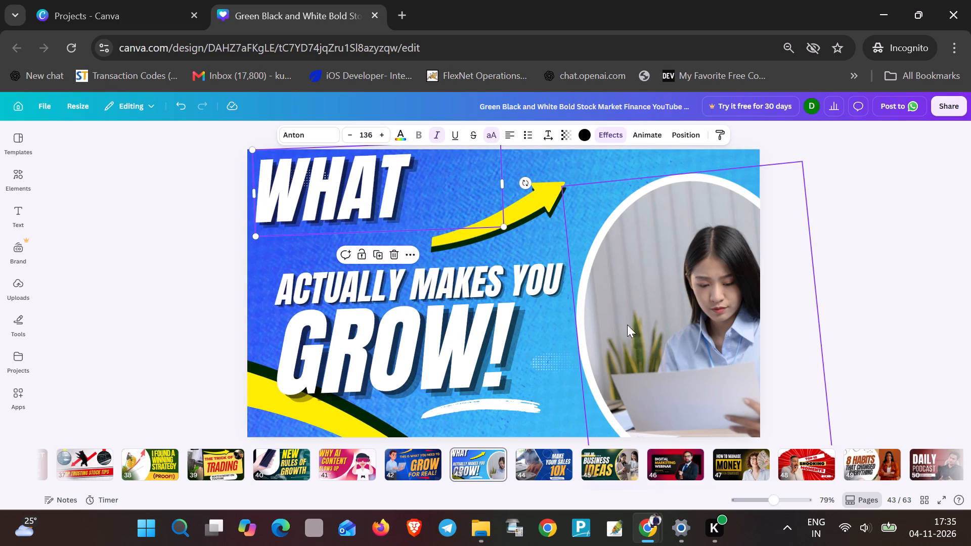
left_click(547, 337)
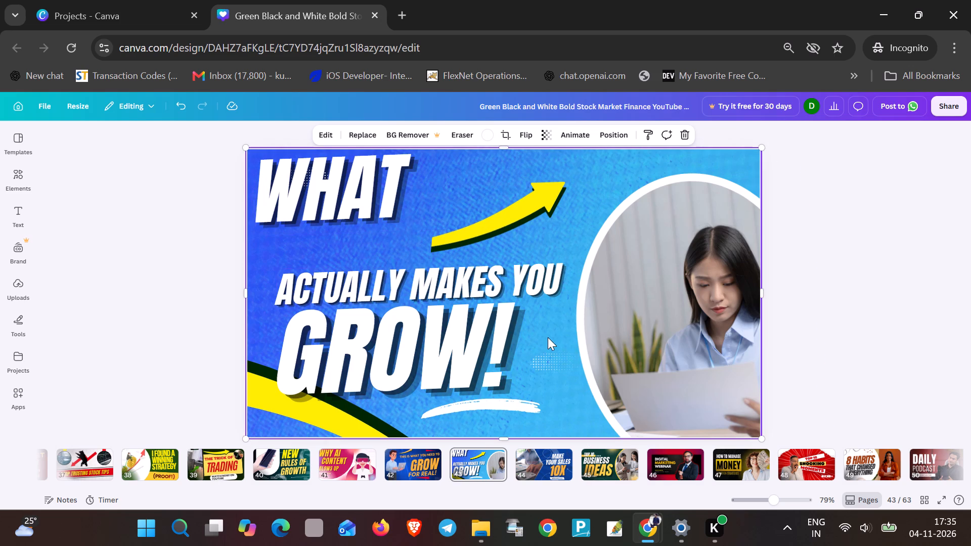
left_click_drag(508, 216, 499, 183)
left_click_drag(424, 284, 409, 268)
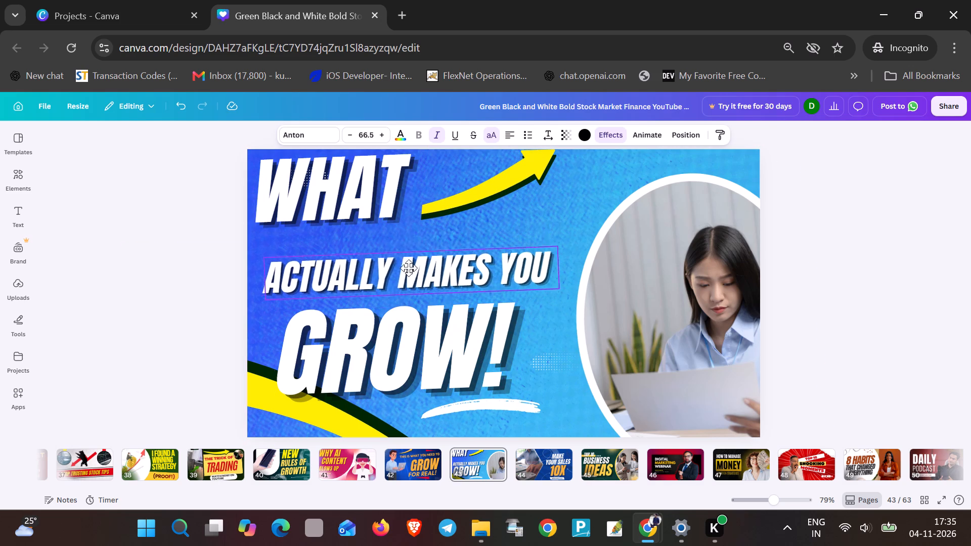
left_click_drag(409, 268, 396, 248)
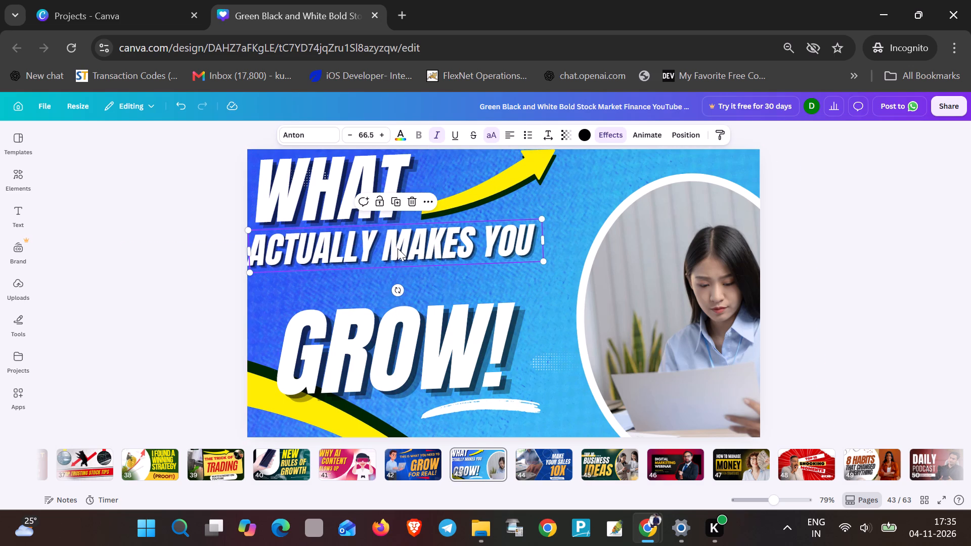
left_click_drag(417, 348, 390, 310)
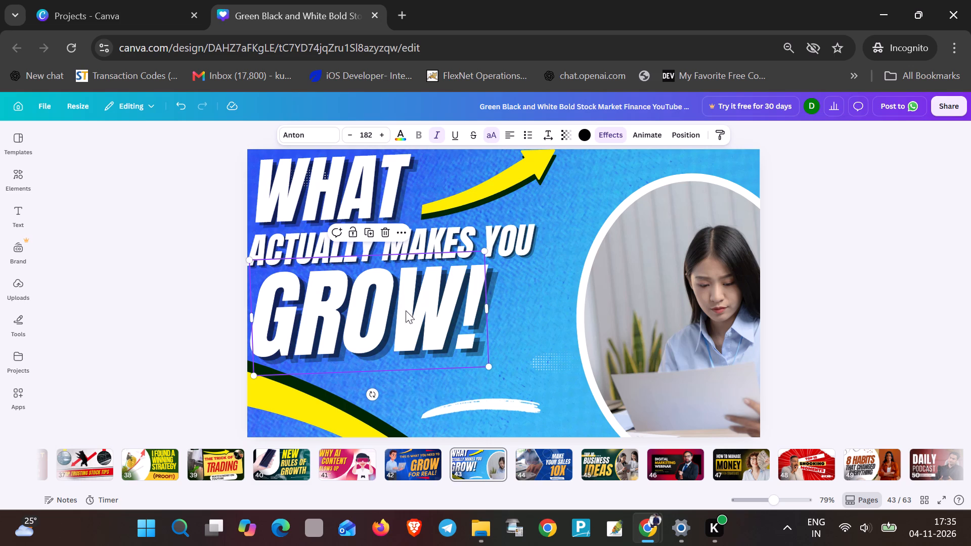
Recolour the headline word WHAT bright crimson red.
double_click(386, 173)
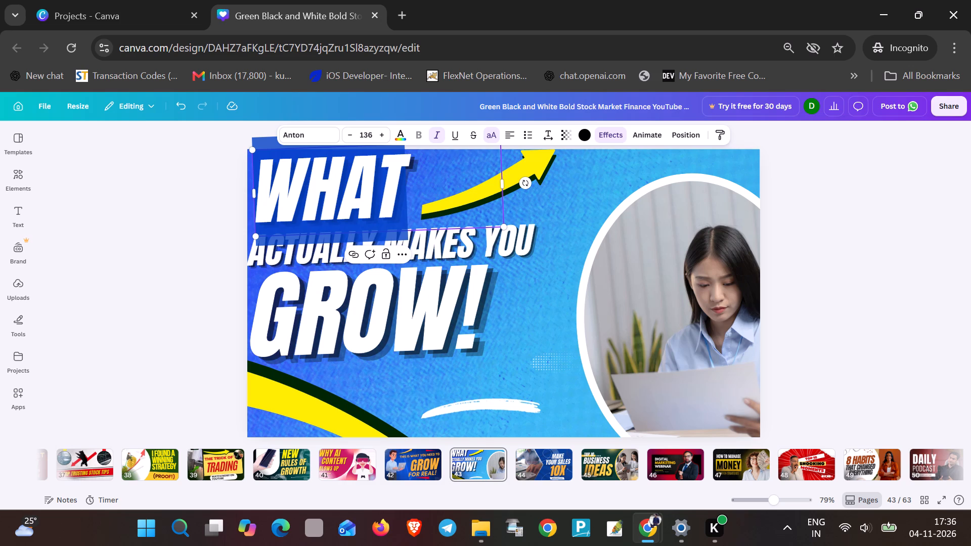
double_click(384, 173)
left_click_drag(403, 186, 371, 188)
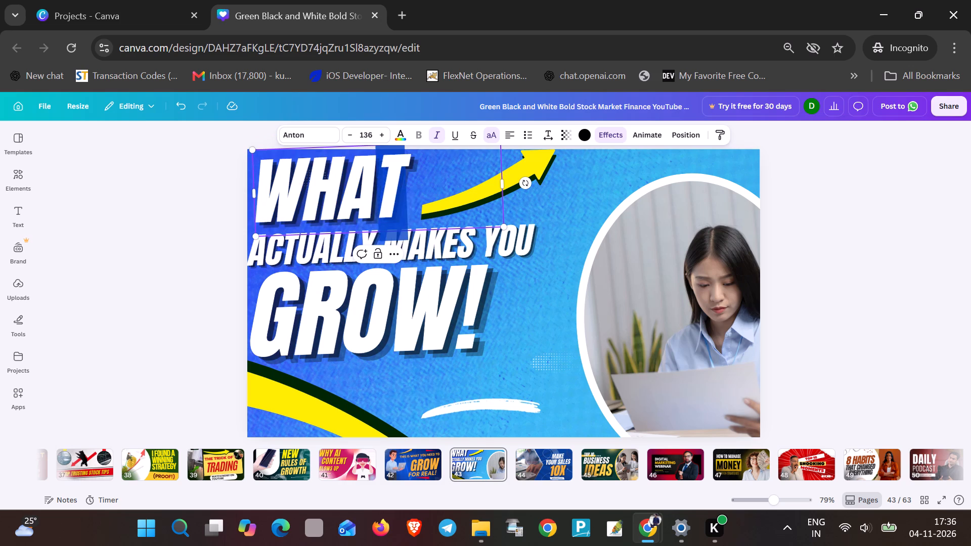
left_click_drag(371, 188, 275, 188)
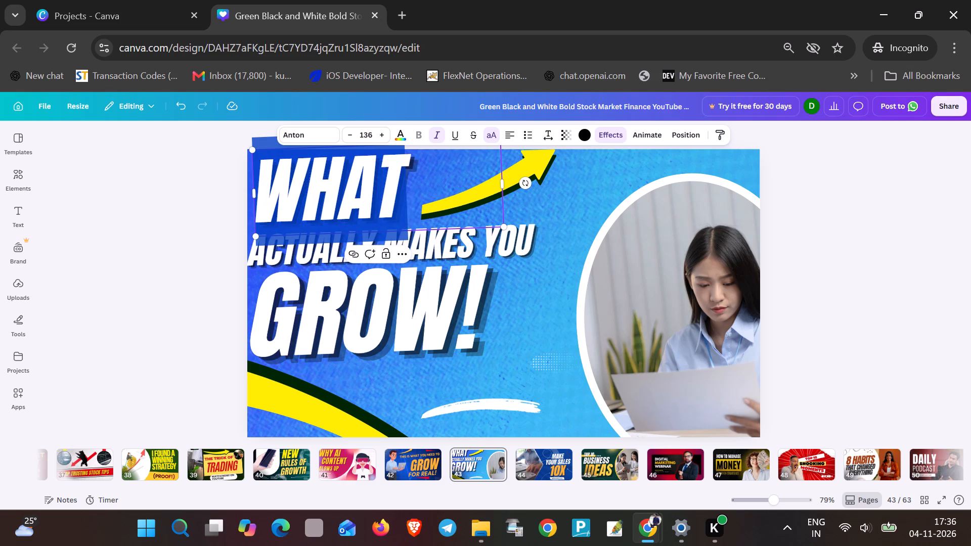
left_click(400, 134)
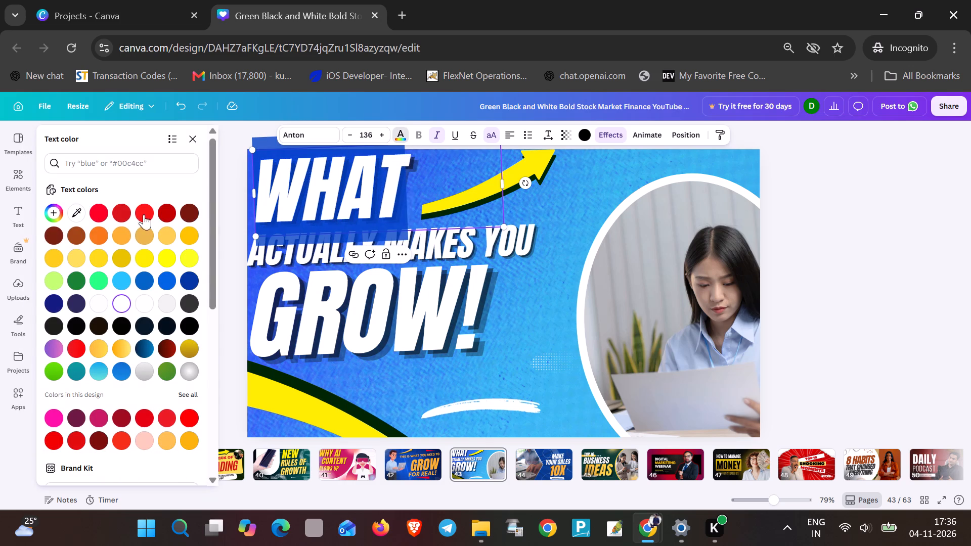
left_click(99, 215)
left_click(330, 289)
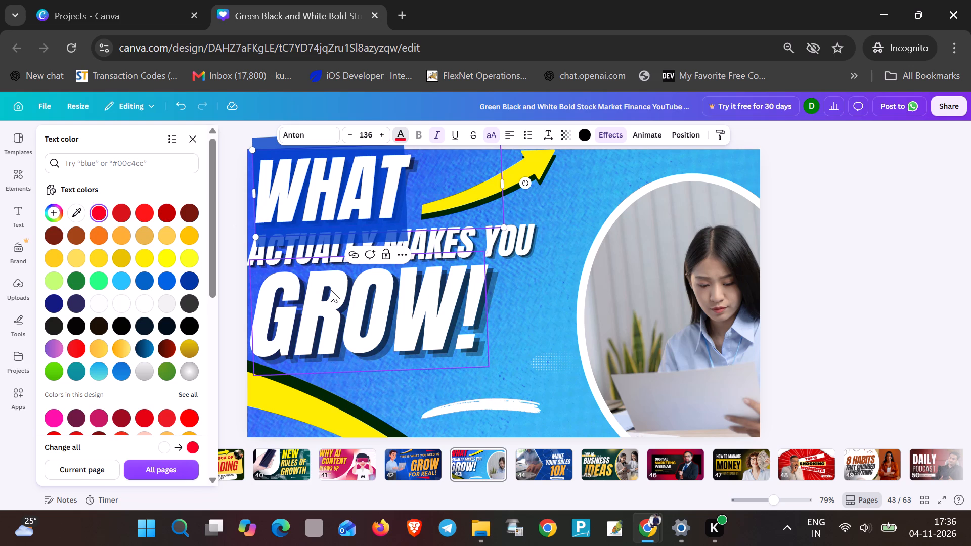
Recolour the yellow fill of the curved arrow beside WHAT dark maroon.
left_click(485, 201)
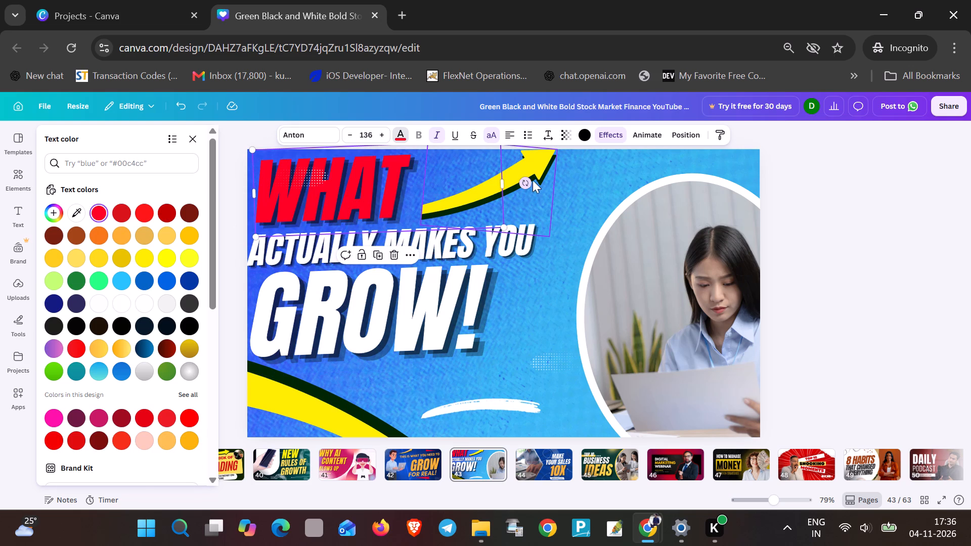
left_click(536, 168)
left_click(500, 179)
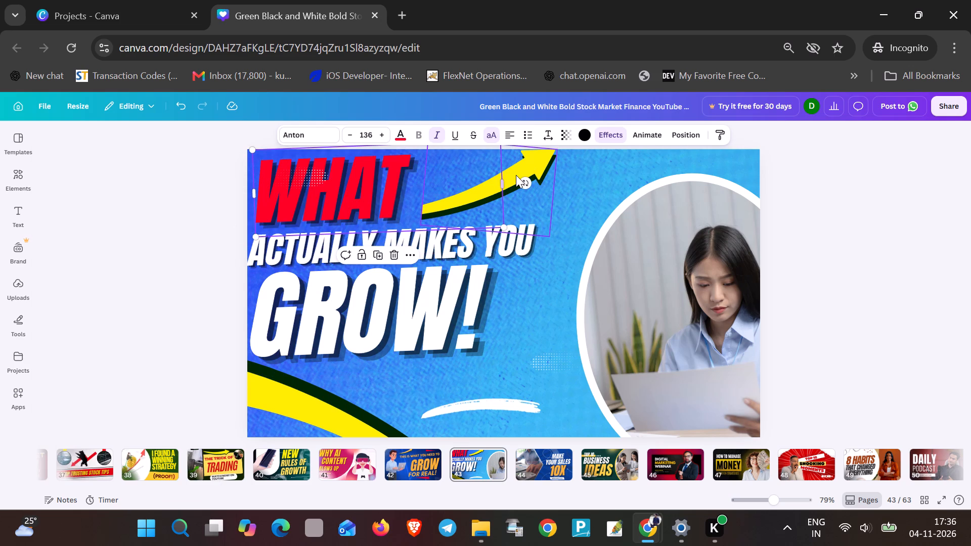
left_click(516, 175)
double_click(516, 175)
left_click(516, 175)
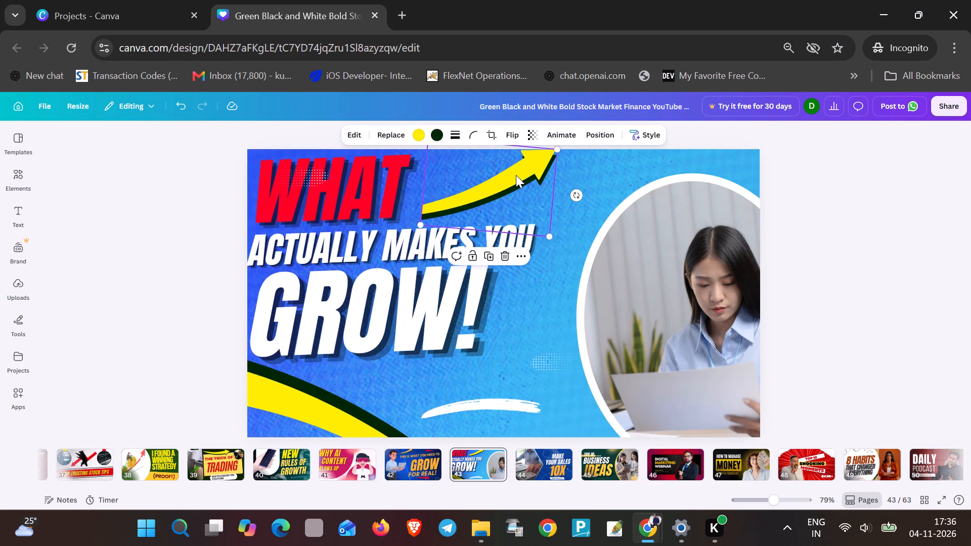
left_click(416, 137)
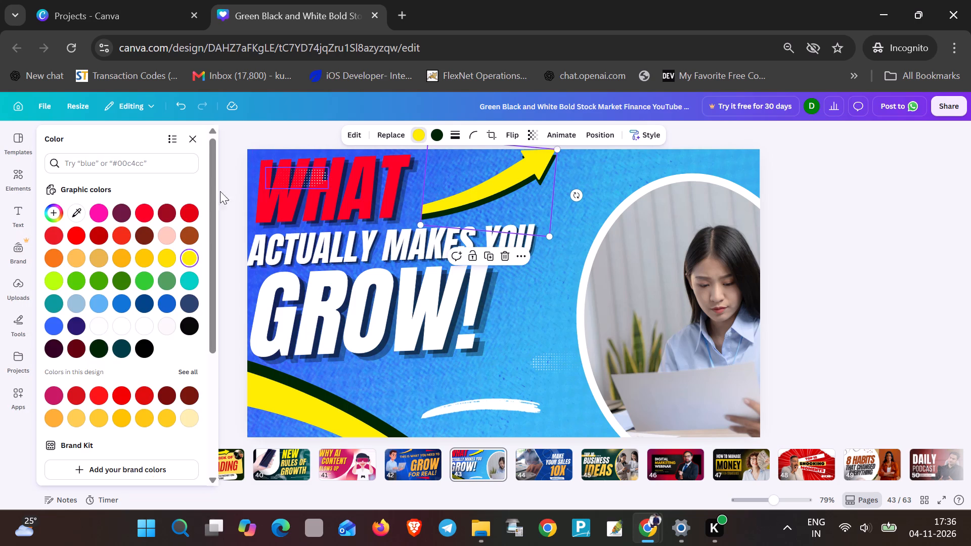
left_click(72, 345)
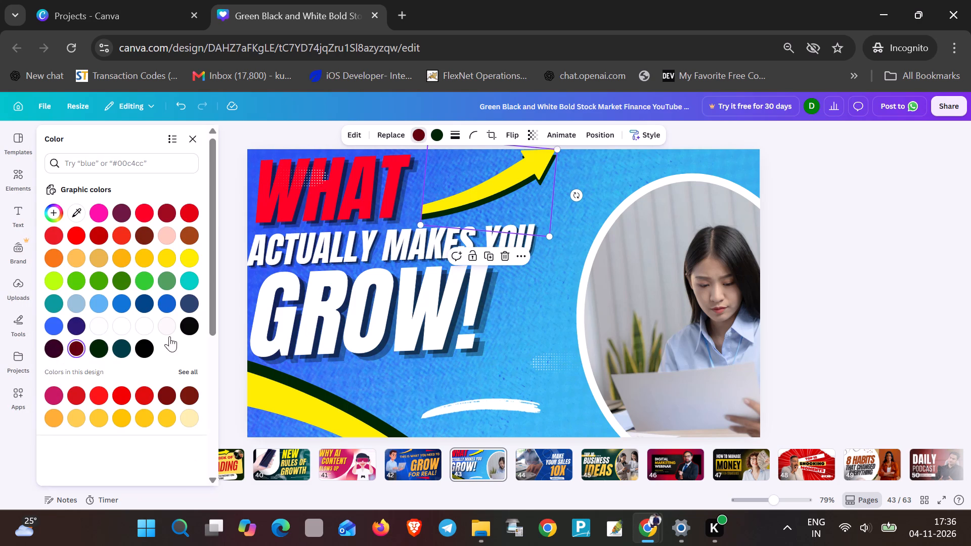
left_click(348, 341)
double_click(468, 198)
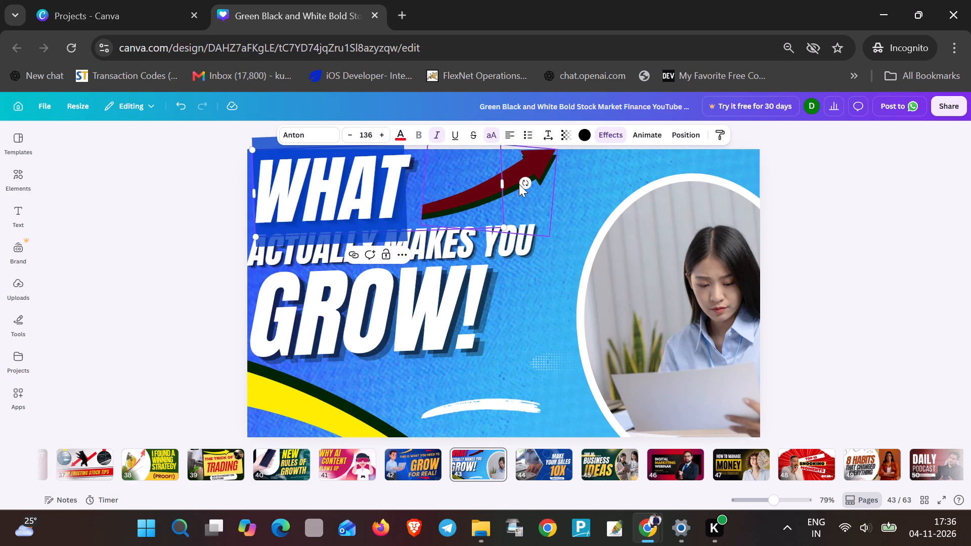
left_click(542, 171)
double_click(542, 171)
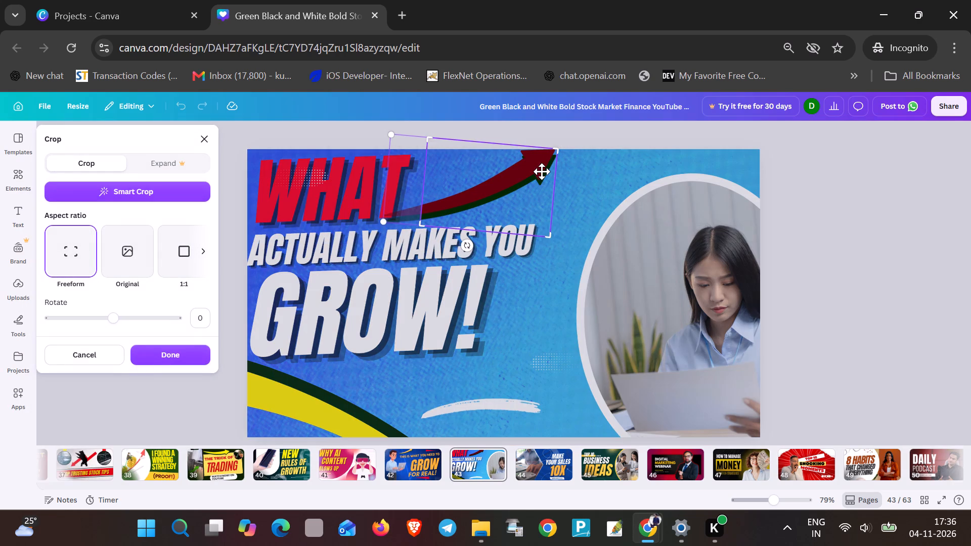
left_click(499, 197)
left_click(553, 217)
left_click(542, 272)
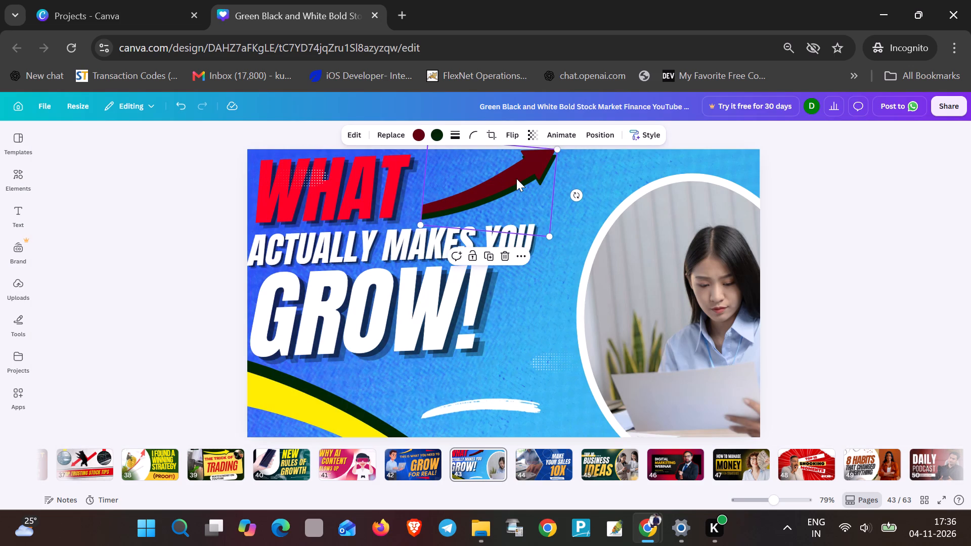
Recolour the main fill of the curved arrow beside WHAT with orange #fcb20b.
left_click(516, 178)
left_click(492, 186)
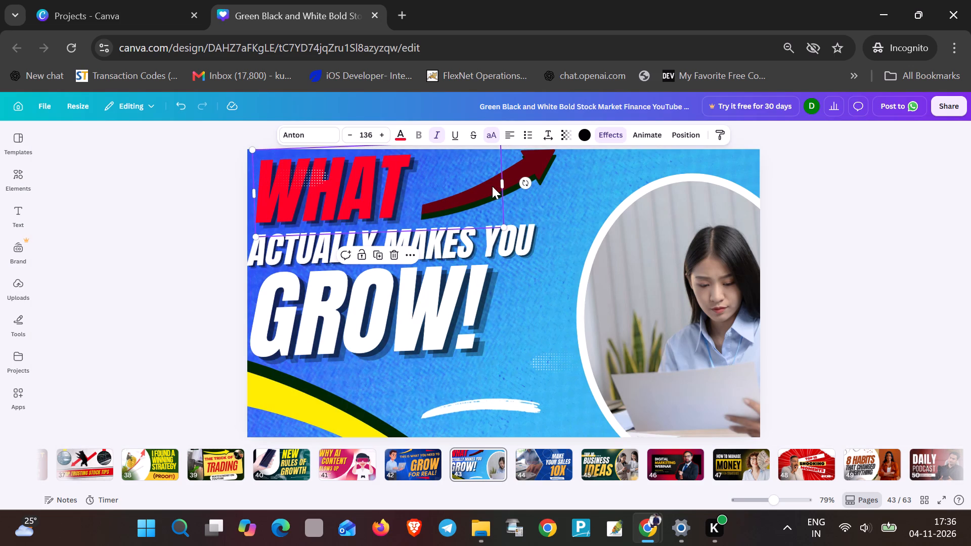
left_click(524, 169)
left_click(419, 136)
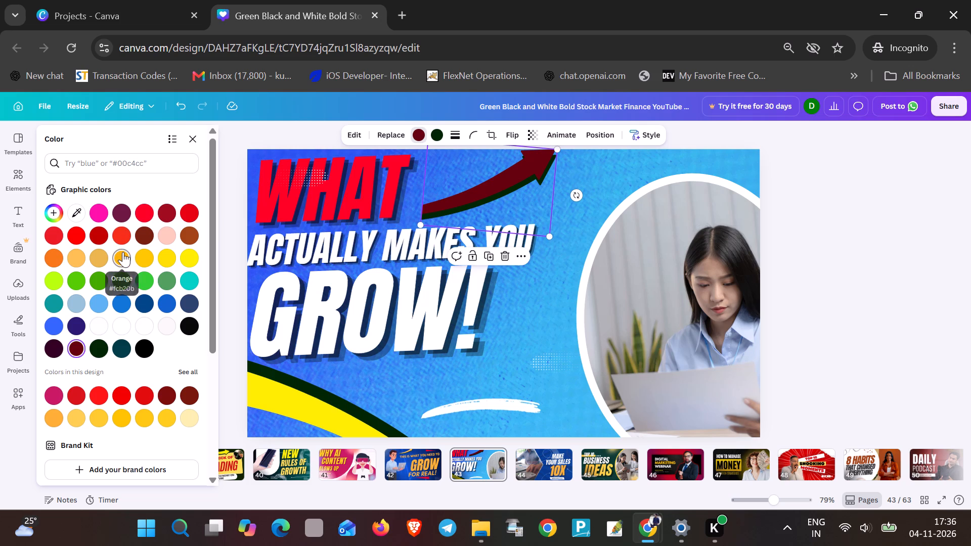
left_click(123, 252)
left_click(510, 309)
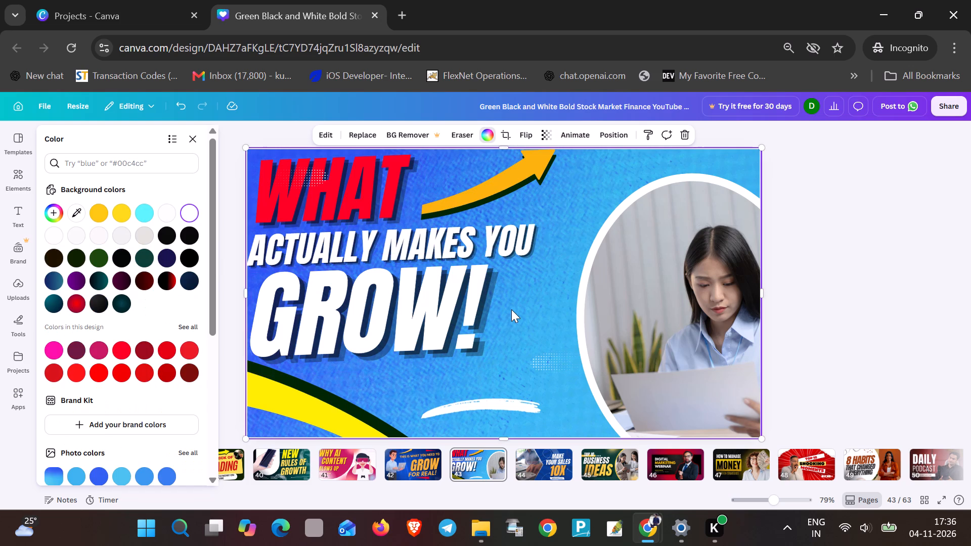
Recolour the line ACTUALLY MAKES YOU bright red.
double_click(352, 251)
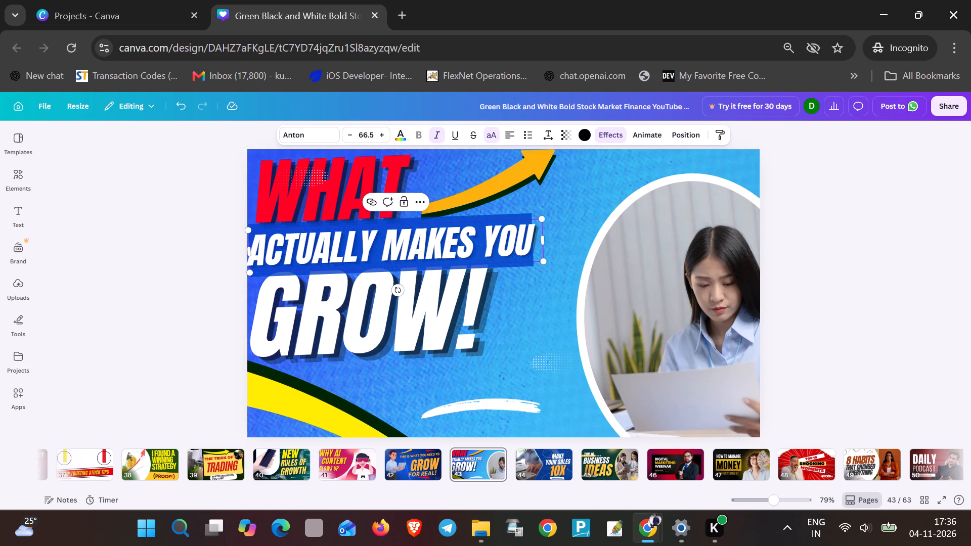
left_click(404, 136)
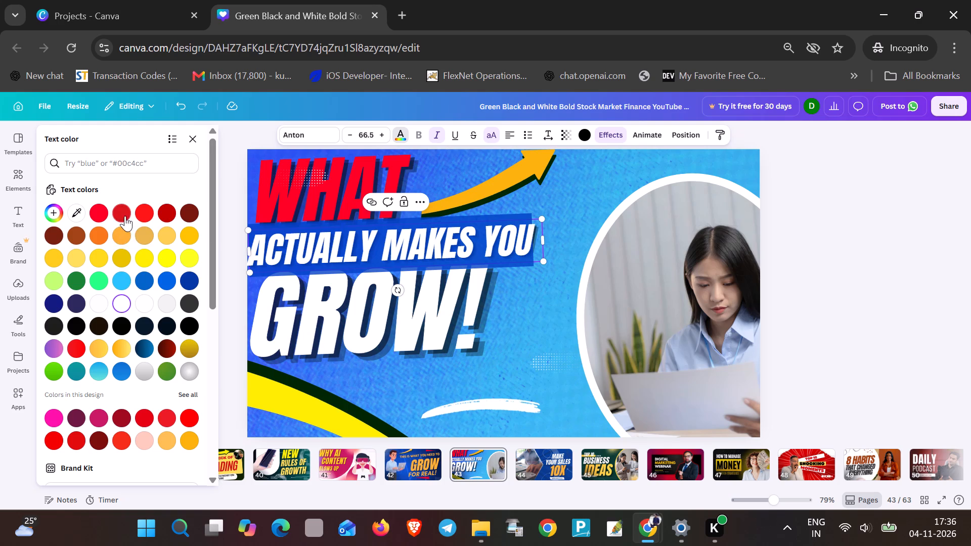
left_click(149, 211)
left_click(325, 264)
Recolour the large headline word GROW! with the same bright red as ACTUALLY MAKES YOU.
triple_click(350, 310)
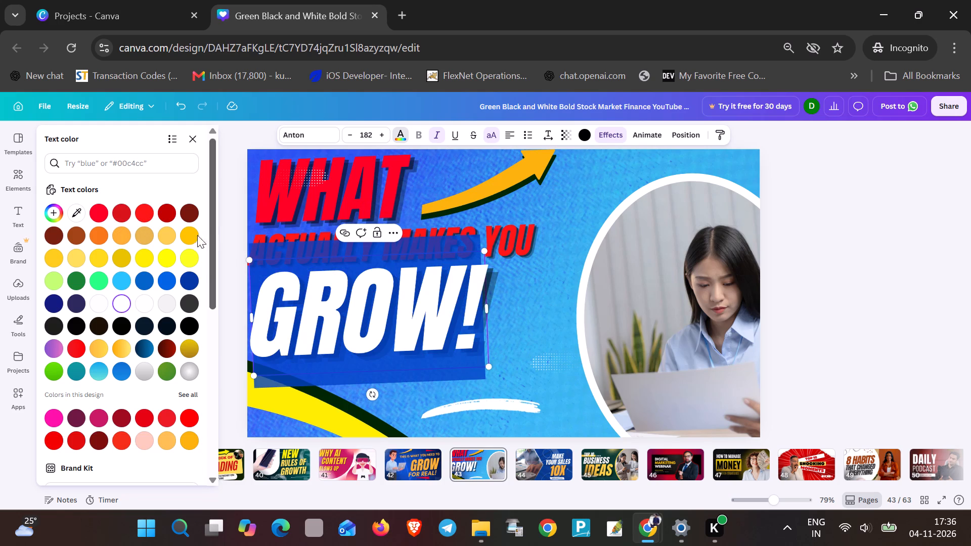
left_click(151, 212)
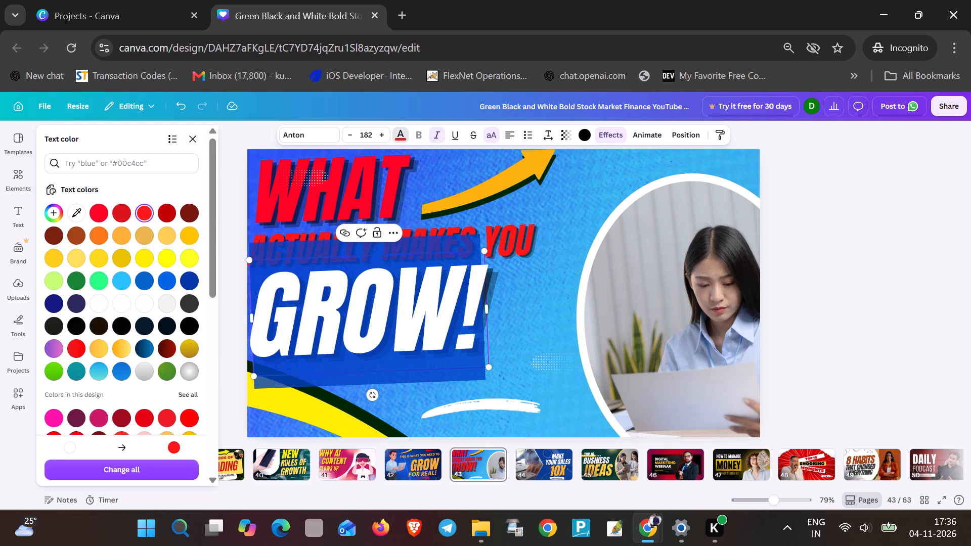
left_click(357, 318)
left_click(501, 311)
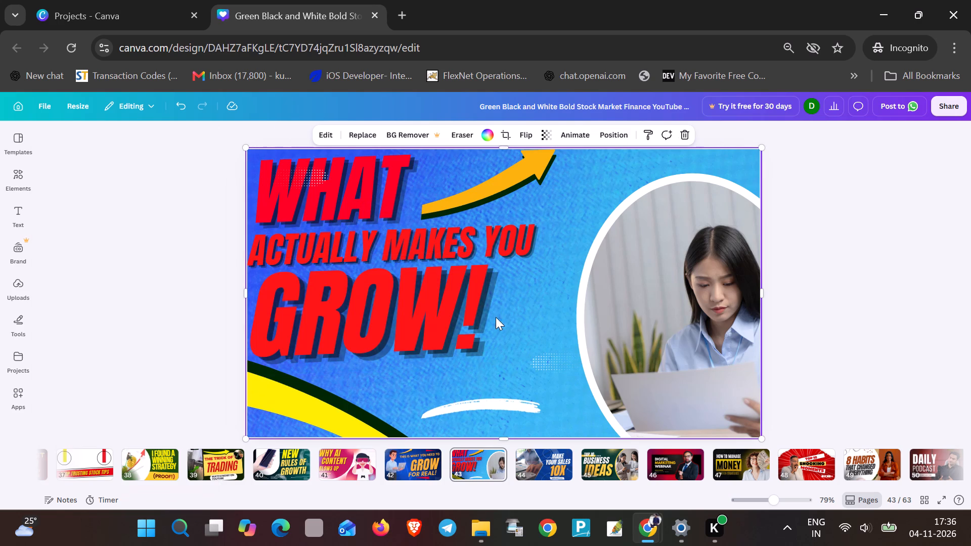
Move the white brush stroke up towards GROW! and recolour it with the same orange #fcb20b as the arrow.
left_click_drag(481, 401, 461, 378)
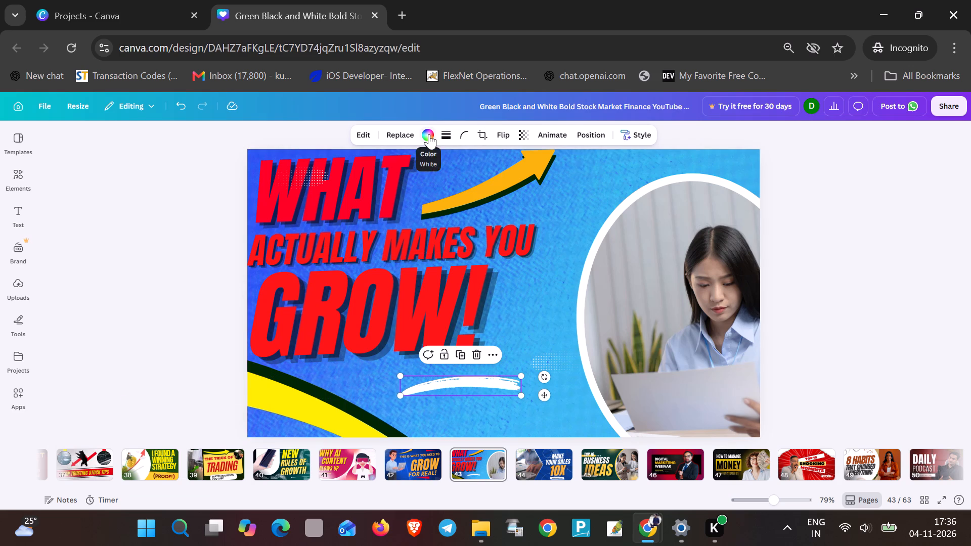
left_click(429, 134)
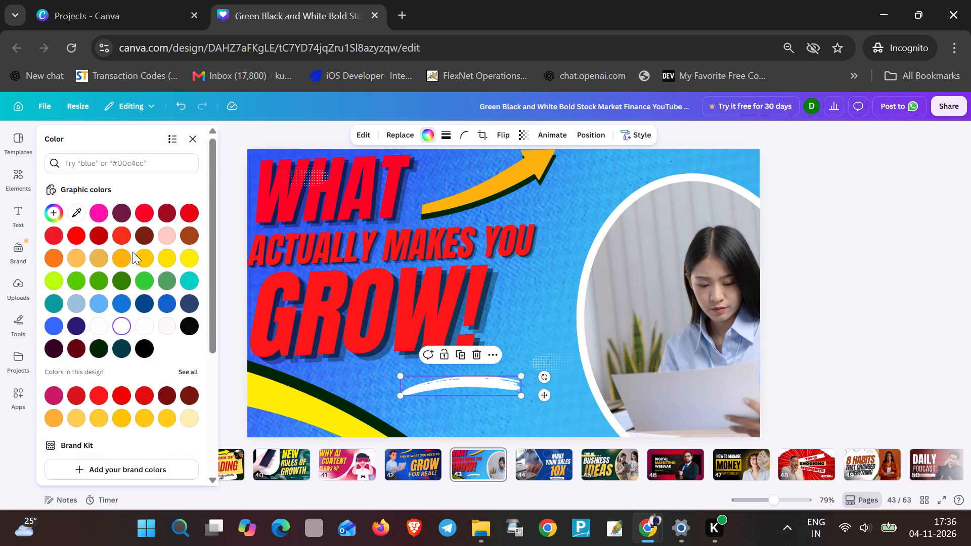
left_click(128, 256)
left_click(527, 347)
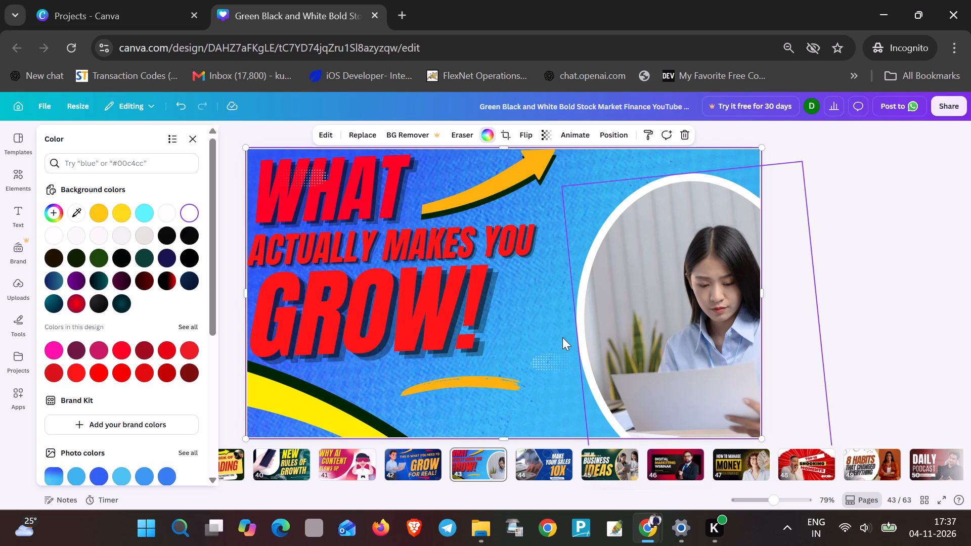
Move the orange brush stroke further left so it sits beneath the end of GROW!.
left_click_drag(471, 388, 423, 385)
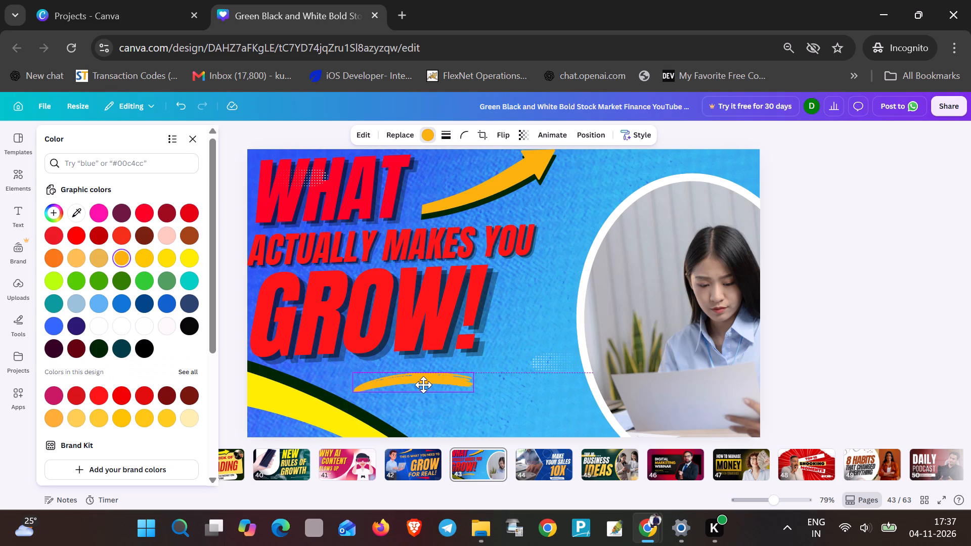
left_click_drag(423, 385, 423, 385)
left_click(442, 425)
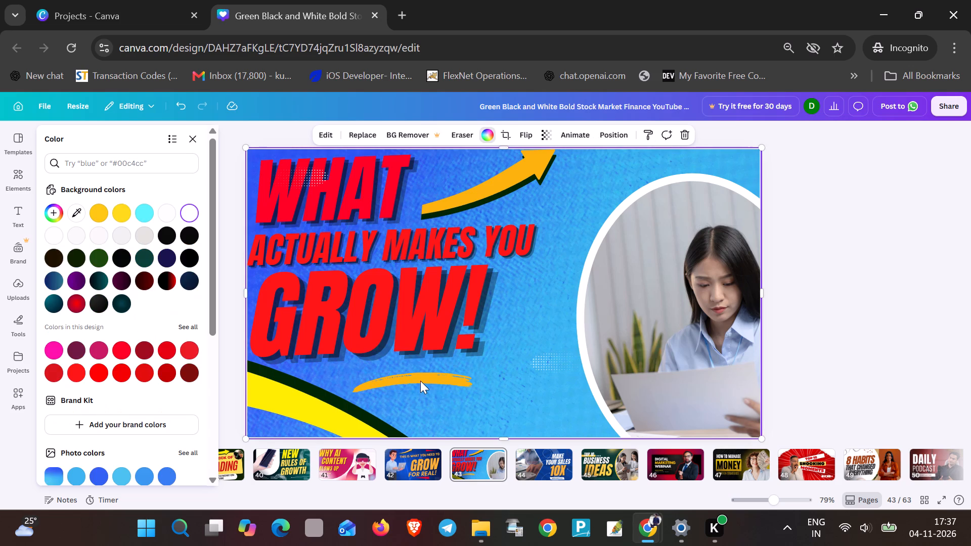
left_click_drag(420, 381, 425, 383)
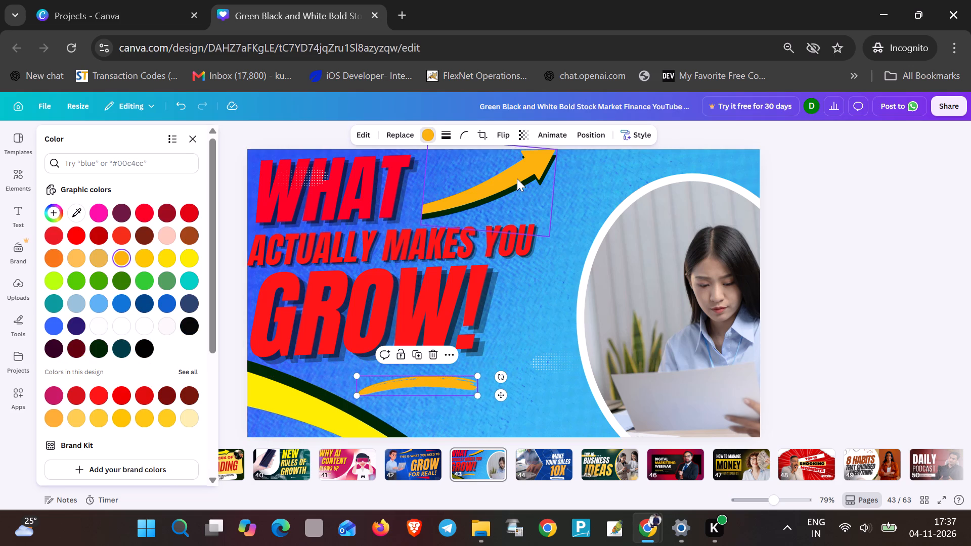
Nudge the orange arrow slightly left, closer to the word WHAT.
left_click_drag(518, 177, 505, 179)
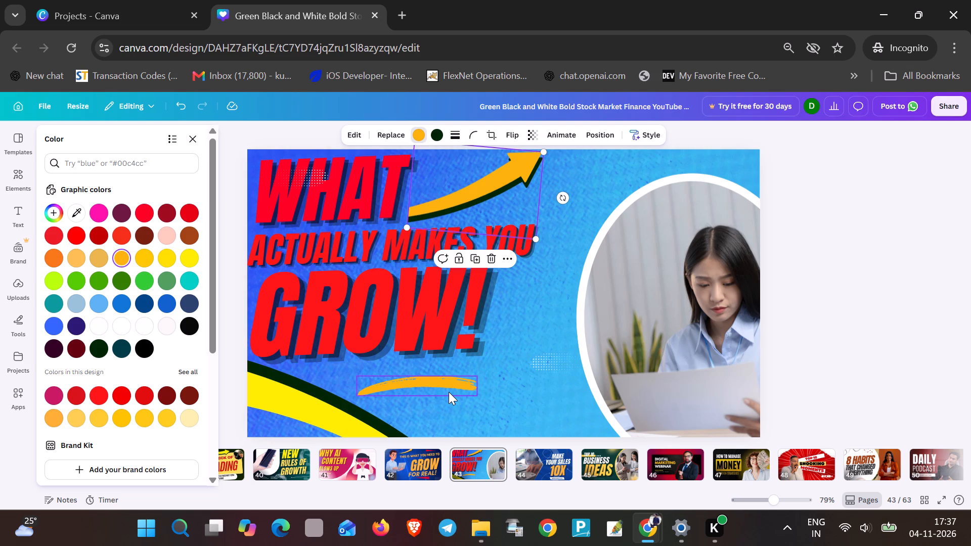
Move the orange arrow on page 43 further right, away from WHAT and above the word YOU.
left_click(502, 368)
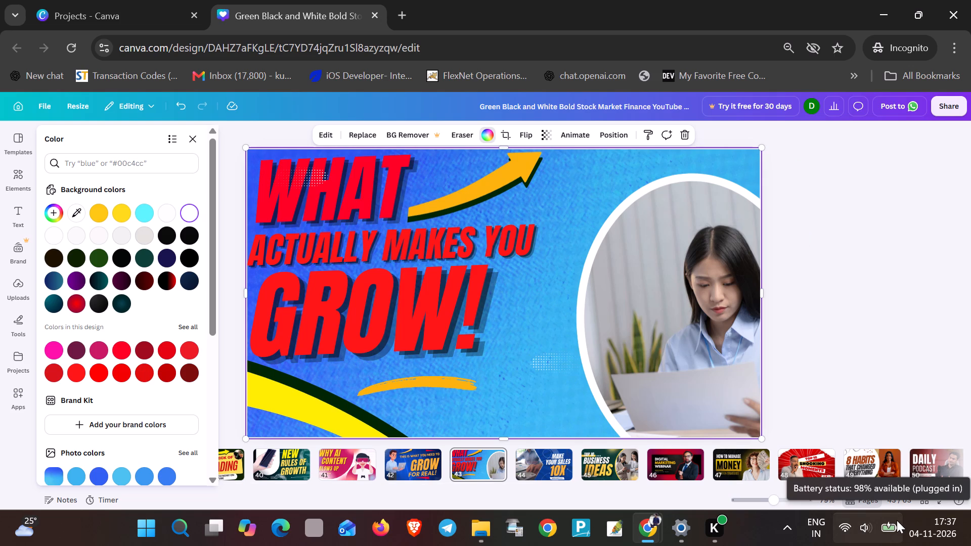
left_click_drag(522, 174, 523, 174)
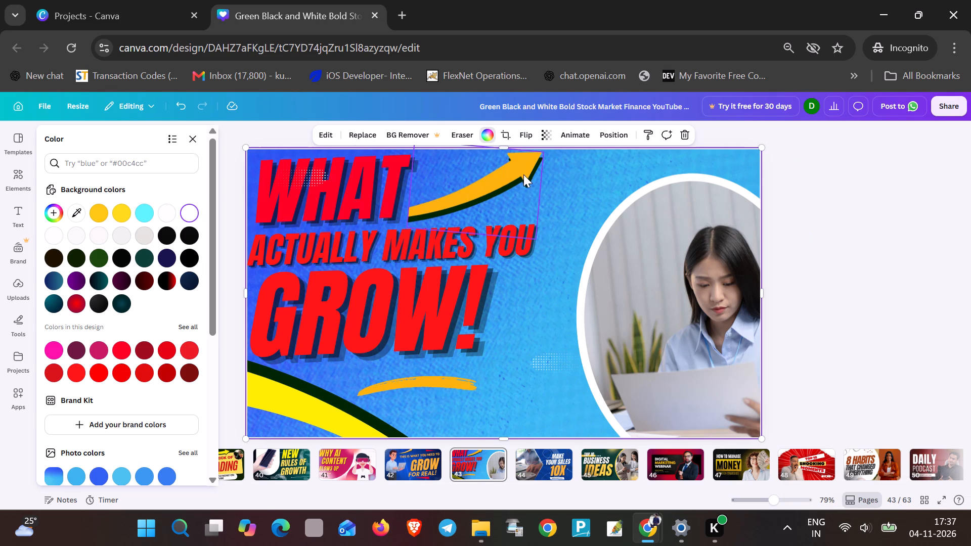
left_click_drag(523, 174, 596, 173)
Shift the headline word WHAT slightly to the right above ACTUALLY MAKES YOU.
left_click(336, 196)
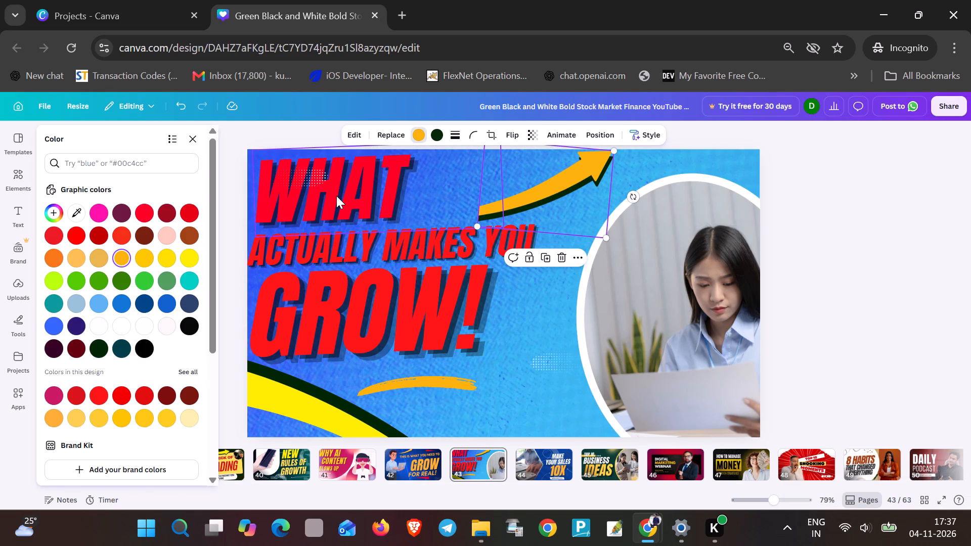
left_click_drag(334, 188, 356, 187)
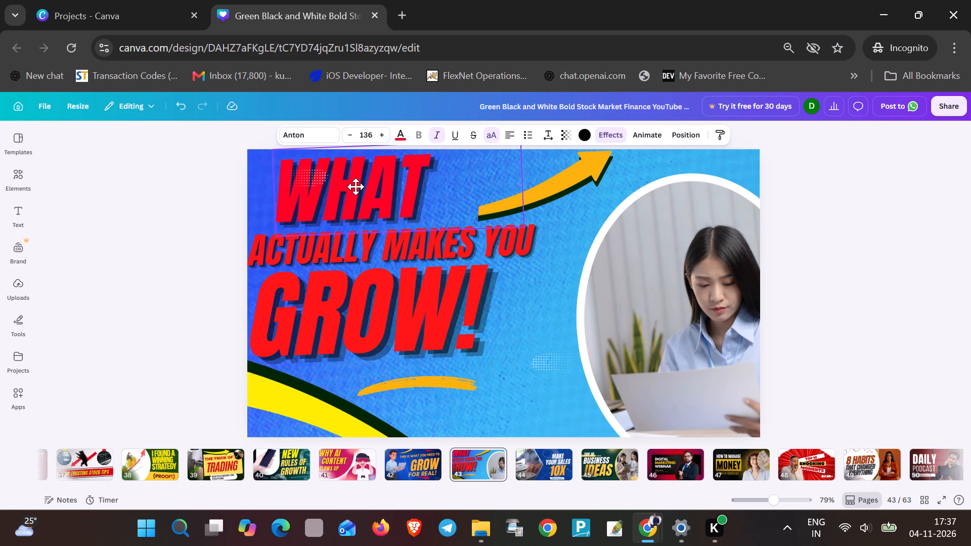
left_click_drag(356, 187, 342, 184)
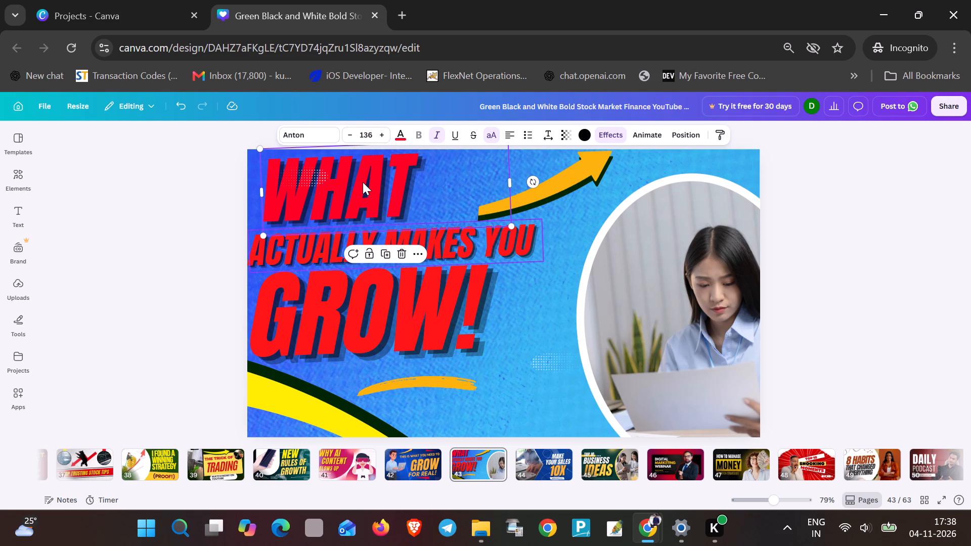
double_click(363, 182)
left_click(363, 182)
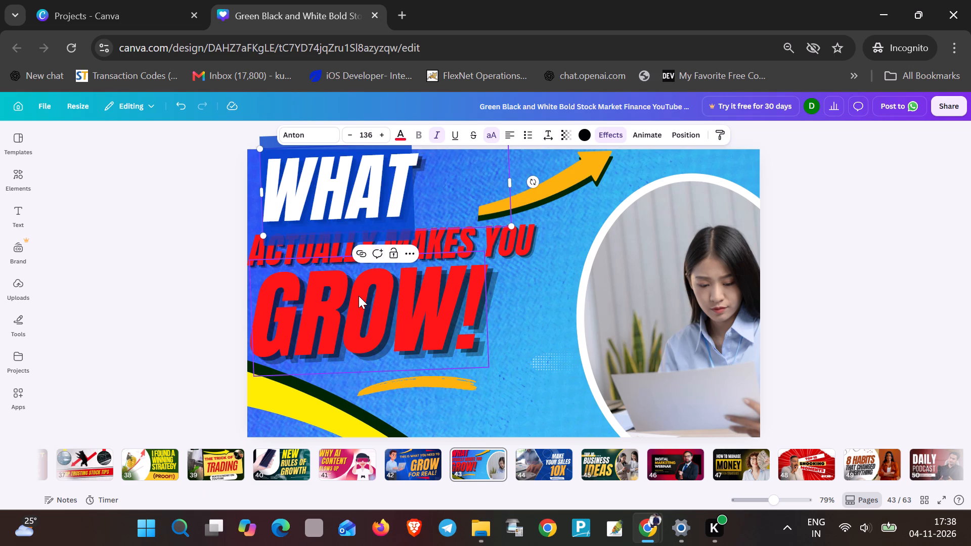
Nudge ACTUALLY MAKES YOU slightly up and raise GROW! so it sits closer beneath that line.
left_click(453, 241)
left_click(453, 240)
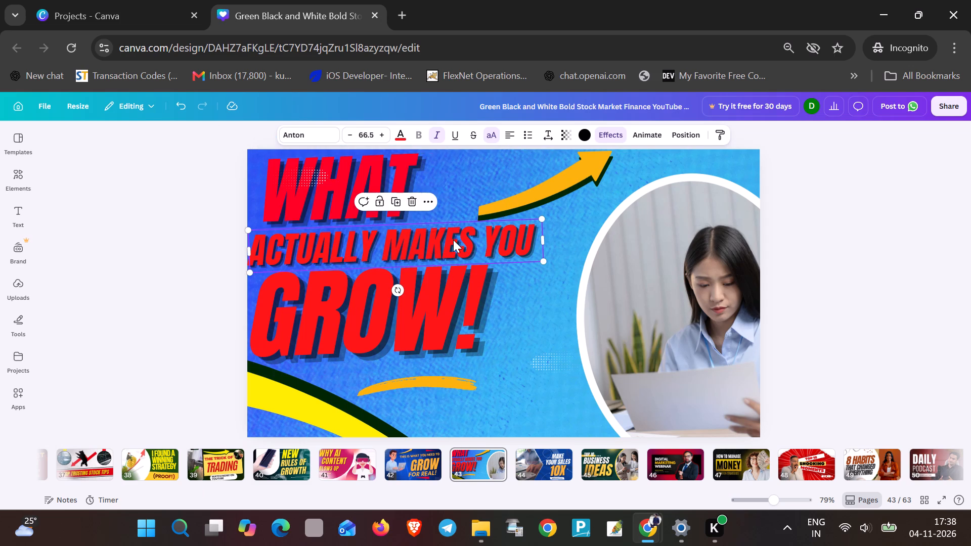
left_click_drag(413, 293, 412, 284)
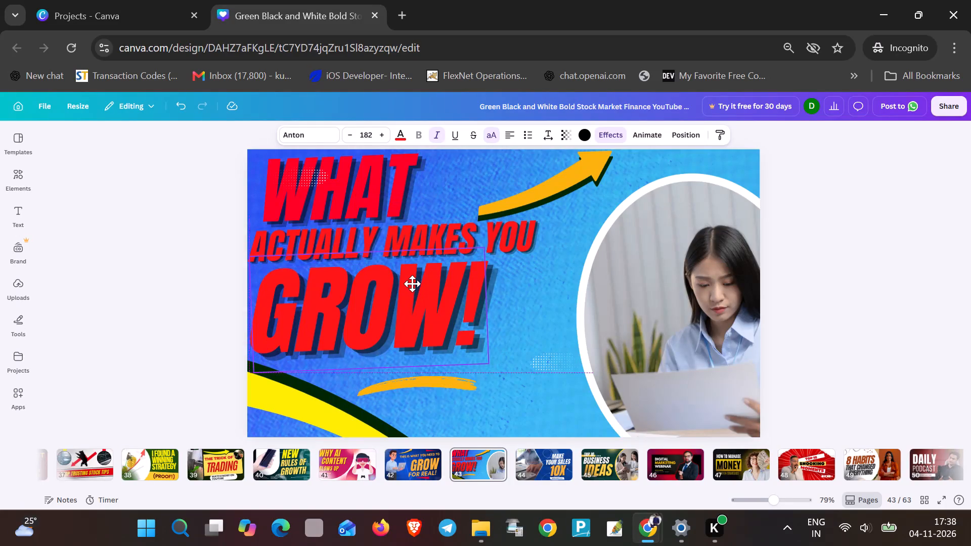
left_click_drag(412, 284, 414, 283)
Move the orange brush stroke up and left so it underlines the middle of GROW!.
left_click_drag(417, 378, 379, 365)
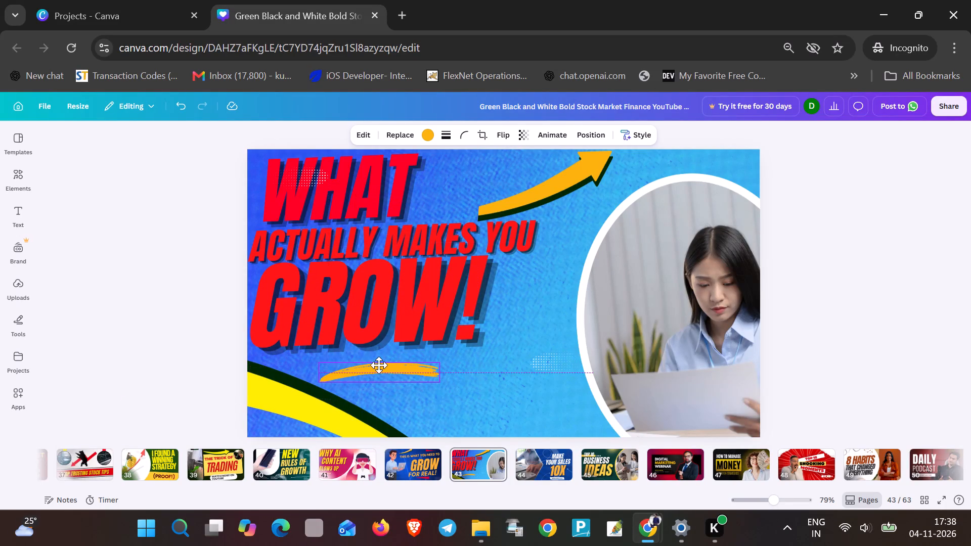
left_click_drag(379, 365, 379, 365)
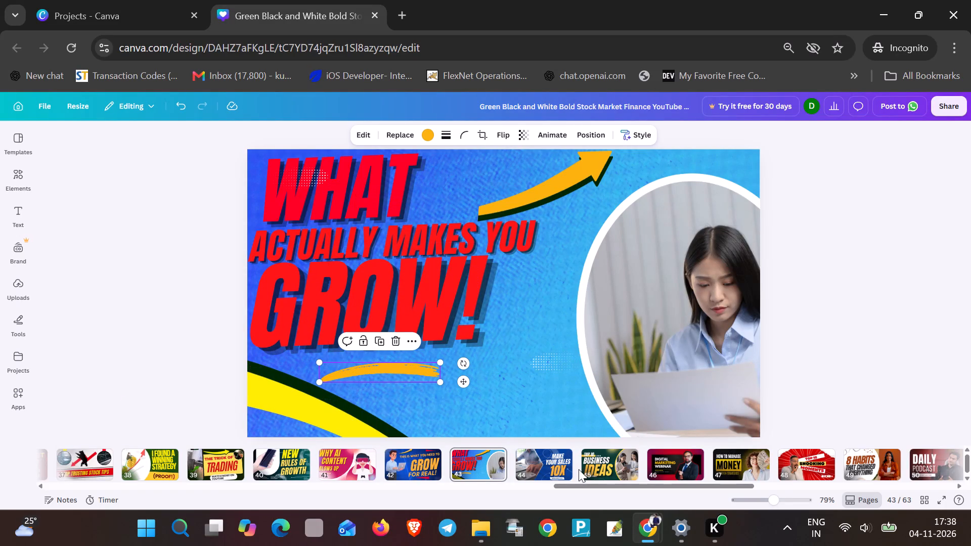
On page 44, move the angled calculator photo to the right, towards the headline text.
left_click(548, 467)
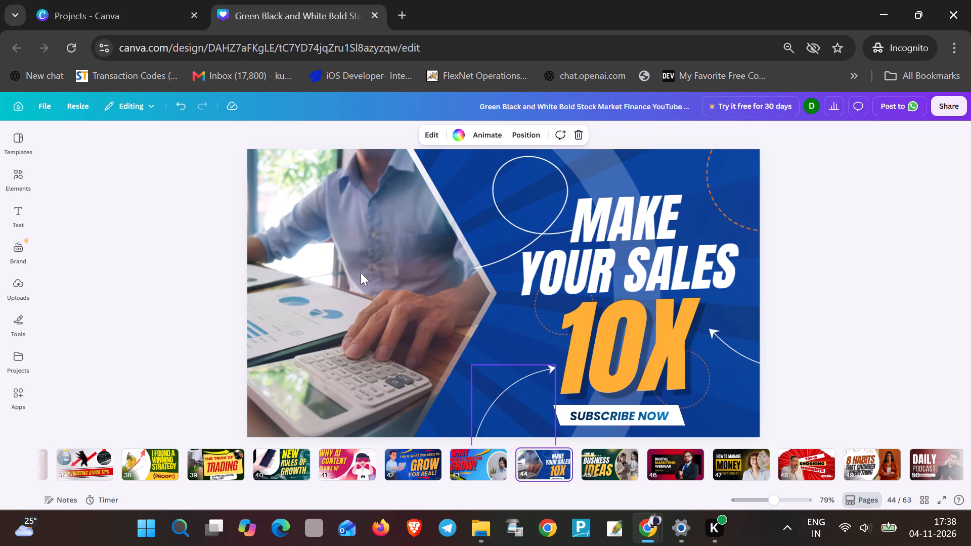
left_click_drag(360, 274, 373, 270)
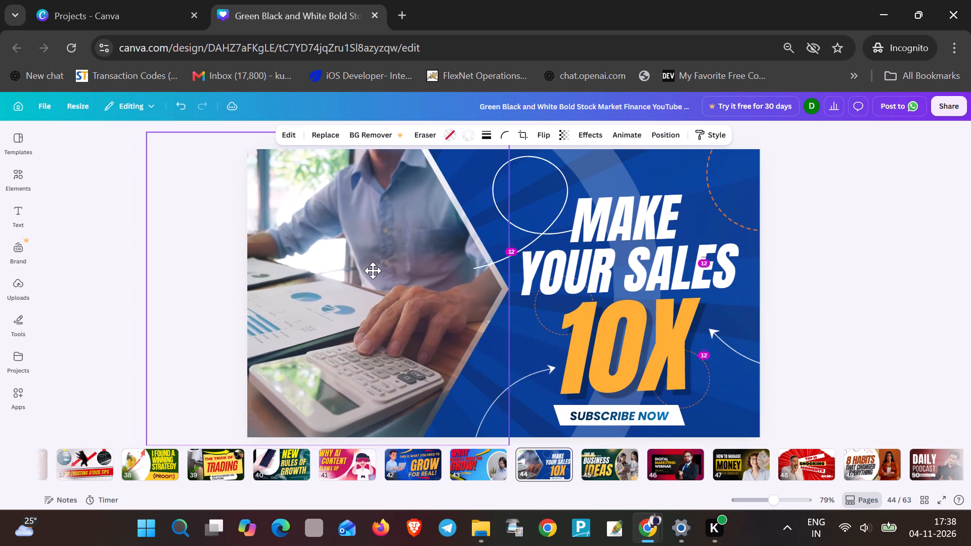
left_click_drag(373, 270, 385, 270)
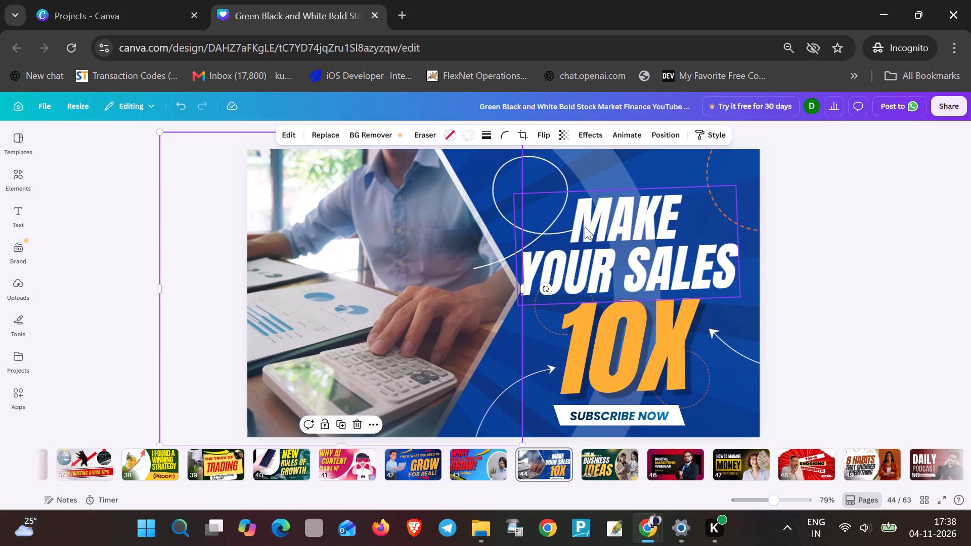
Move MAKE YOUR SALES up to the thumbnail's top edge and raise 10X to sit just beneath it.
left_click_drag(616, 225, 612, 186)
left_click_drag(642, 322, 637, 298)
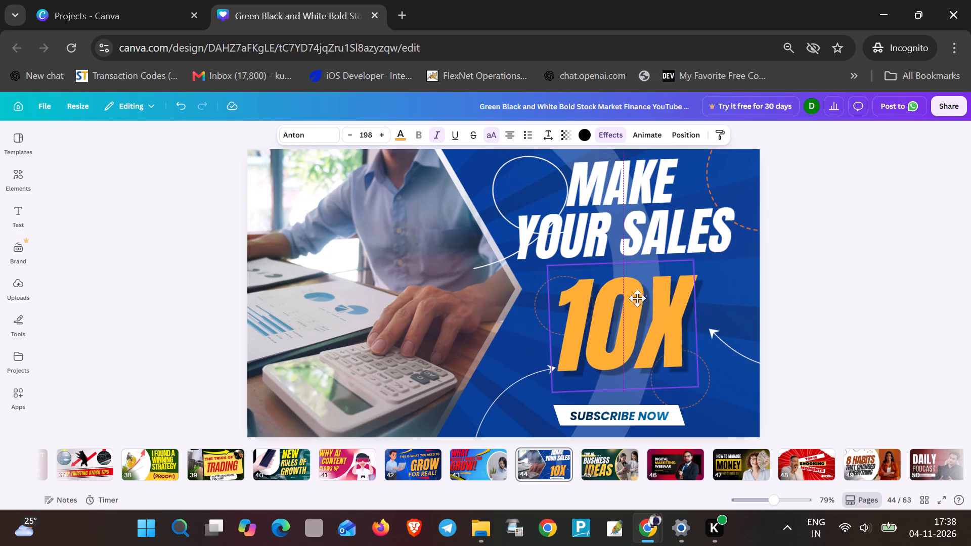
left_click_drag(637, 298, 638, 295)
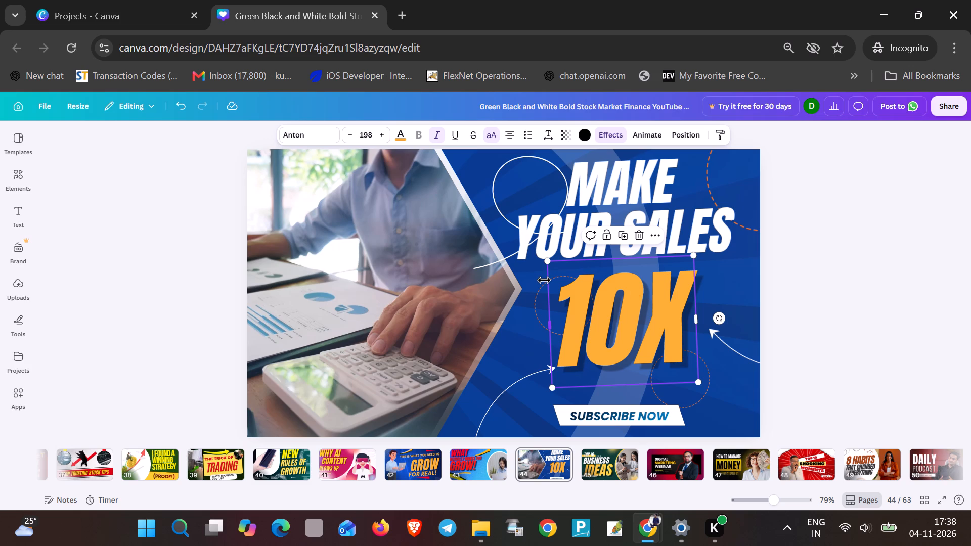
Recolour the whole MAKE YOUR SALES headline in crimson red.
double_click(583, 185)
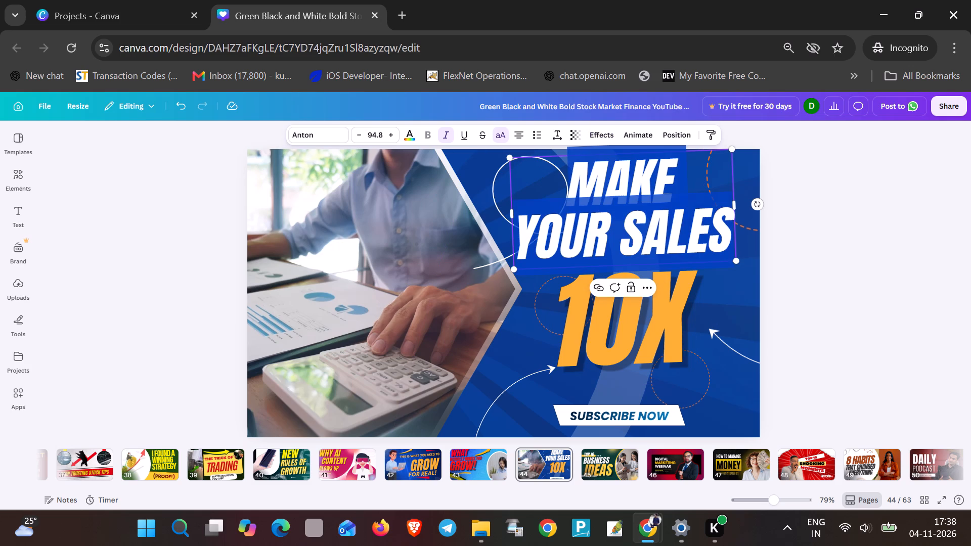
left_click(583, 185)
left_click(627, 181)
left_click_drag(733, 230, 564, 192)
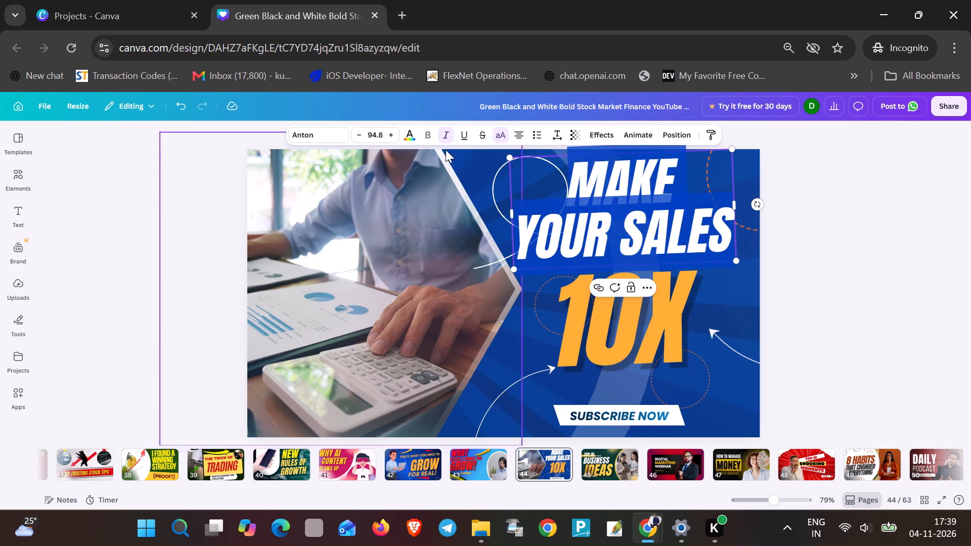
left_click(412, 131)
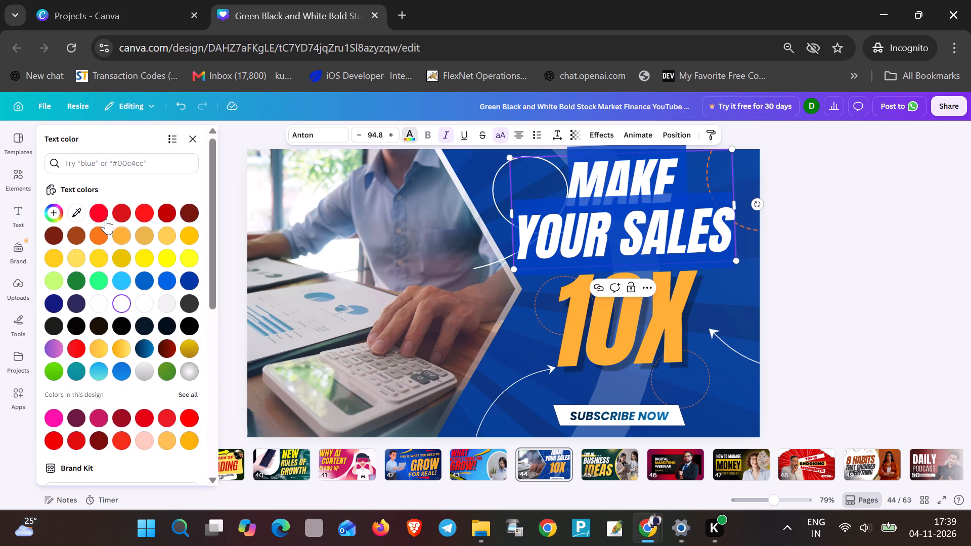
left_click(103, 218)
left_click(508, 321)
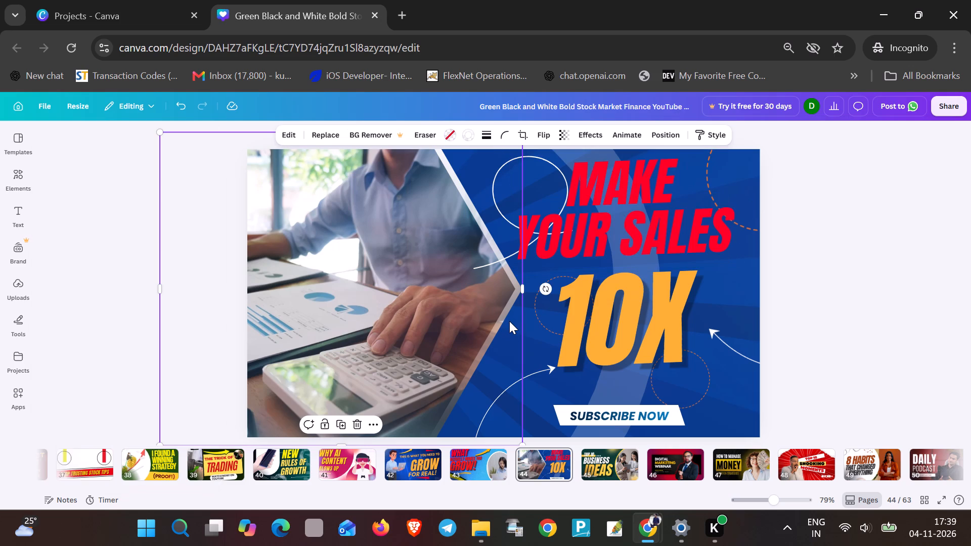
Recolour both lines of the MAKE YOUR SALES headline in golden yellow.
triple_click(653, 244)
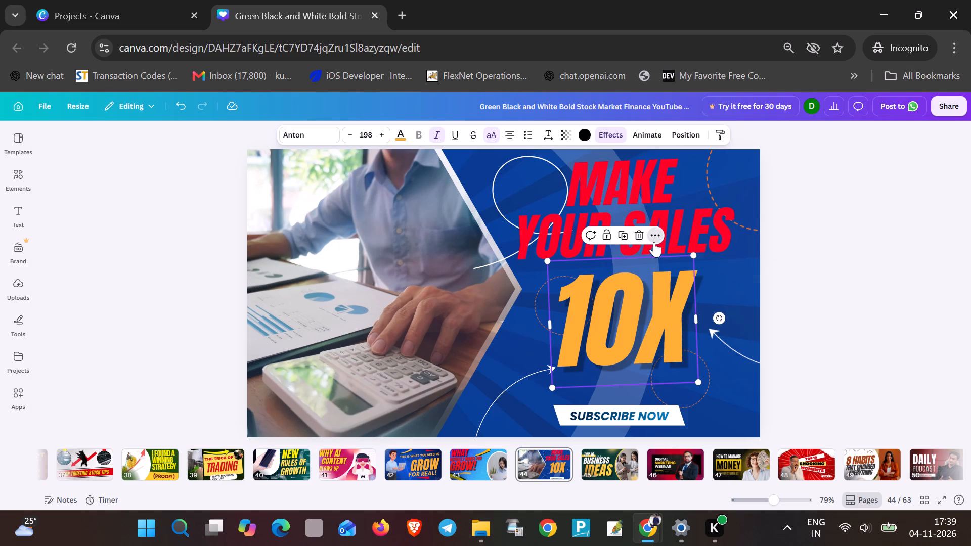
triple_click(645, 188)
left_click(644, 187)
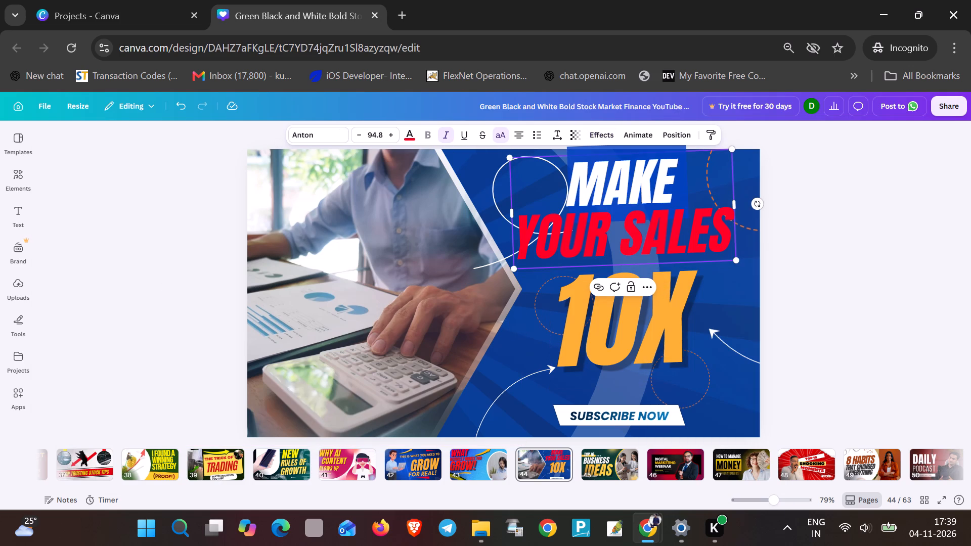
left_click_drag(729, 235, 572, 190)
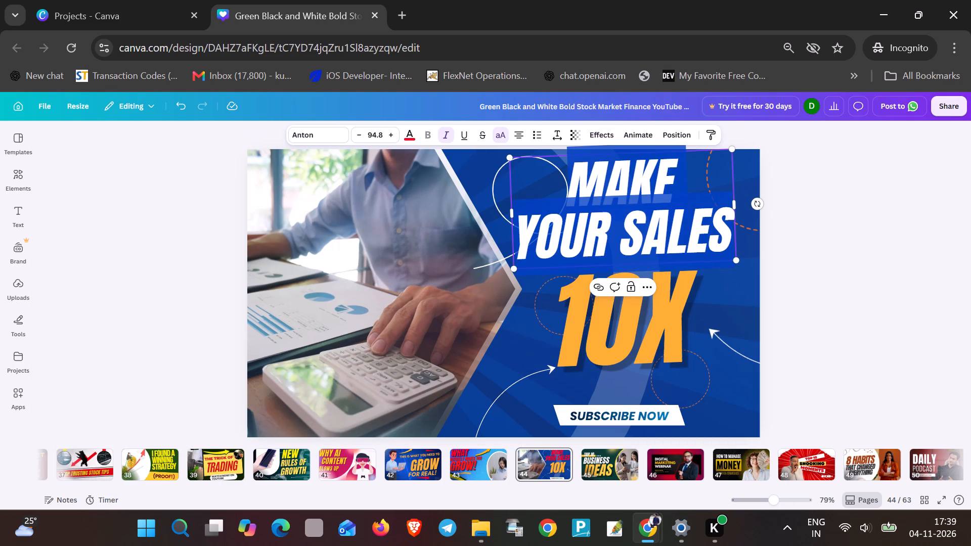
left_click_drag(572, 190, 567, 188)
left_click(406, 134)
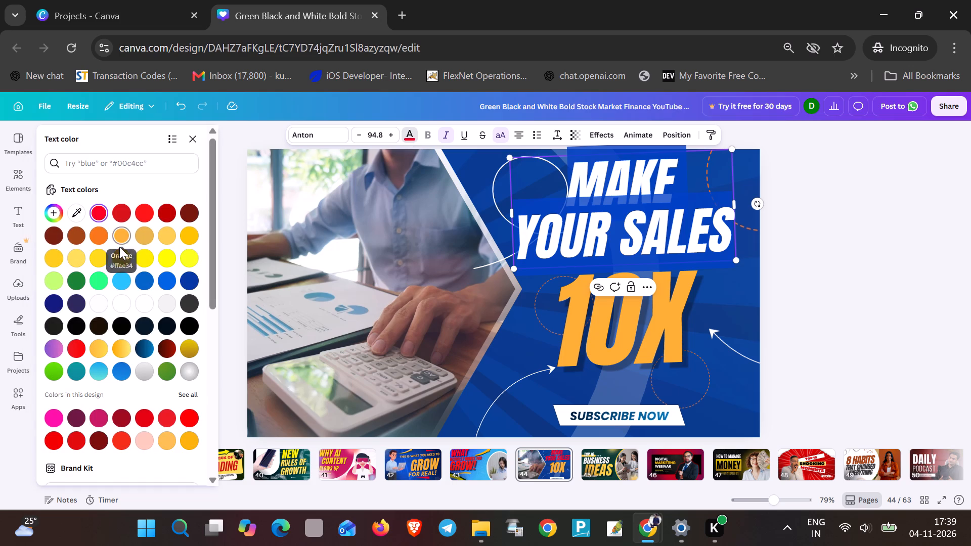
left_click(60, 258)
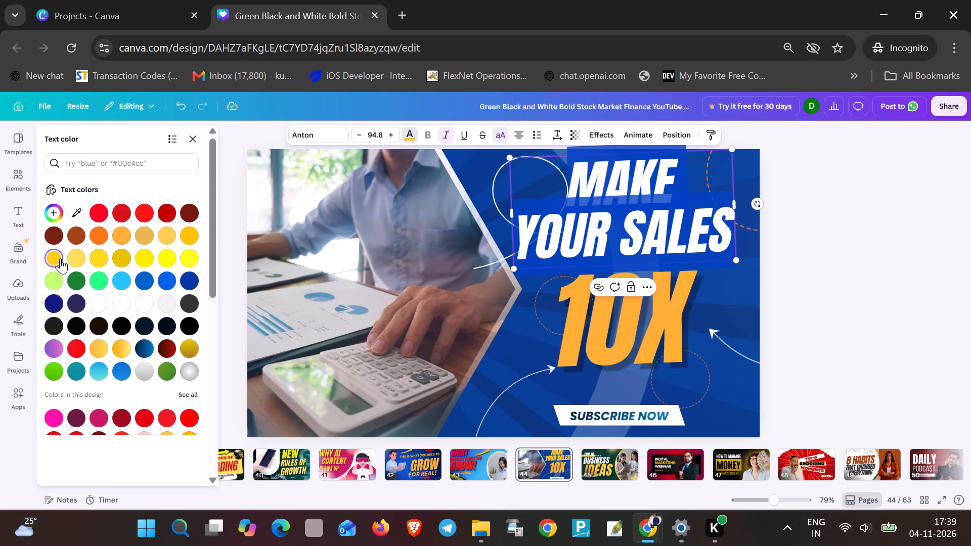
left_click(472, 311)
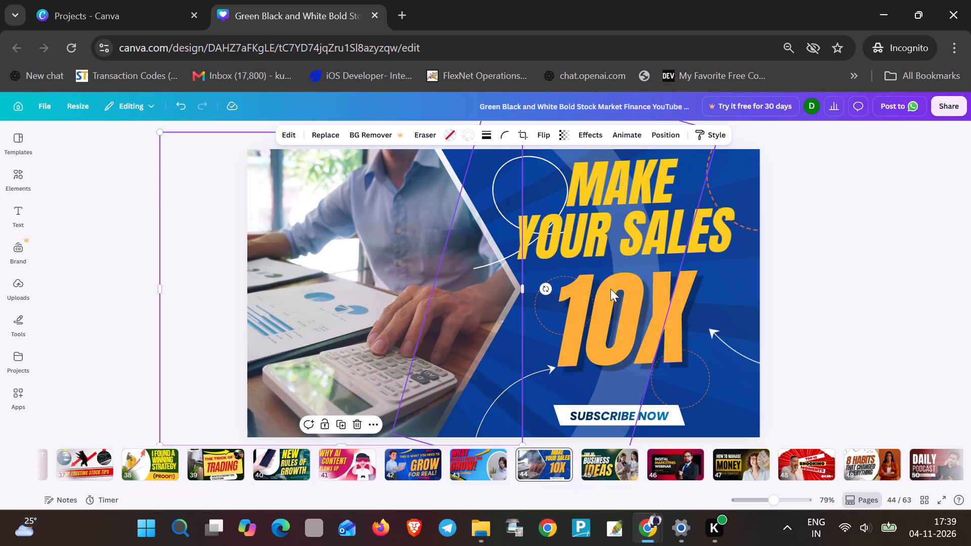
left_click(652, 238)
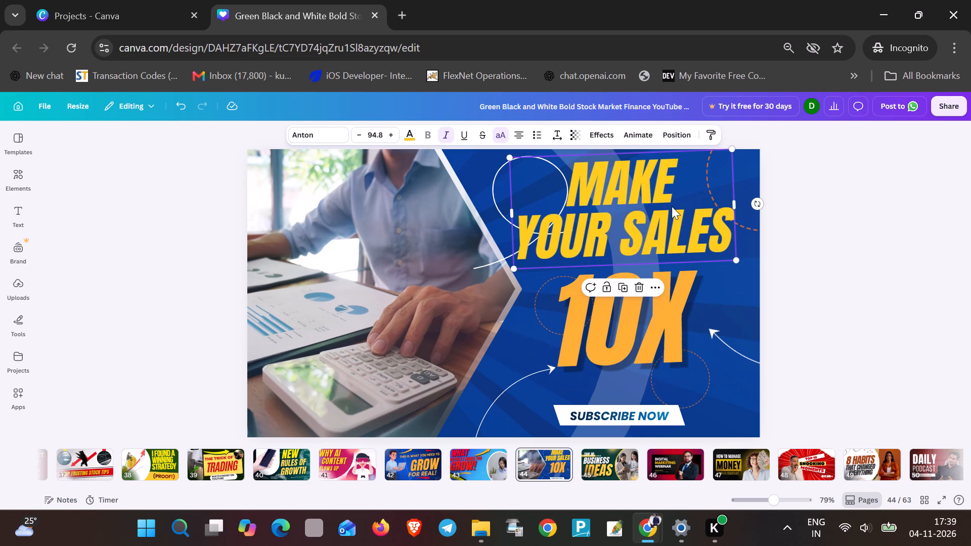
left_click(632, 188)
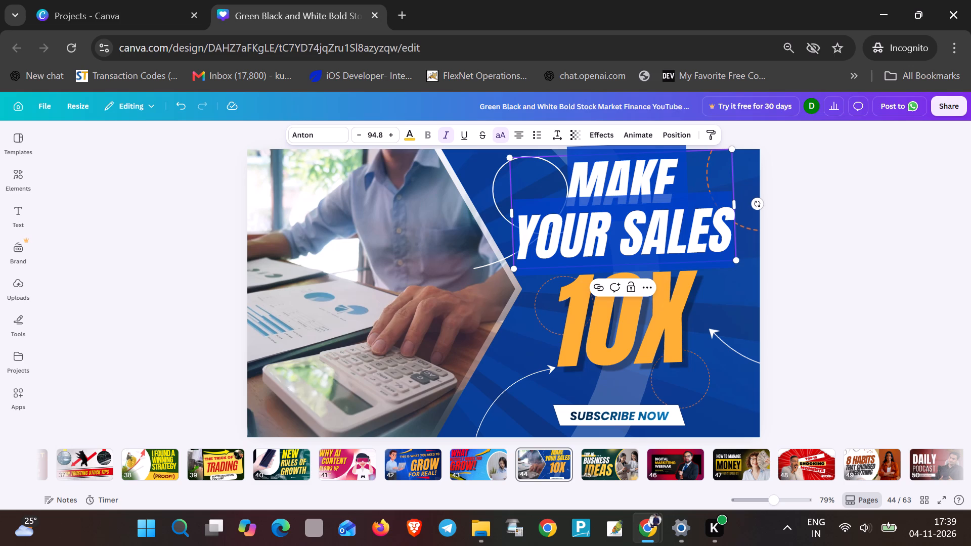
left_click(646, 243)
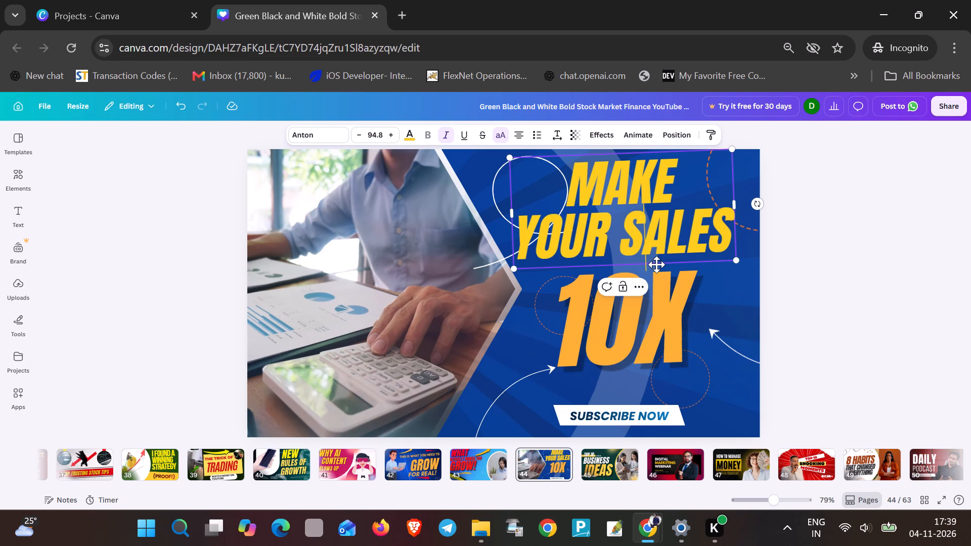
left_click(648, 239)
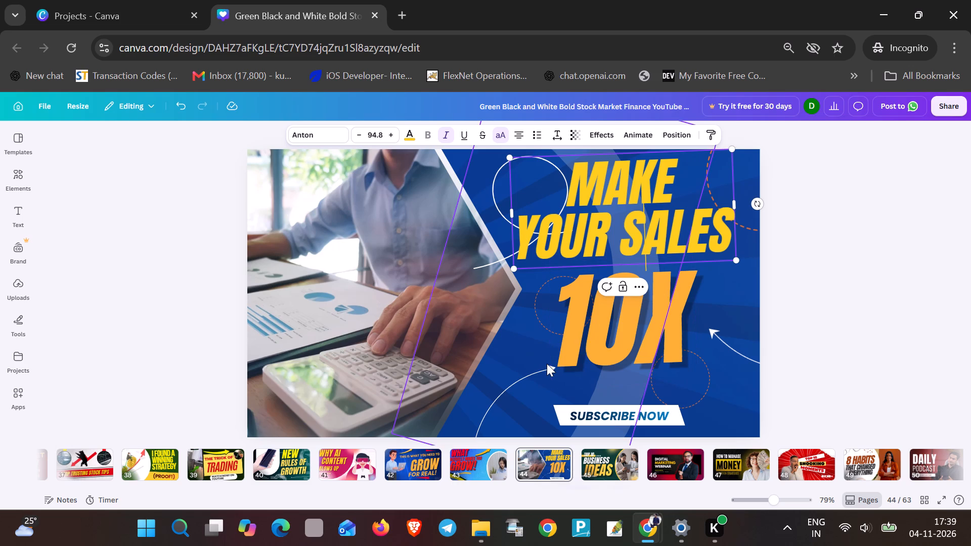
Move the translucent curved band behind 10X slightly to the left.
left_click(534, 352)
left_click_drag(639, 328, 620, 322)
Recolour both lines of the MAKE YOUR SALES headline in bright red.
triple_click(614, 193)
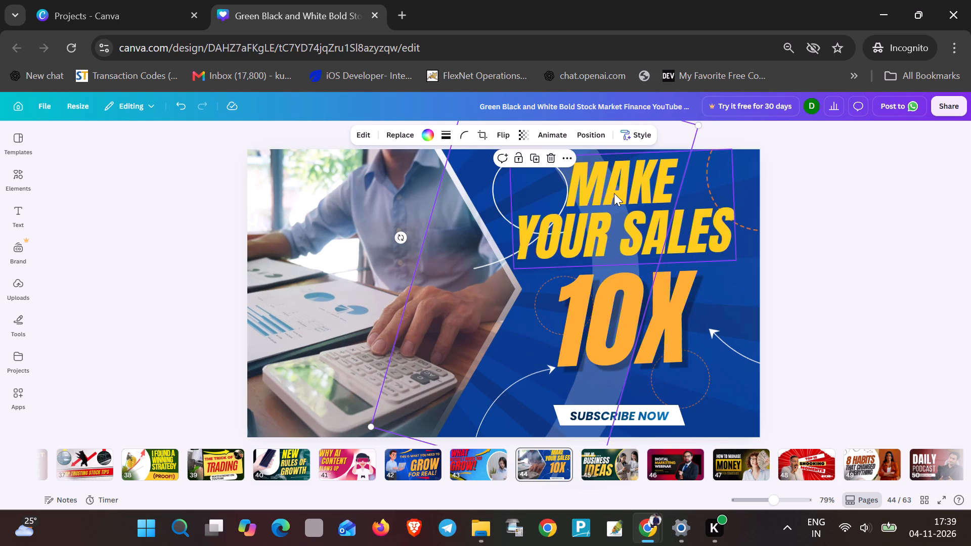
left_click(636, 194)
left_click_drag(730, 231, 719, 224)
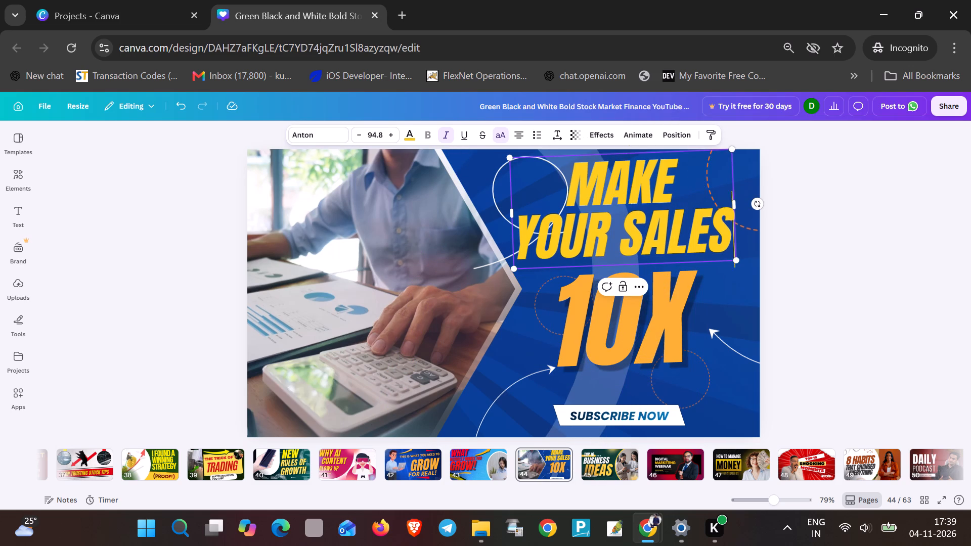
left_click_drag(719, 224, 576, 180)
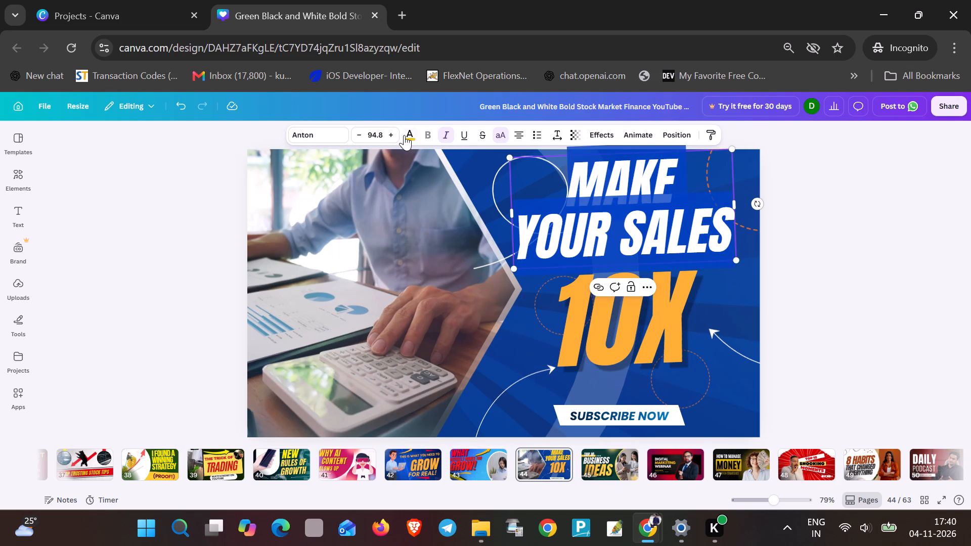
left_click(407, 135)
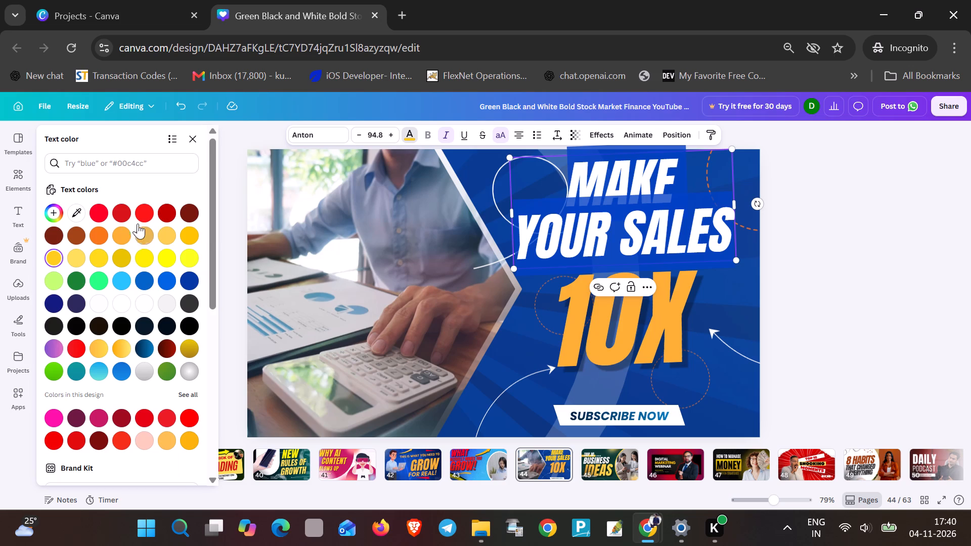
left_click(141, 215)
left_click(510, 345)
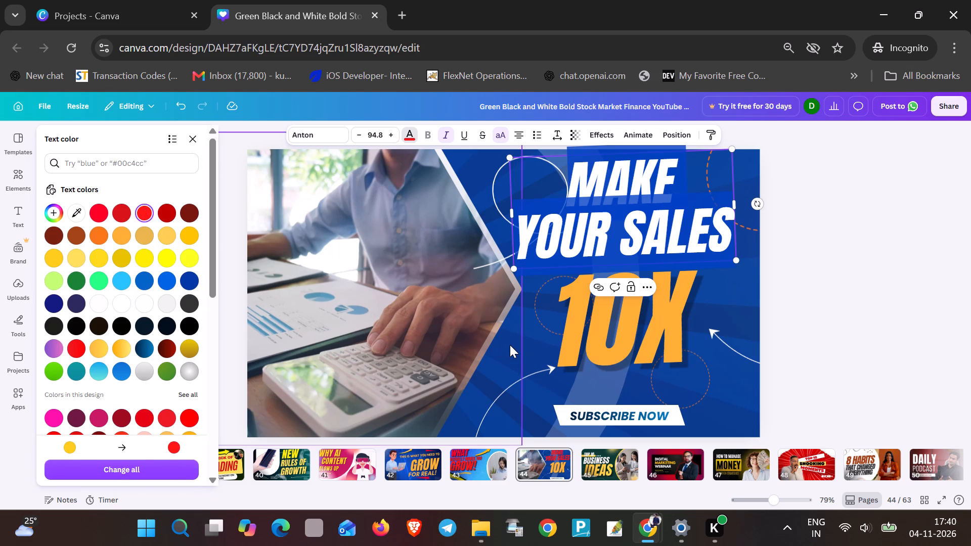
Move the 10X text slightly lower, between the MAKE YOUR SALES headline and the SUBSCRIBE NOW banner.
triple_click(585, 237)
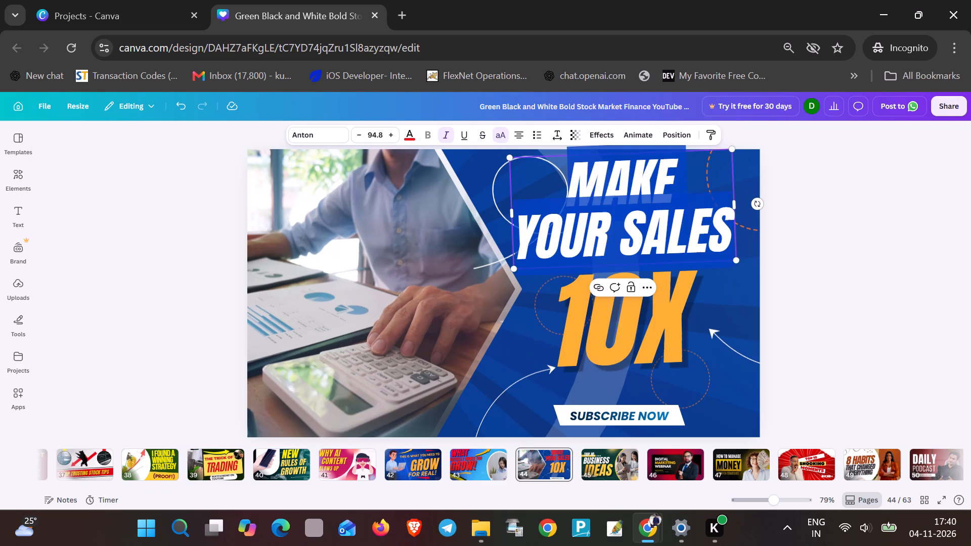
left_click(576, 321)
left_click_drag(610, 321, 613, 338)
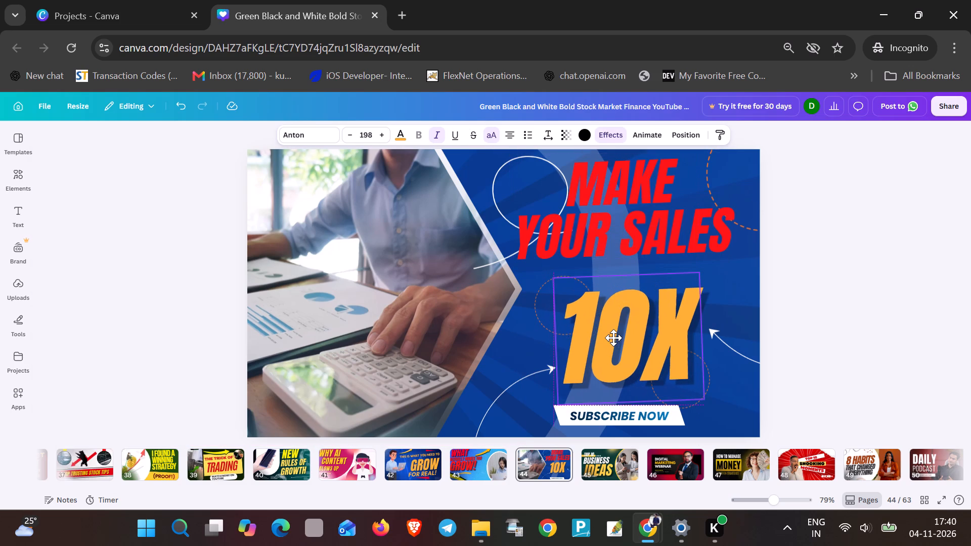
left_click_drag(613, 338, 612, 329)
Recolour the 10X text in vivid red (#ff0024).
double_click(612, 329)
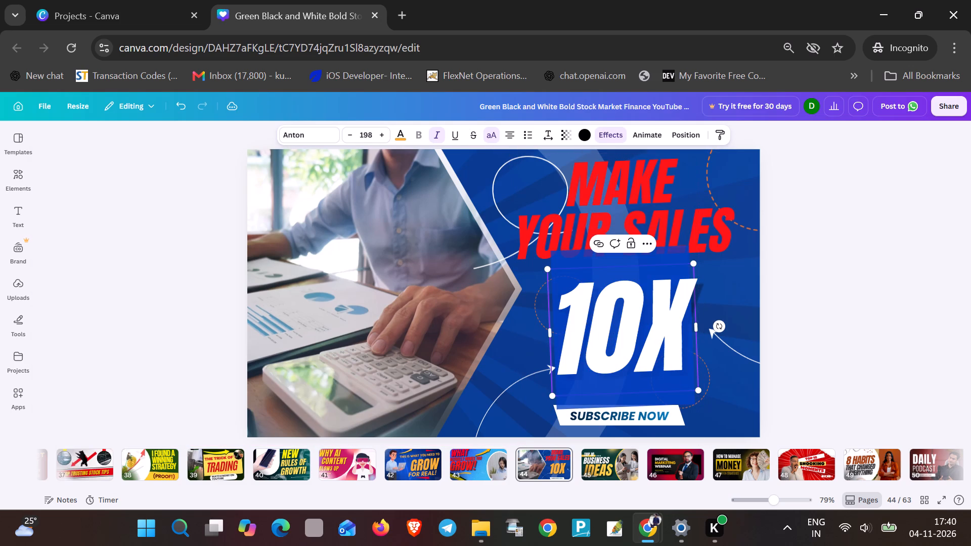
left_click(401, 138)
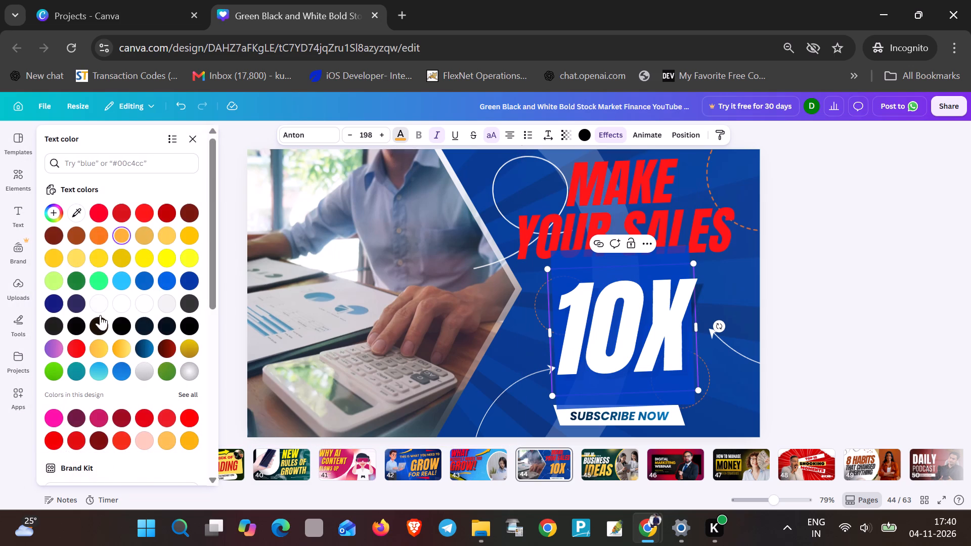
left_click(98, 214)
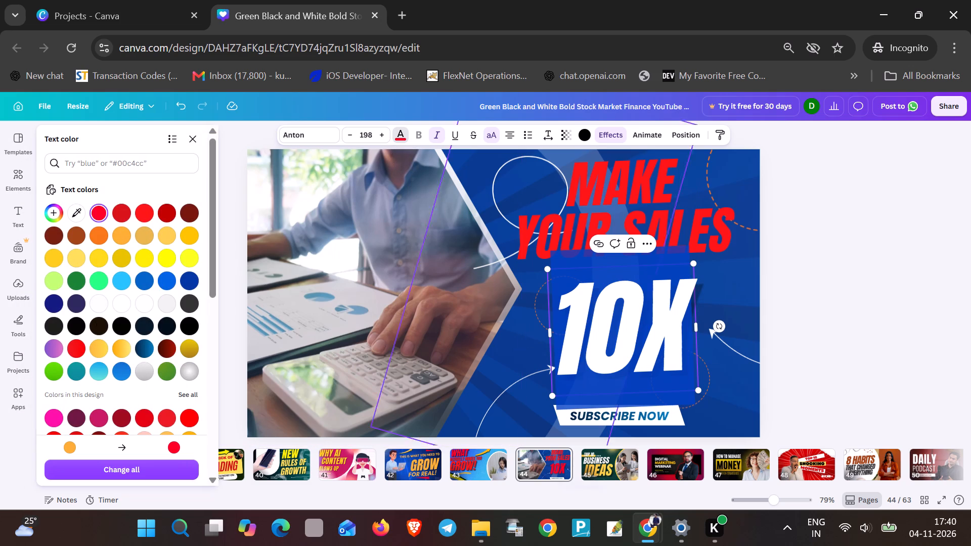
left_click(570, 351)
left_click(501, 361)
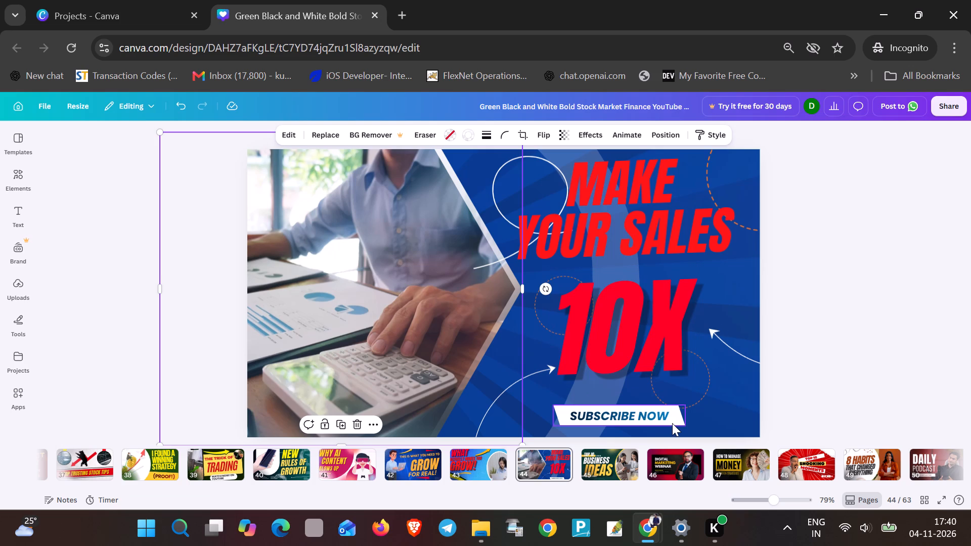
Move the white SUBSCRIBE NOW banner and its text up to just below 10X.
left_click_drag(680, 421, 672, 401)
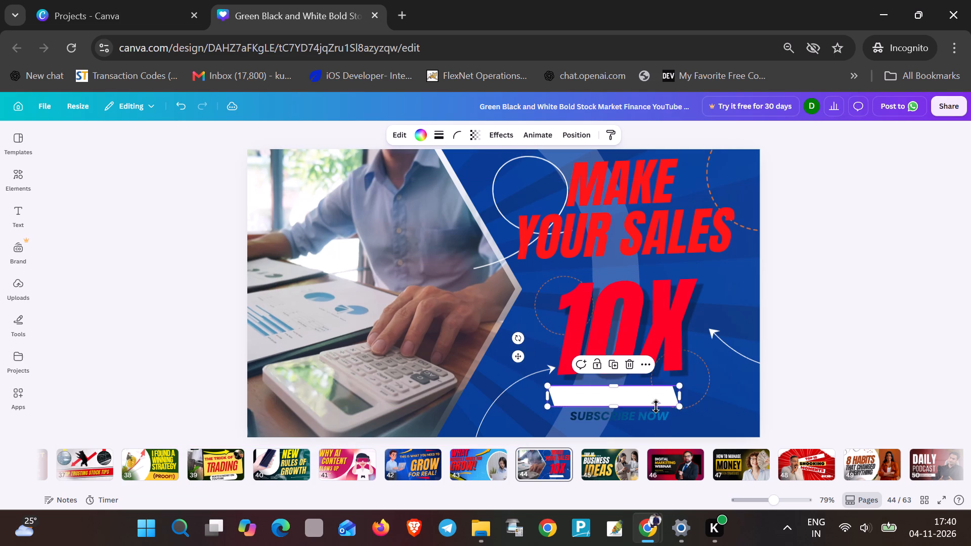
left_click_drag(630, 419, 616, 400)
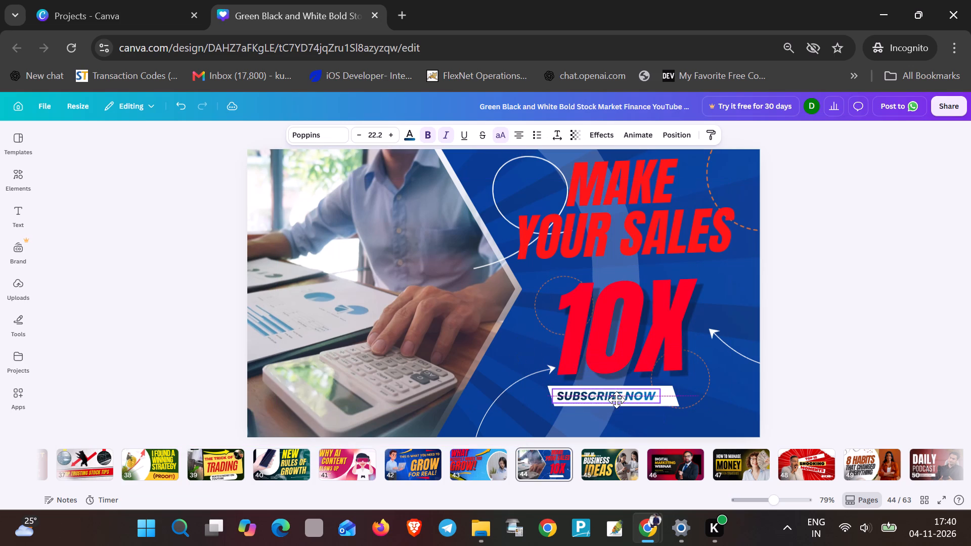
left_click_drag(616, 400, 618, 398)
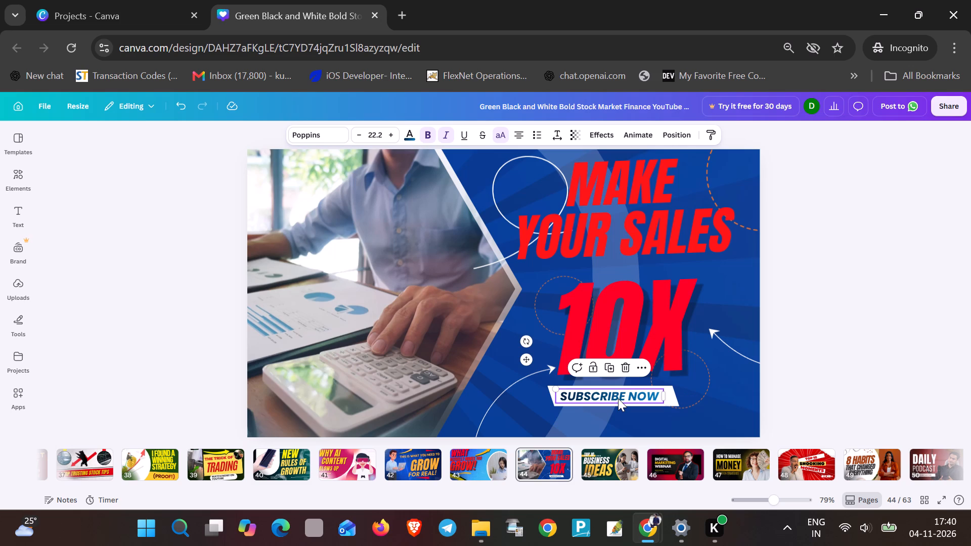
Enlarge the white banner shape below 10X on both sides to about 544 wide by 85 high.
left_click(675, 401)
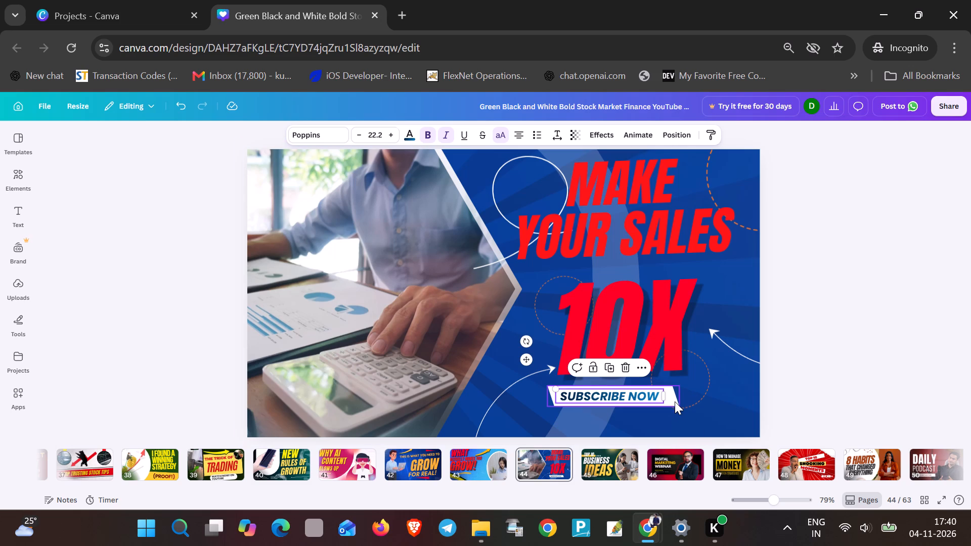
left_click_drag(682, 407, 734, 442)
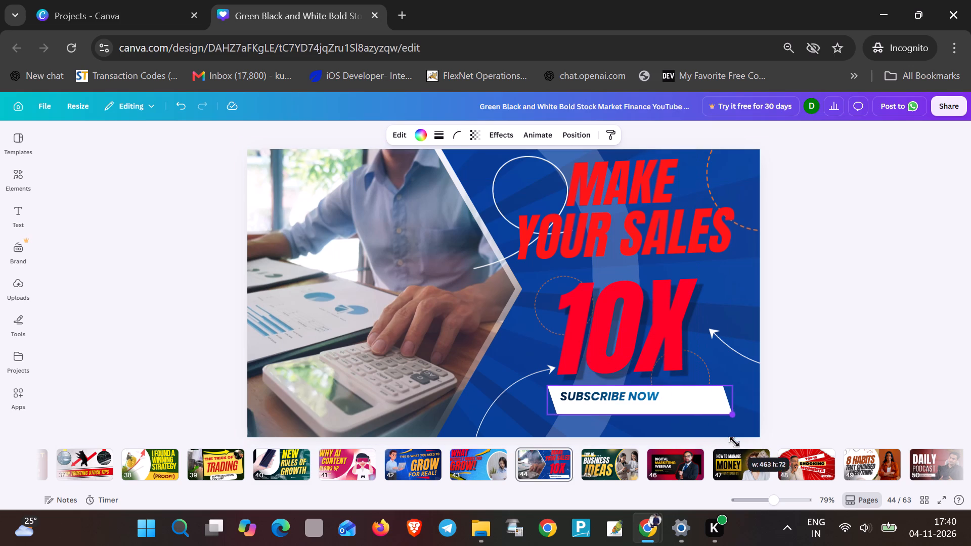
left_click_drag(734, 442, 737, 449)
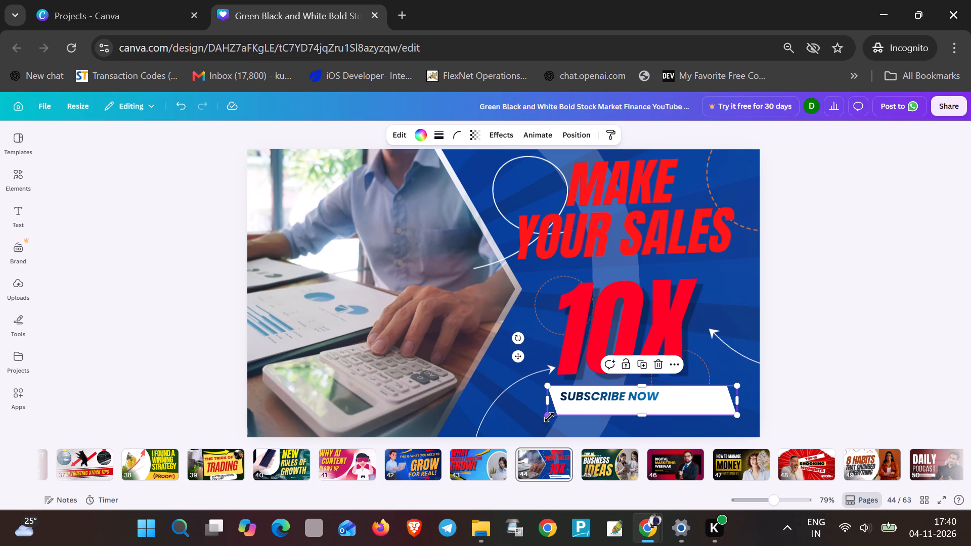
left_click_drag(549, 417, 521, 426)
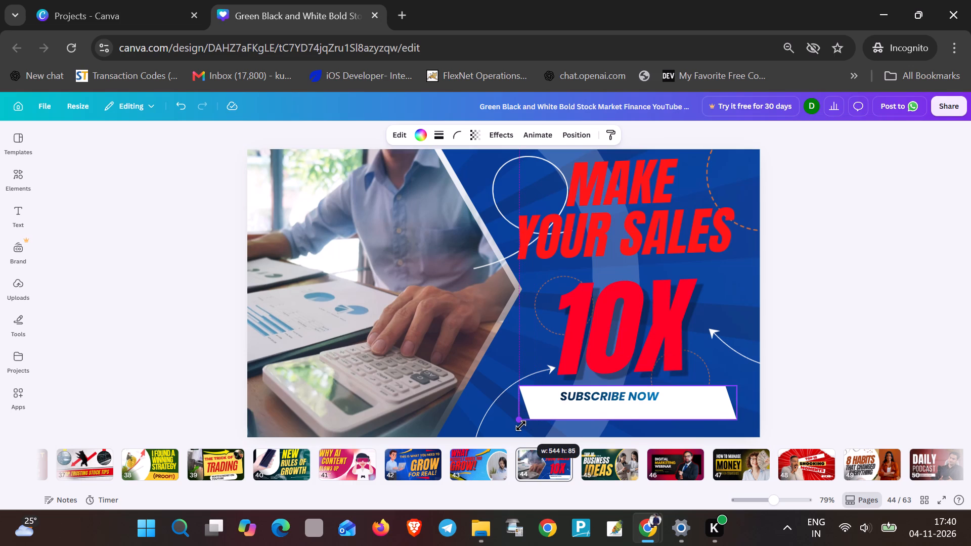
left_click_drag(521, 426, 520, 426)
Change the banner text to "SUBSCRIBE NOW ON YOUTUBE".
triple_click(590, 400)
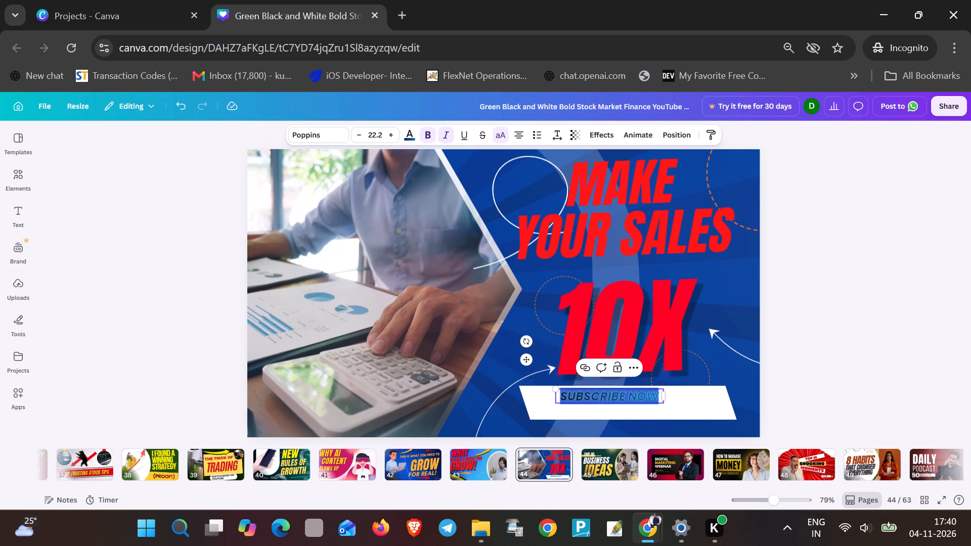
type("subscribe now")
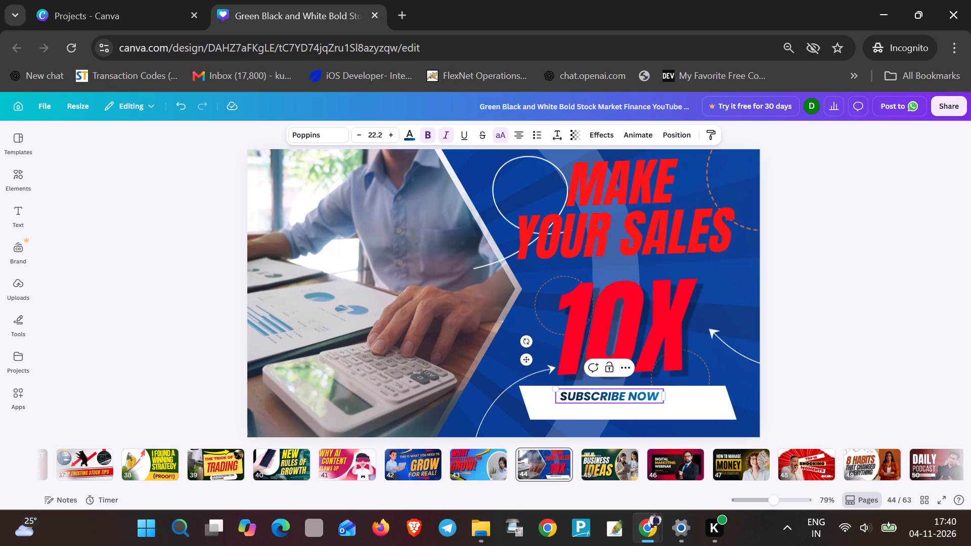
key("space")
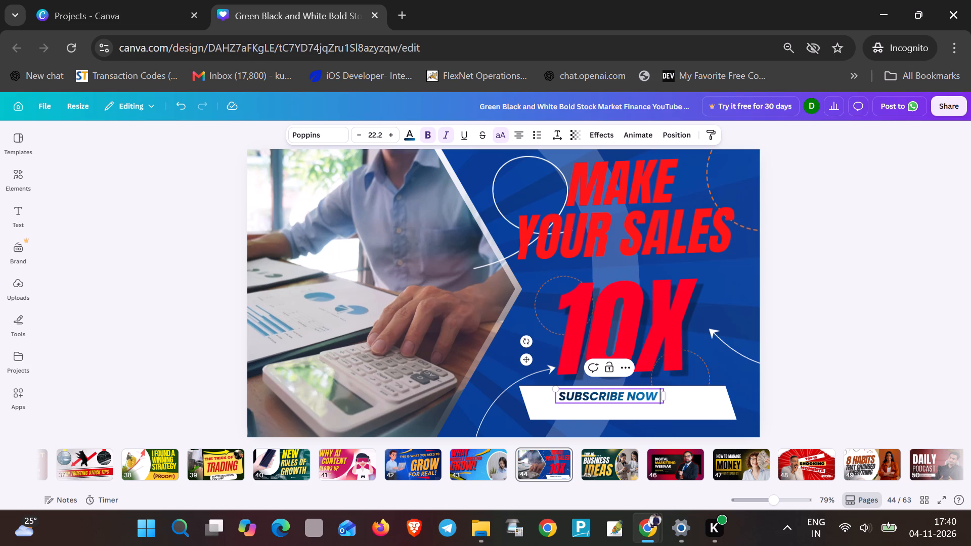
type("on youtube")
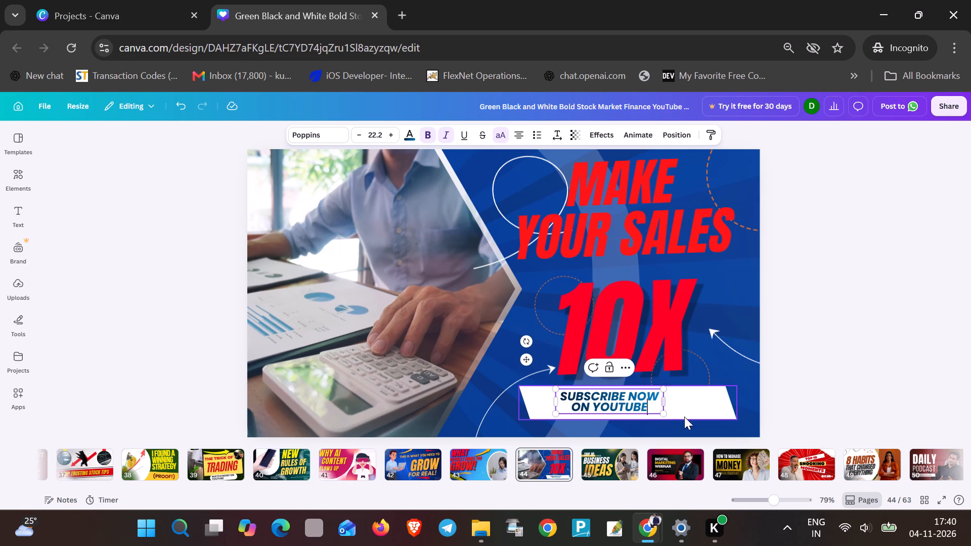
Recolour the whole SUBSCRIBE NOW ON YOUTUBE text in vivid red (#ff0024).
left_click_drag(655, 412, 569, 397)
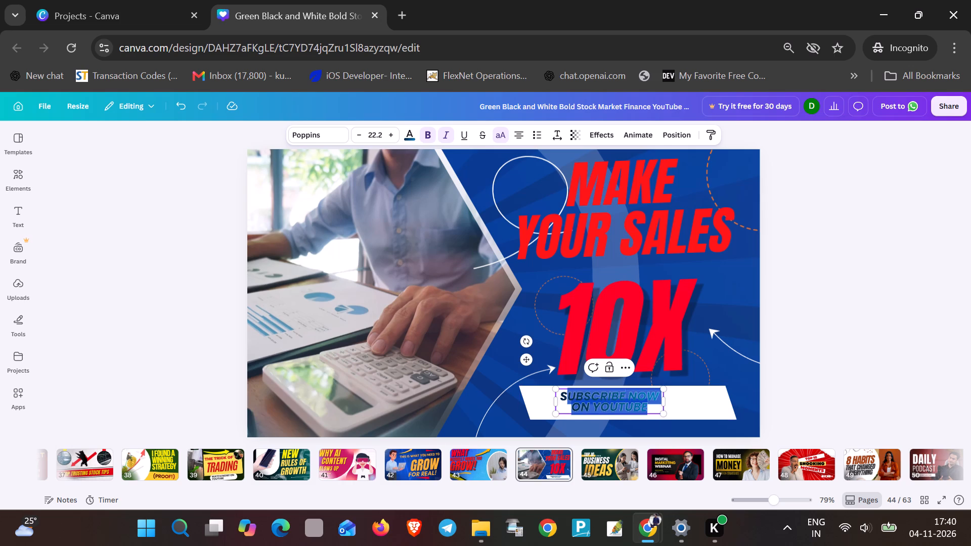
left_click_drag(569, 397, 561, 395)
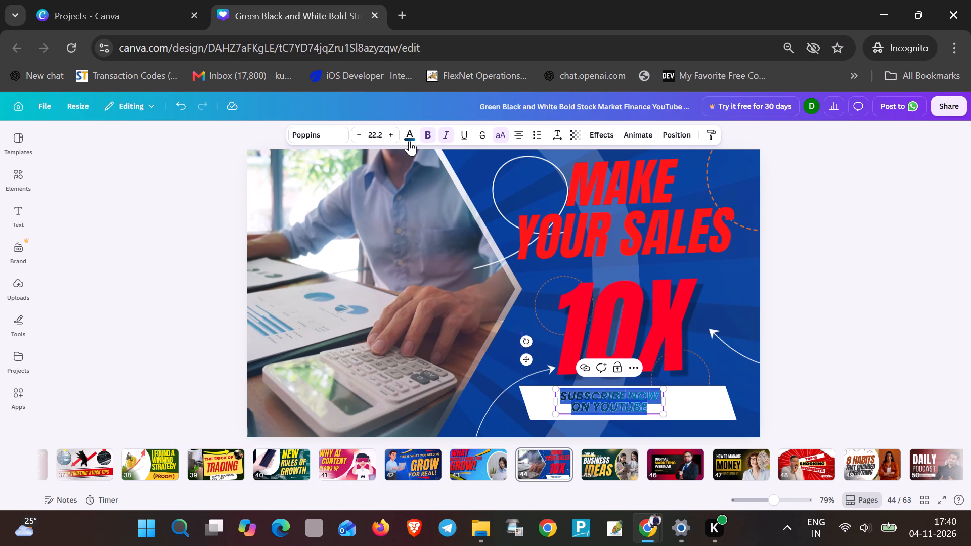
left_click(409, 139)
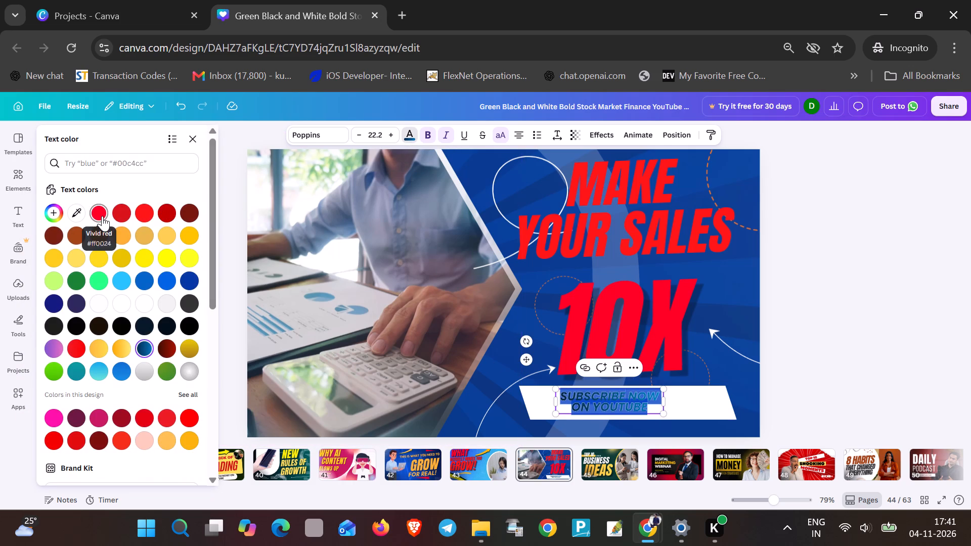
left_click(102, 216)
left_click(693, 411)
Widen the SUBSCRIBE NOW ON YOUTUBE text box on both sides until the text fits on one line.
left_click(647, 399)
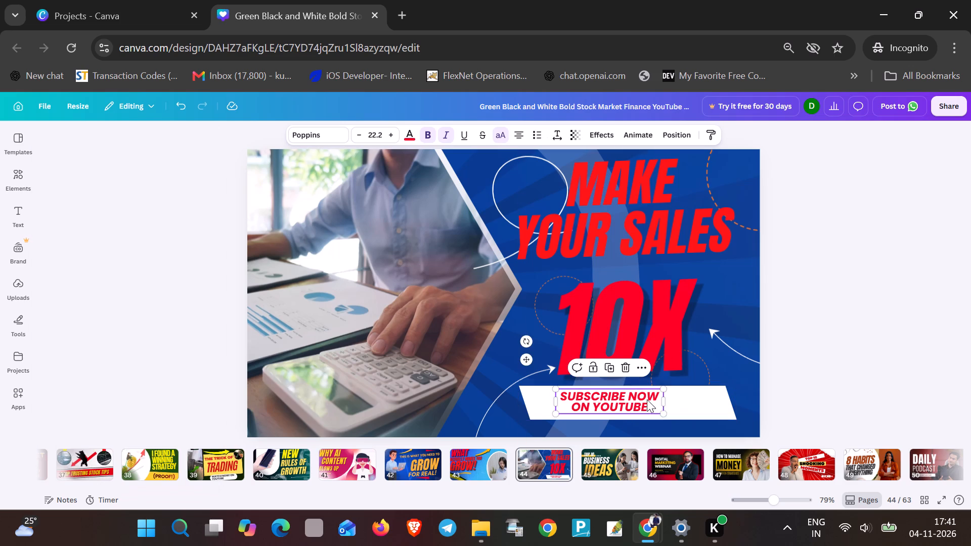
left_click_drag(666, 403, 708, 409)
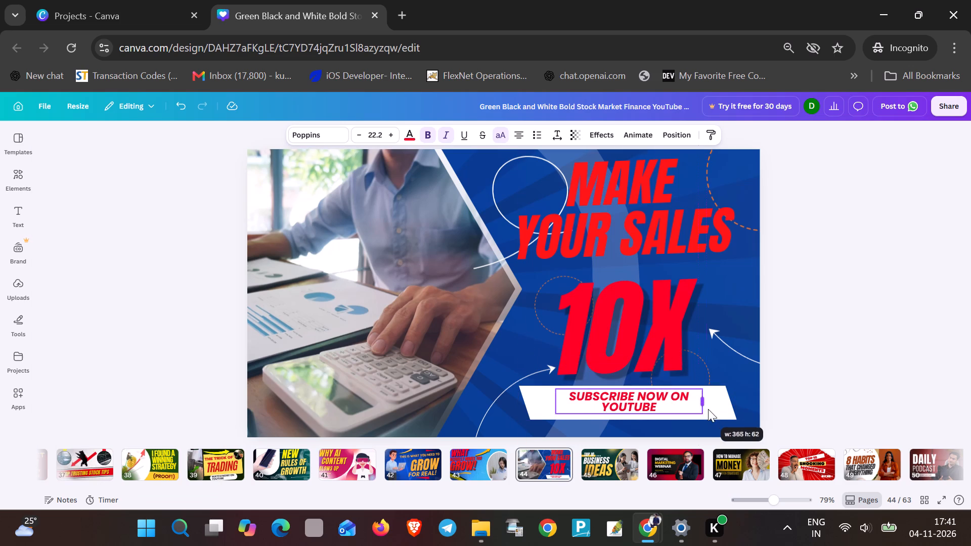
left_click_drag(708, 409, 718, 414)
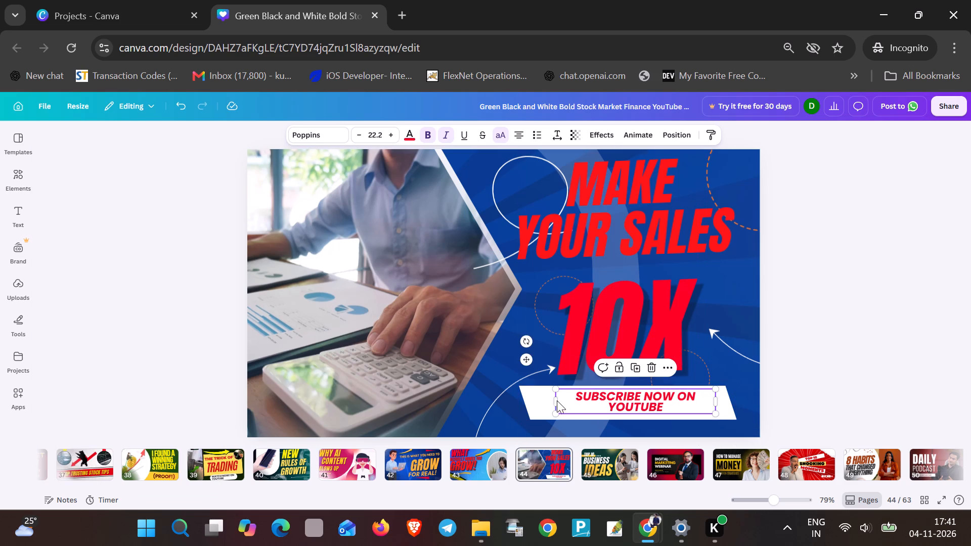
left_click_drag(555, 402, 536, 402)
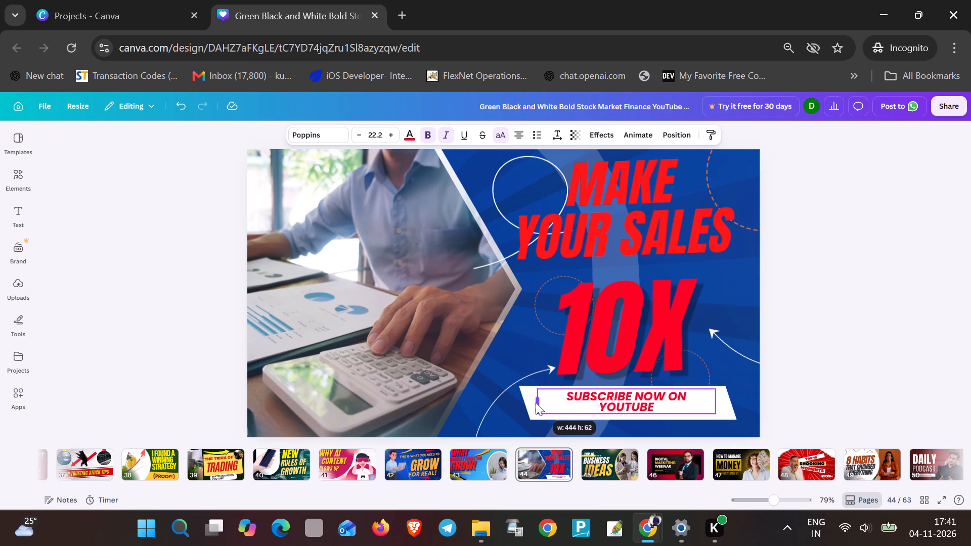
left_click_drag(536, 402, 532, 402)
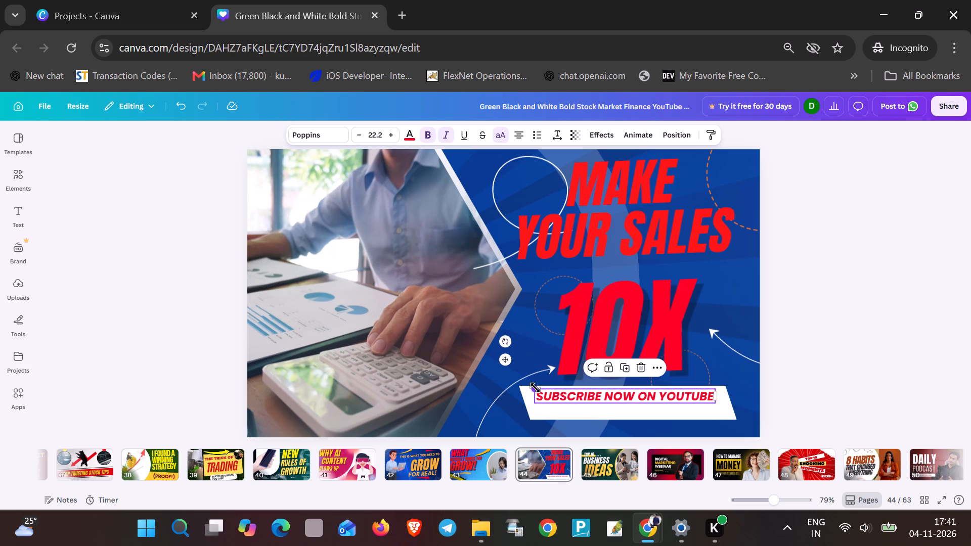
Change the font of the MAKE YOUR SALES headline to Barabara.
left_click(560, 290)
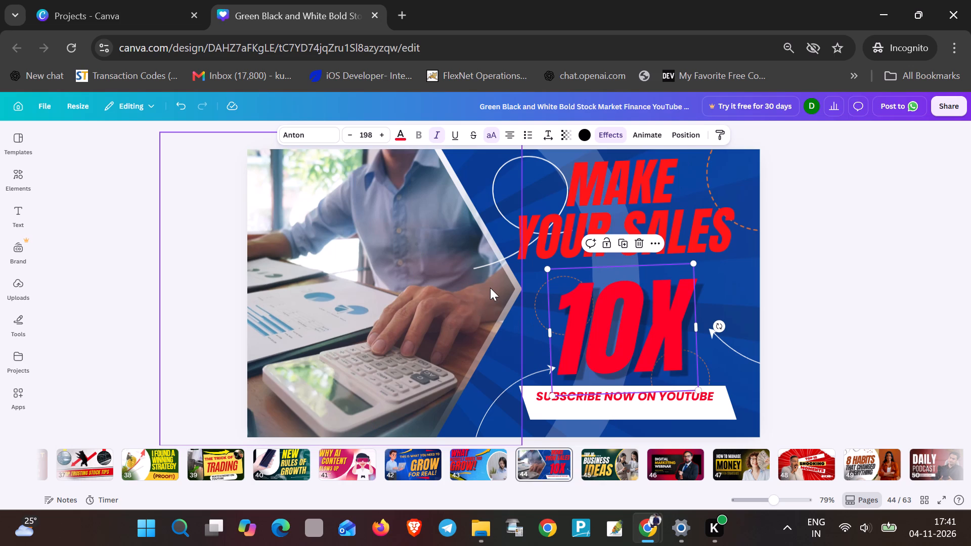
left_click(649, 325)
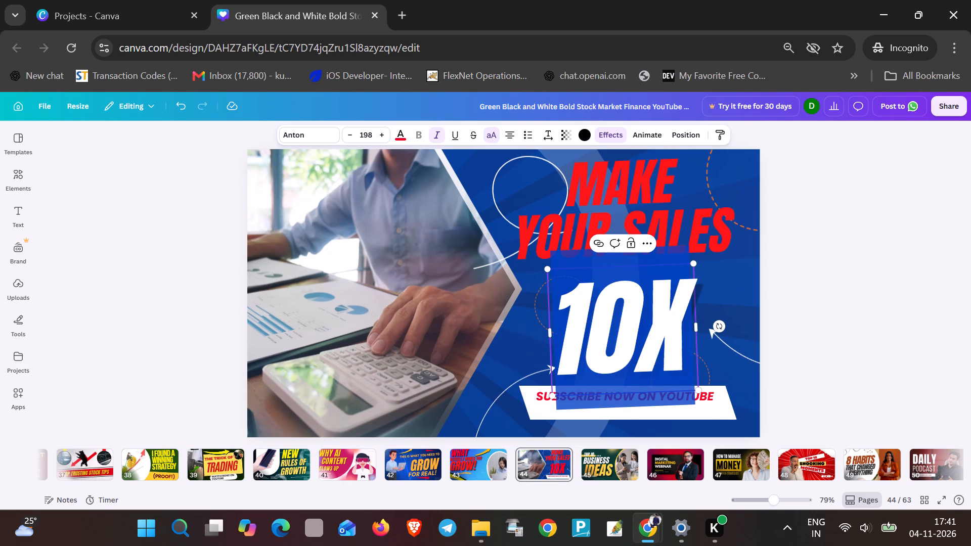
left_click(611, 184)
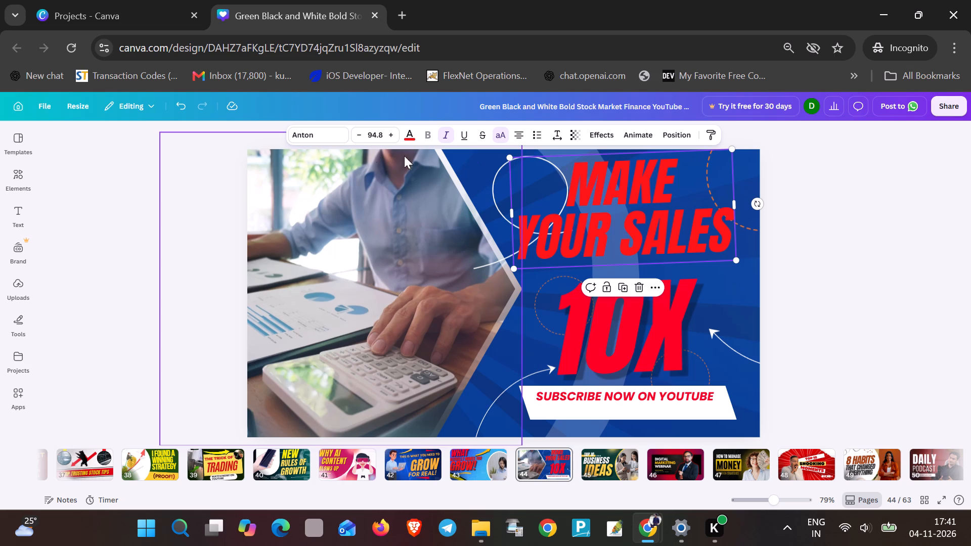
left_click(325, 126)
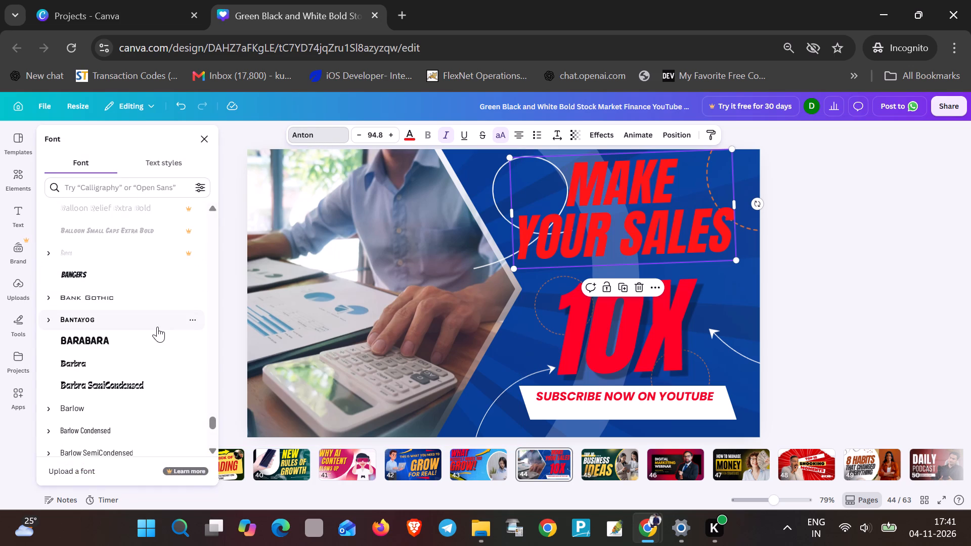
left_click(135, 333)
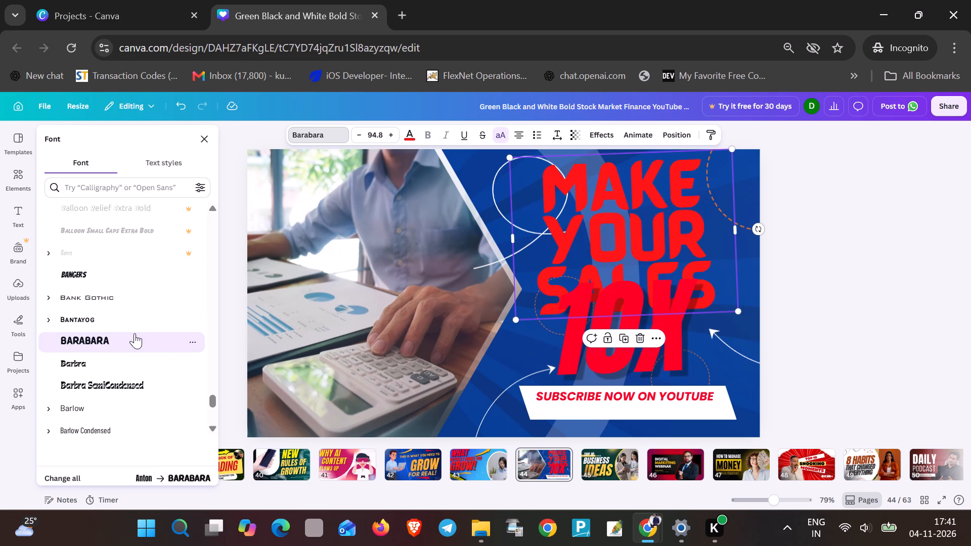
Reduce the MAKE YOUR SALES headline's font size to 60.8.
triple_click(361, 133)
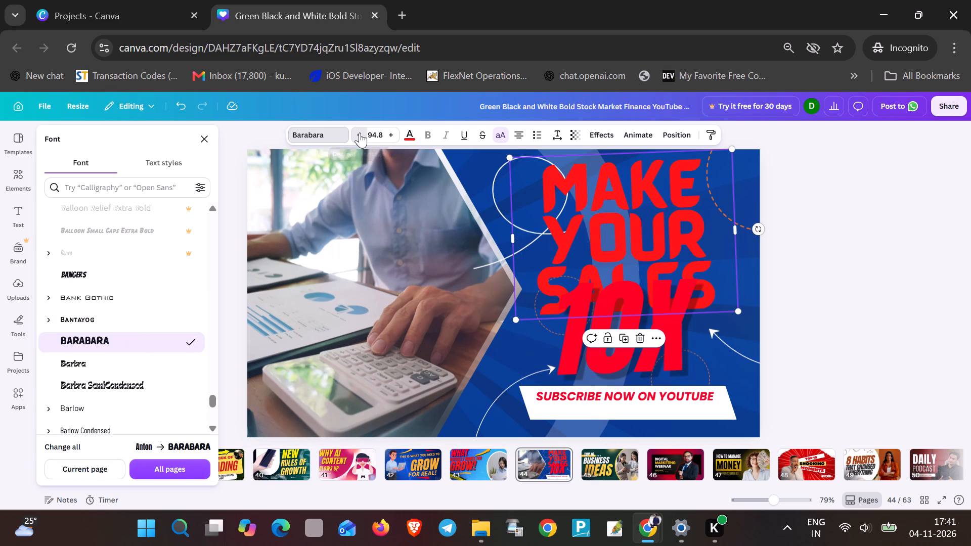
triple_click(360, 132)
triple_click(360, 132)
triple_click(360, 132)
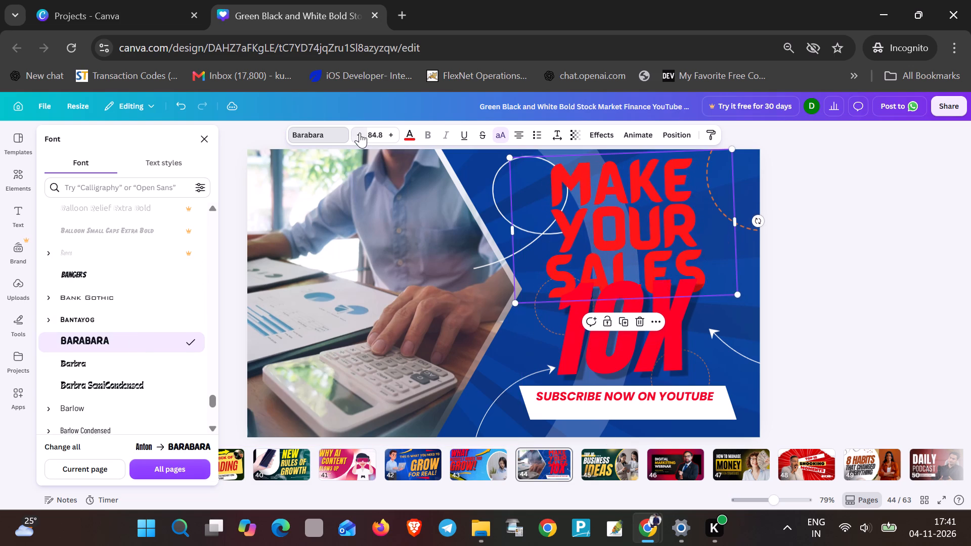
triple_click(360, 132)
double_click(360, 132)
triple_click(360, 132)
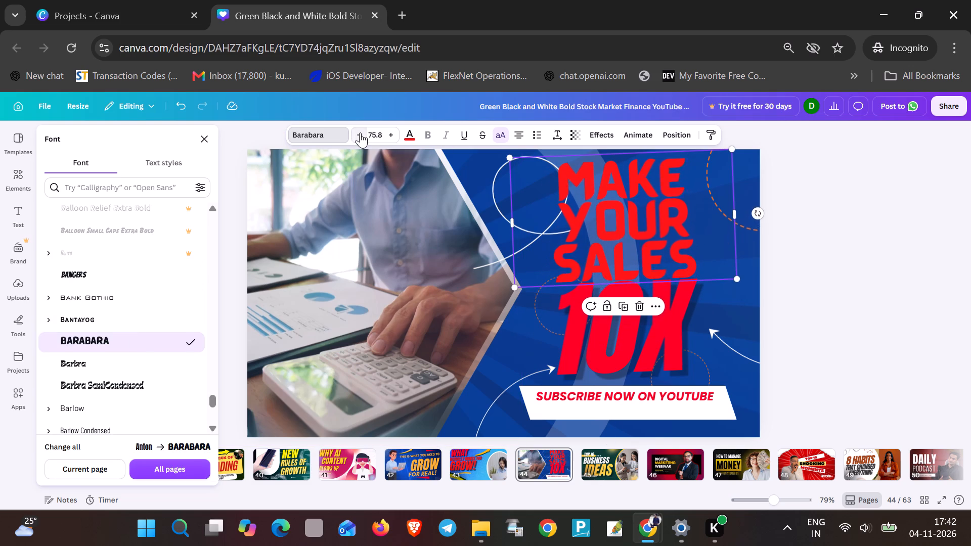
triple_click(360, 132)
triple_click(360, 132)
triple_click(360, 132)
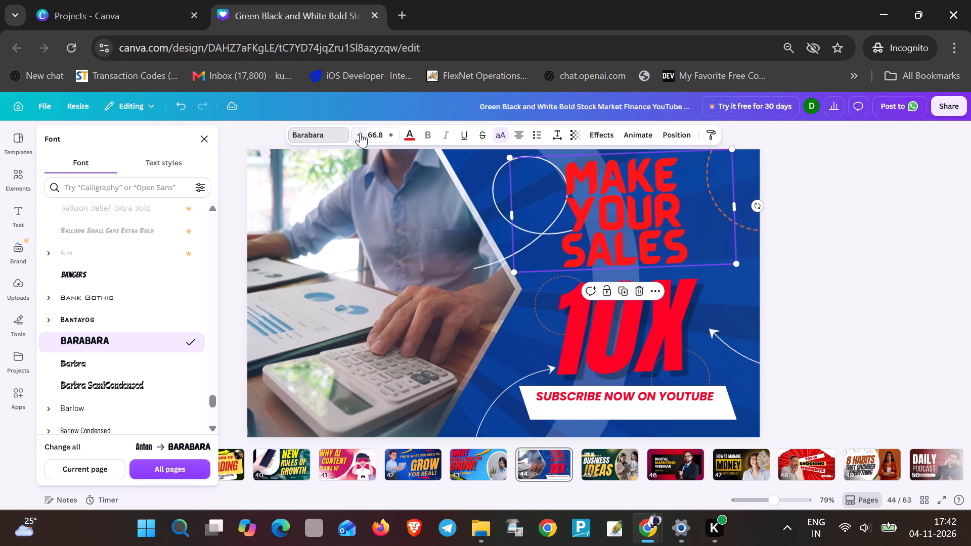
triple_click(360, 132)
double_click(360, 132)
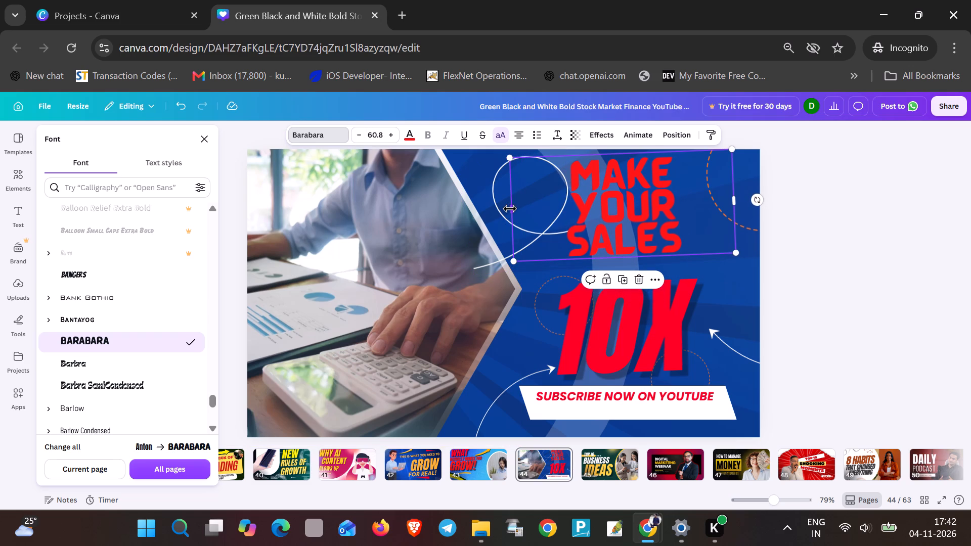
Widen the MAKE YOUR SALES text box until the headline fits on two lines, and scale it up to the page's right edge.
left_click_drag(509, 209, 473, 207)
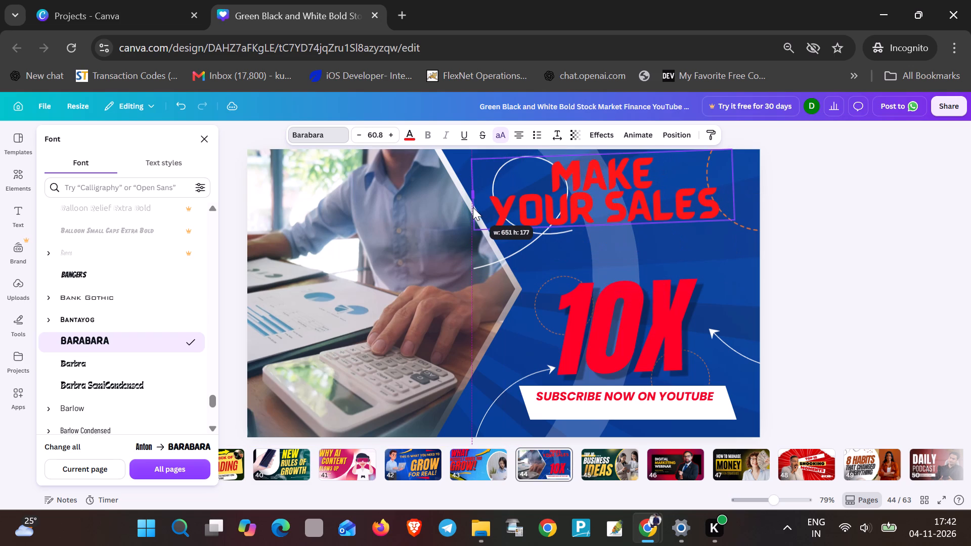
left_click_drag(473, 207, 471, 207)
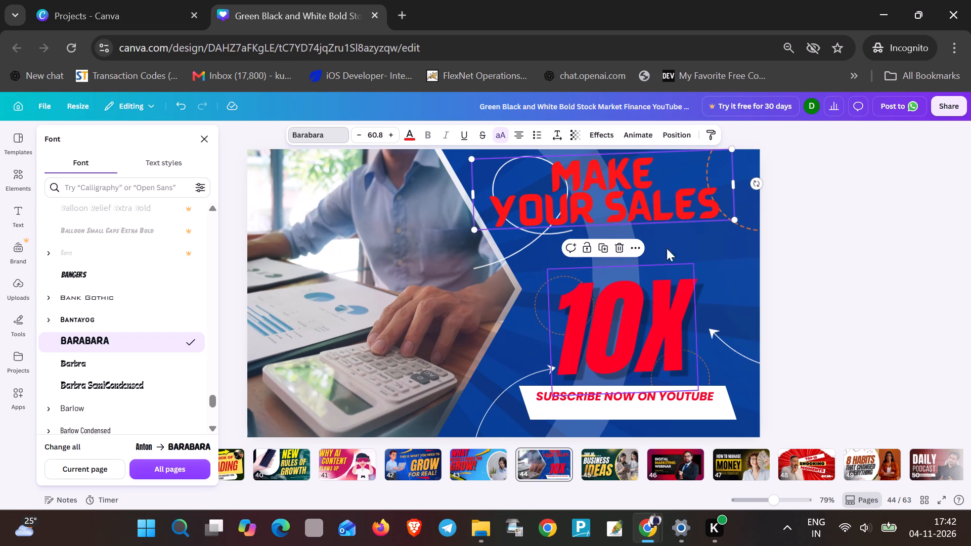
left_click_drag(734, 219, 761, 240)
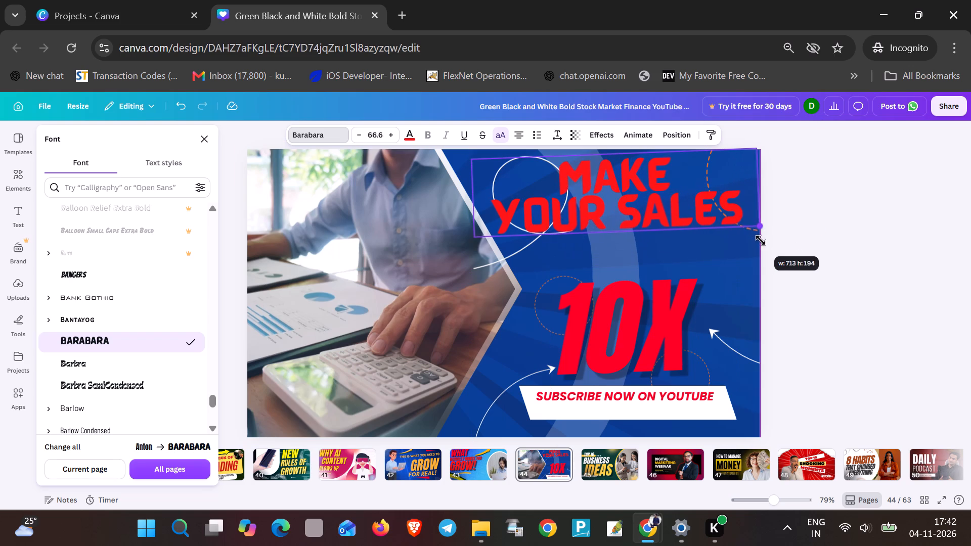
left_click_drag(761, 240, 763, 243)
Move the 10X text up so it sits just beneath the MAKE YOUR SALES headline.
left_click_drag(635, 325, 637, 290)
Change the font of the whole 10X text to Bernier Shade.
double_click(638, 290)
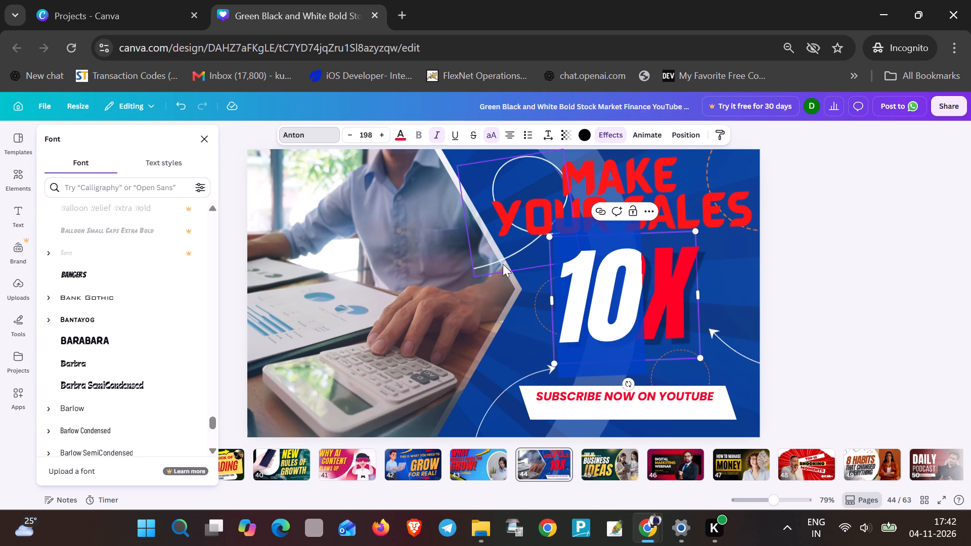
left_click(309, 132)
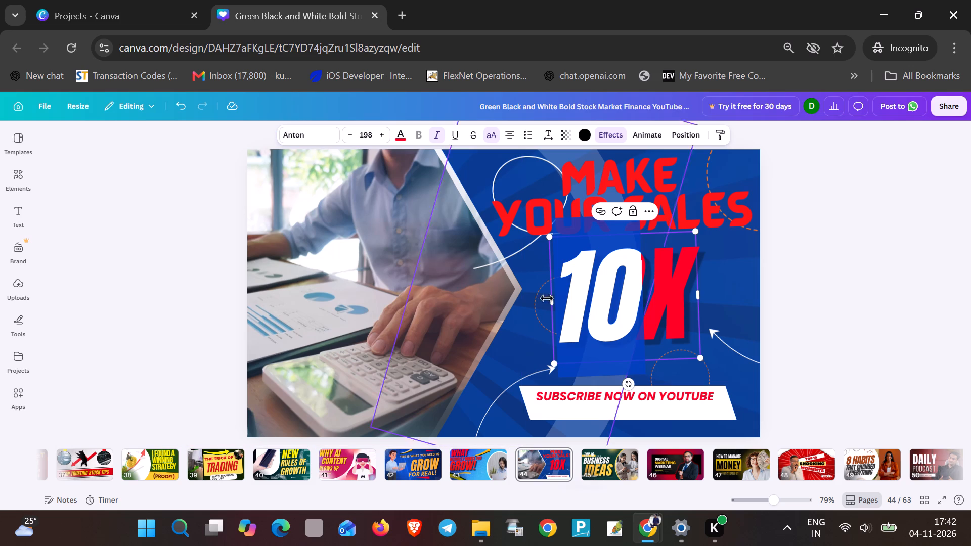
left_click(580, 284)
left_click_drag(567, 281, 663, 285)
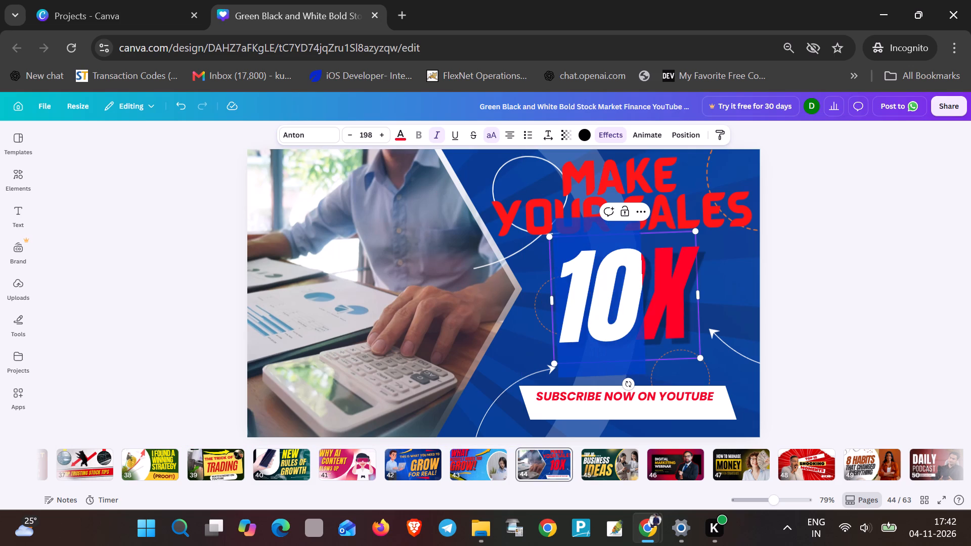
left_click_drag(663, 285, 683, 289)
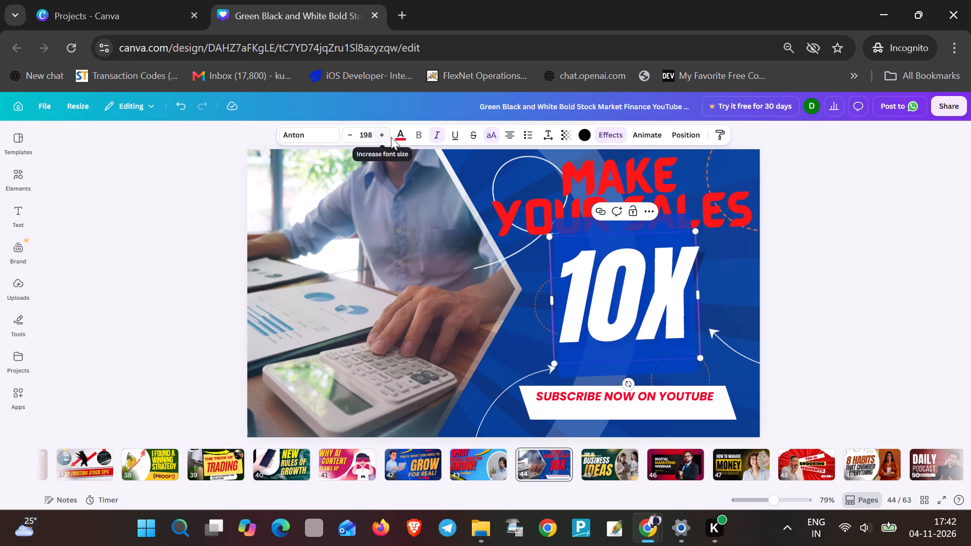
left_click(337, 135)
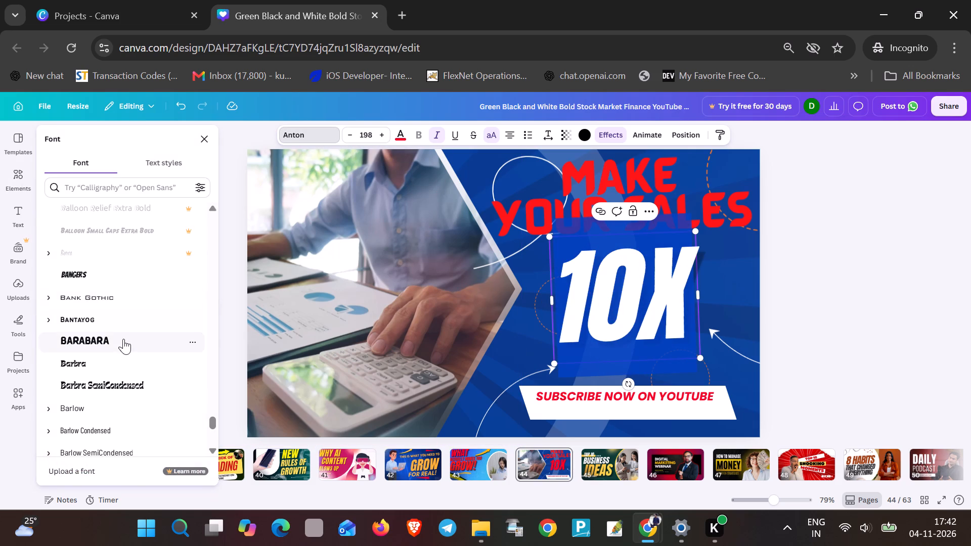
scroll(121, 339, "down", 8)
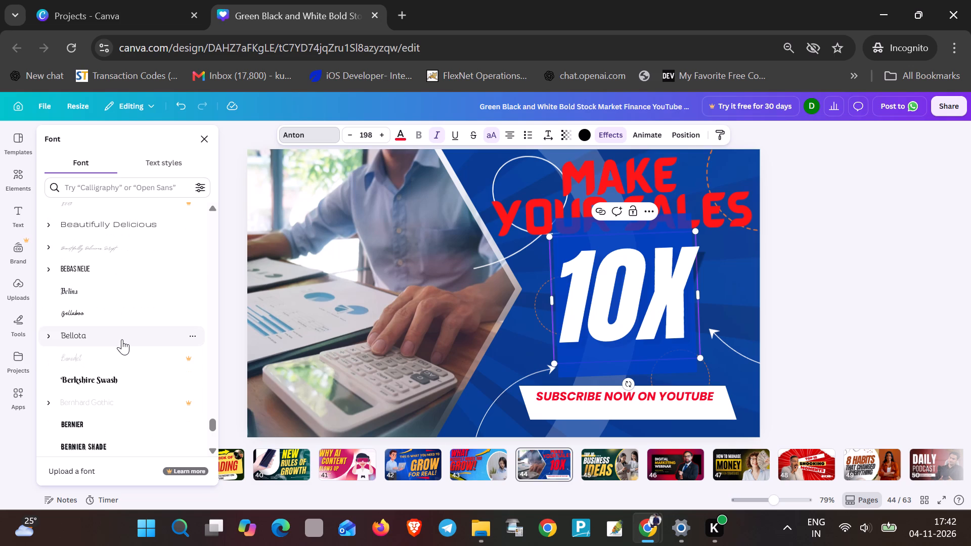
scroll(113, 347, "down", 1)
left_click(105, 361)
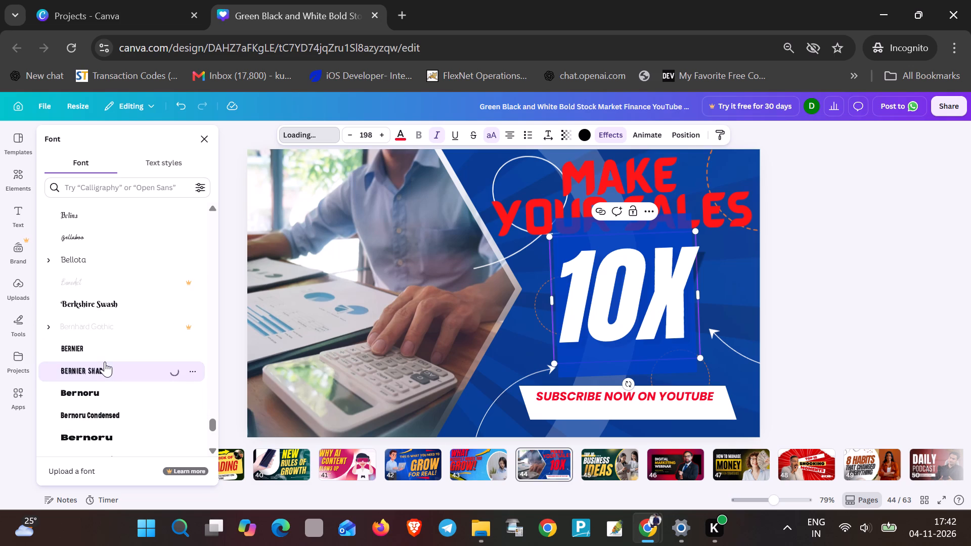
Change the font of the whole 10X text to Bungee.
left_click(597, 338)
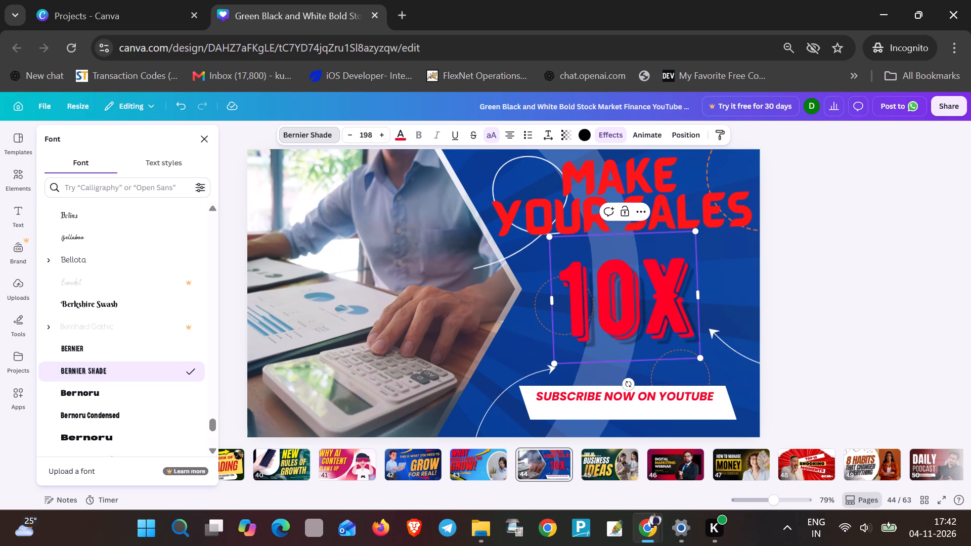
left_click_drag(574, 307, 680, 306)
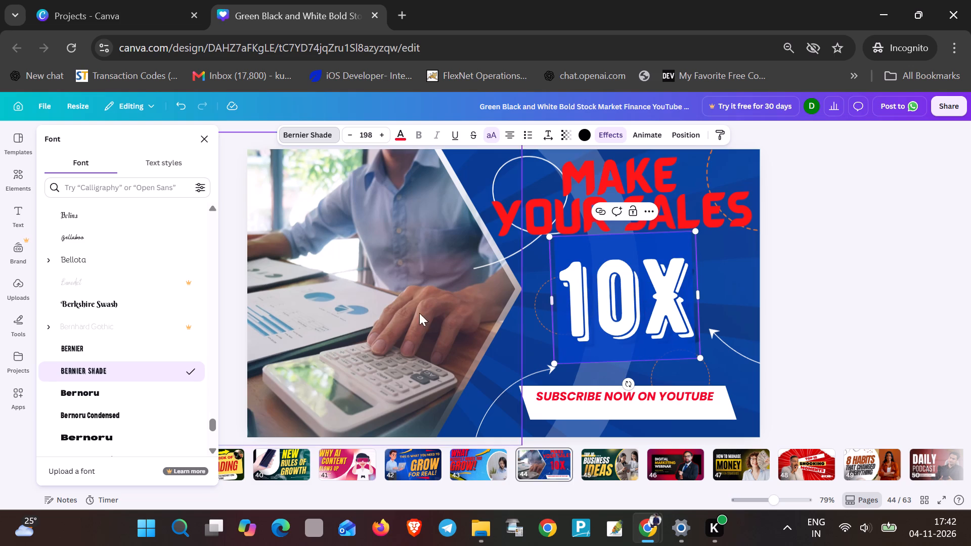
scroll(130, 358, "down", 2)
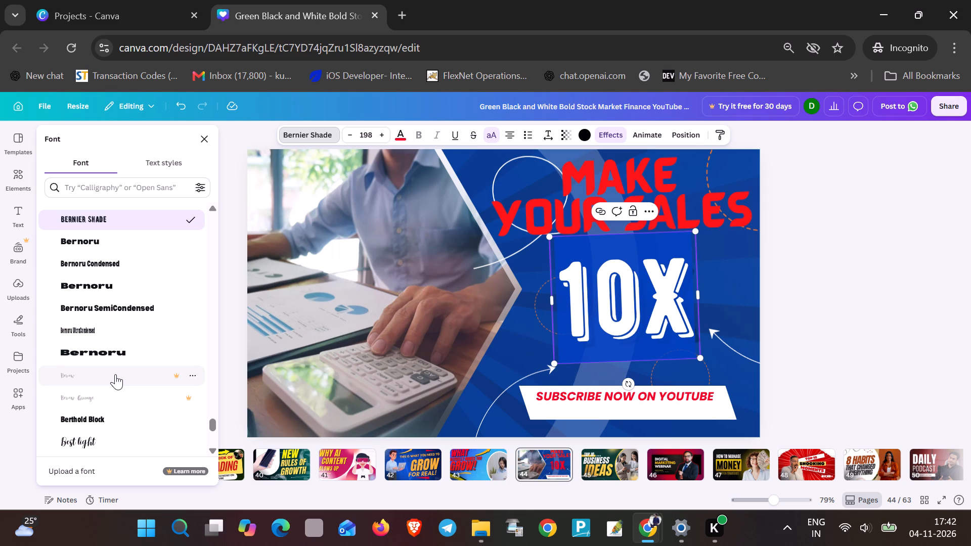
scroll(115, 374, "down", 5)
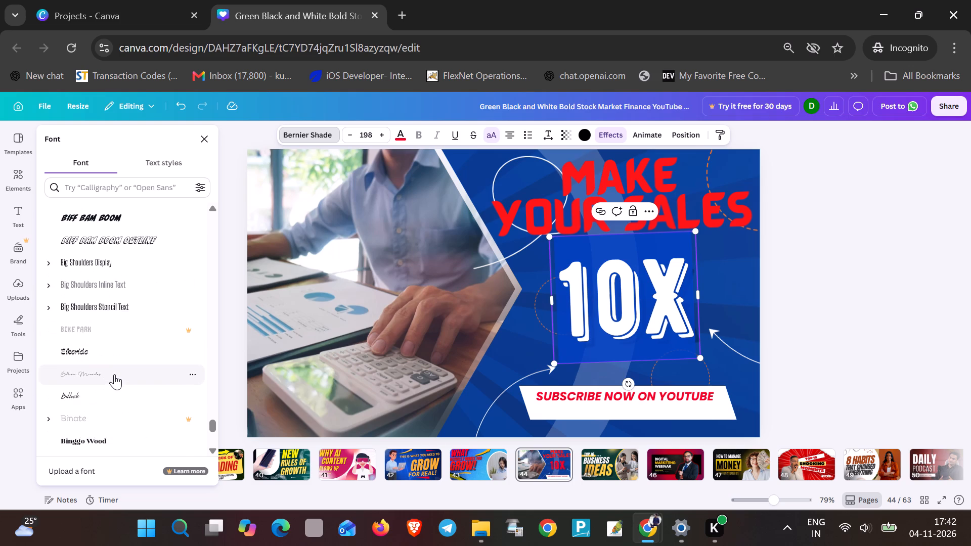
scroll(114, 374, "down", 3)
scroll(114, 374, "up", 1)
scroll(114, 374, "down", 6)
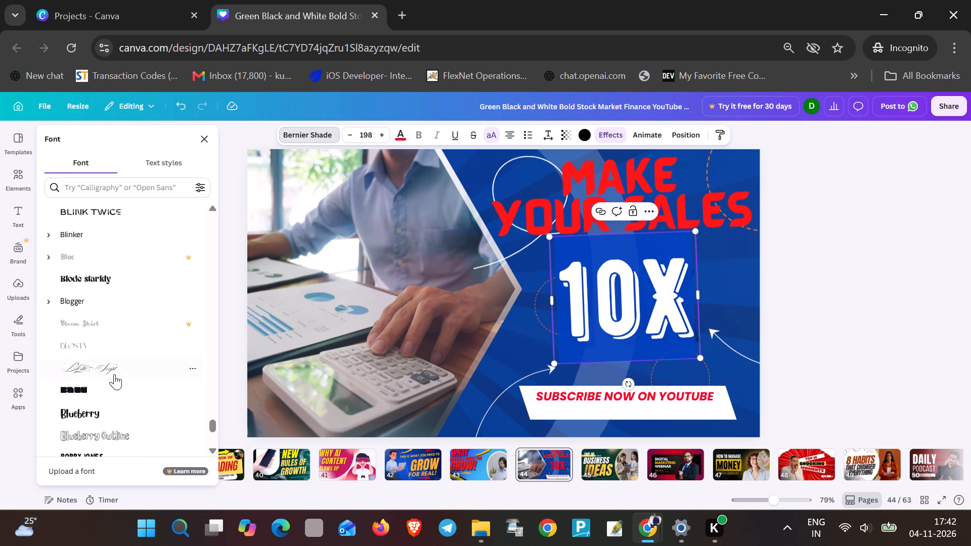
scroll(114, 374, "down", 10)
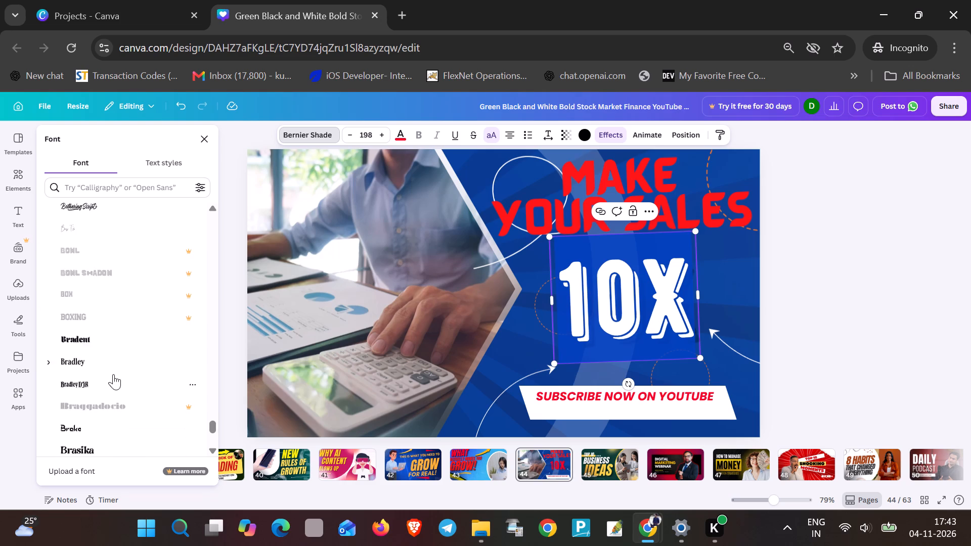
scroll(113, 374, "down", 8)
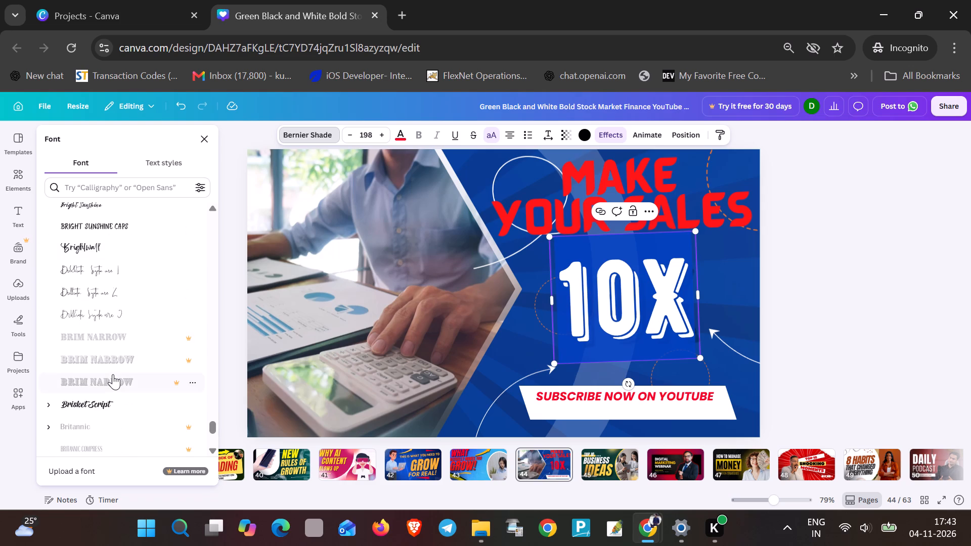
scroll(113, 374, "down", 7)
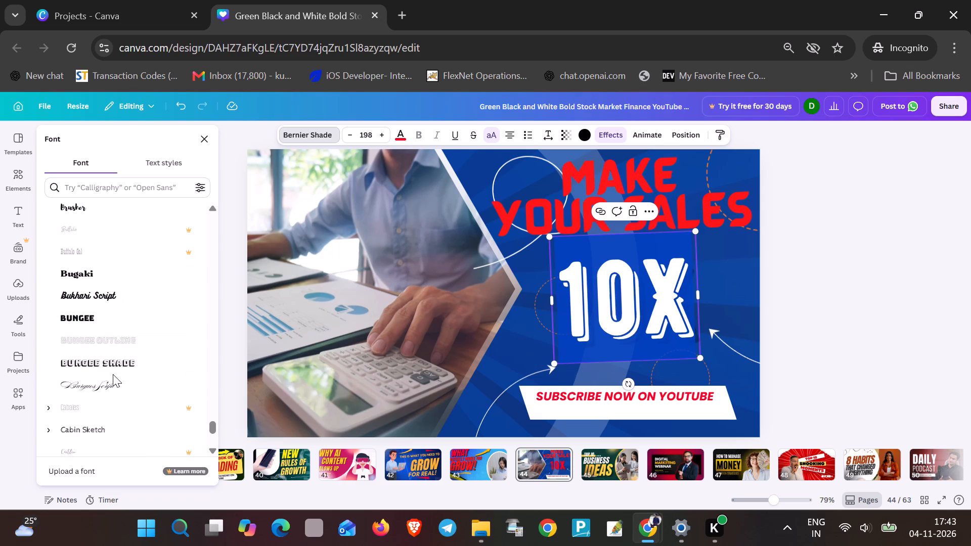
left_click(98, 319)
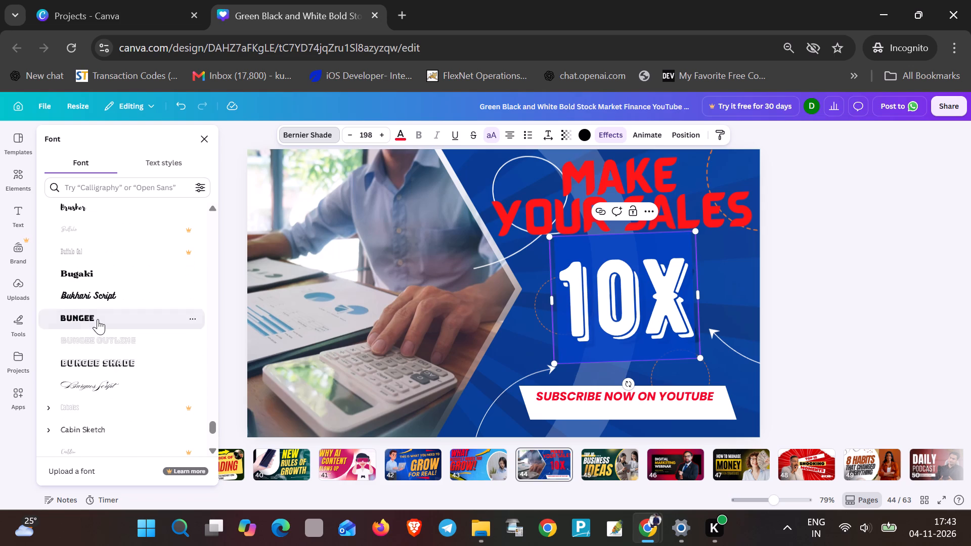
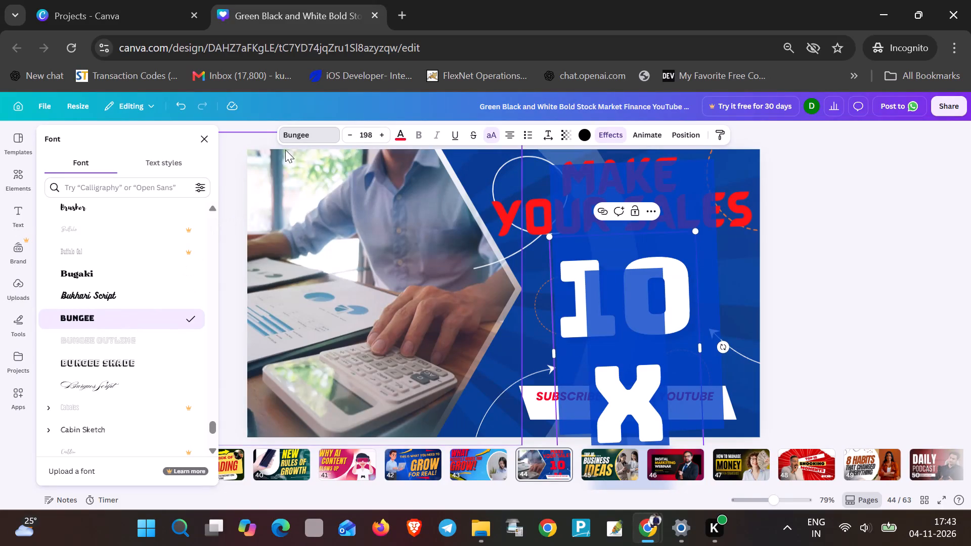
Reduce the 10X text's font size to 124 so that it fits on a single line.
triple_click(355, 138)
left_click(355, 138)
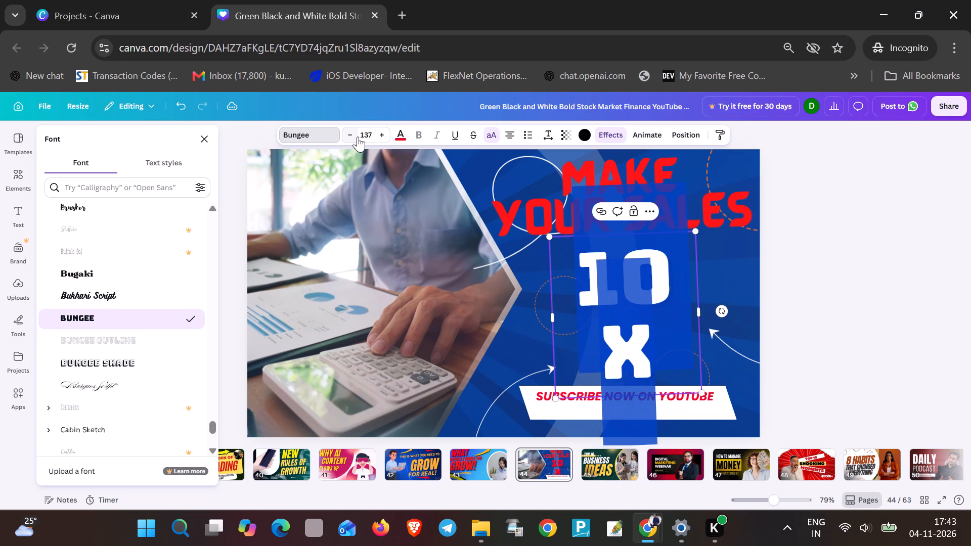
double_click(350, 136)
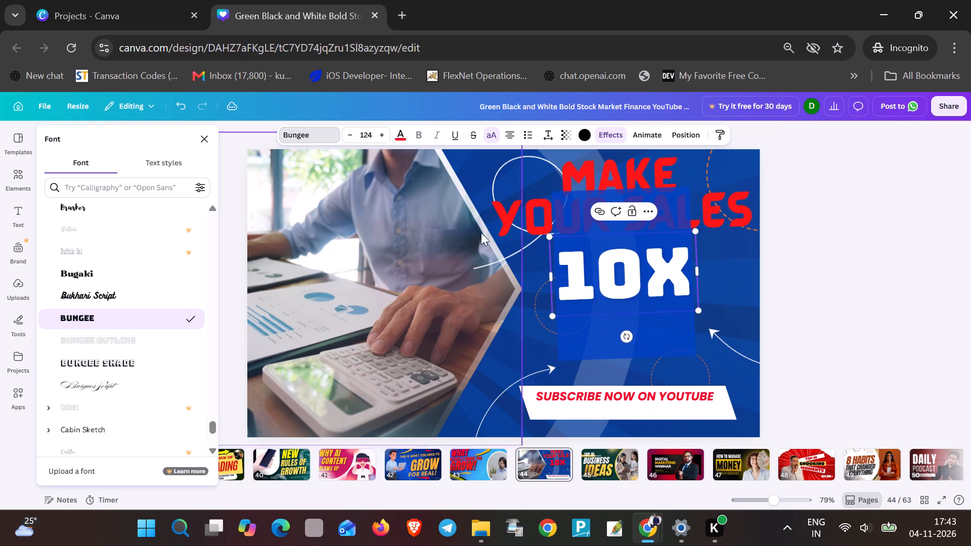
left_click(702, 314)
left_click(708, 292)
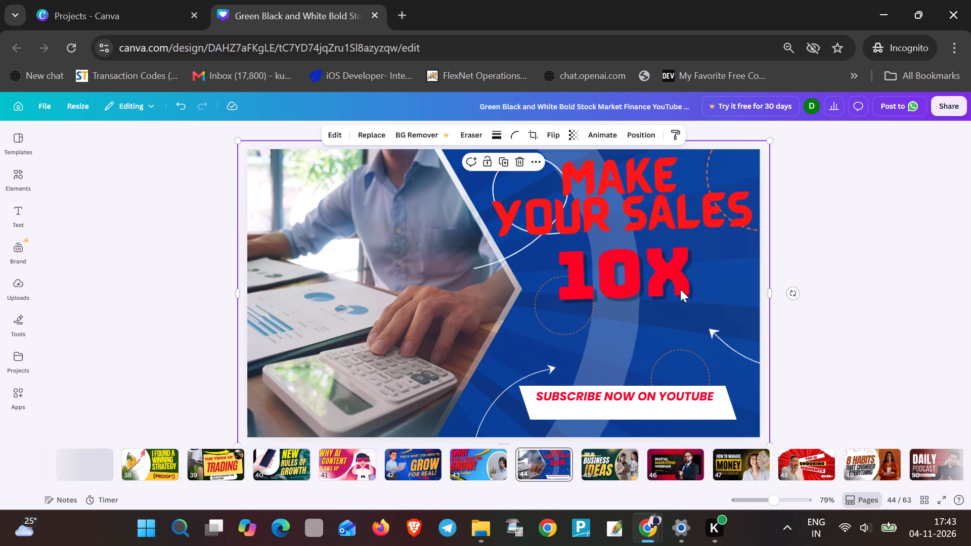
left_click(515, 358)
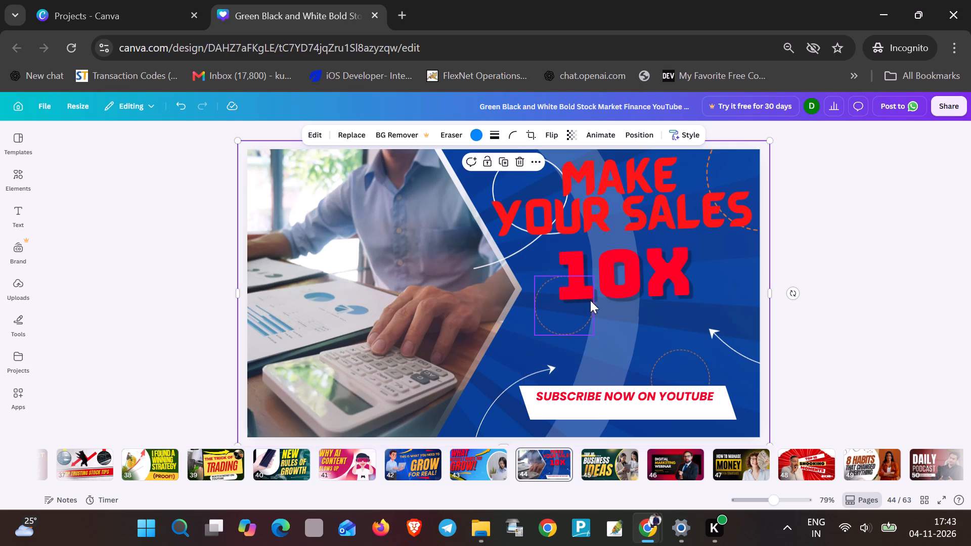
Enlarge the 10X text to about size 202 and position it between the headline and the subscribe banner.
left_click_drag(611, 279, 611, 291)
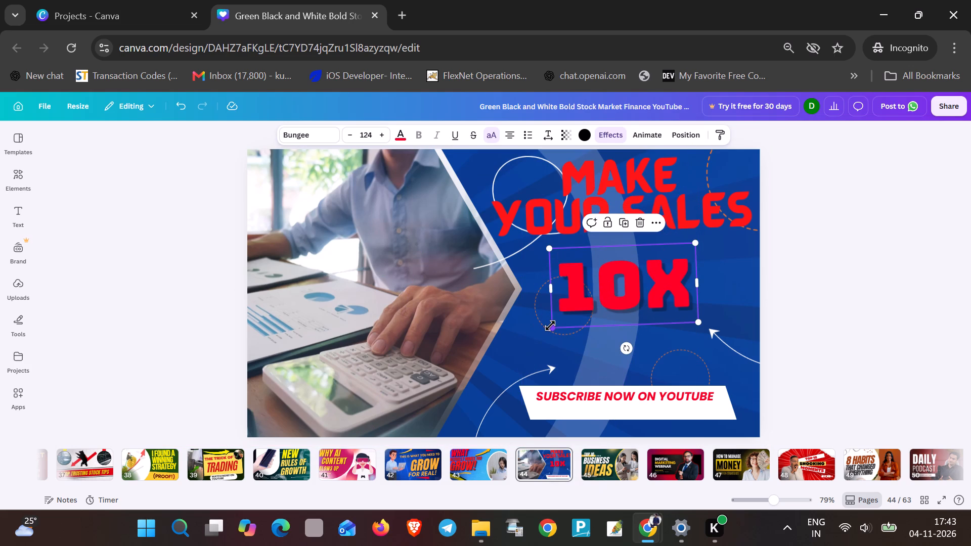
left_click_drag(552, 327, 529, 372)
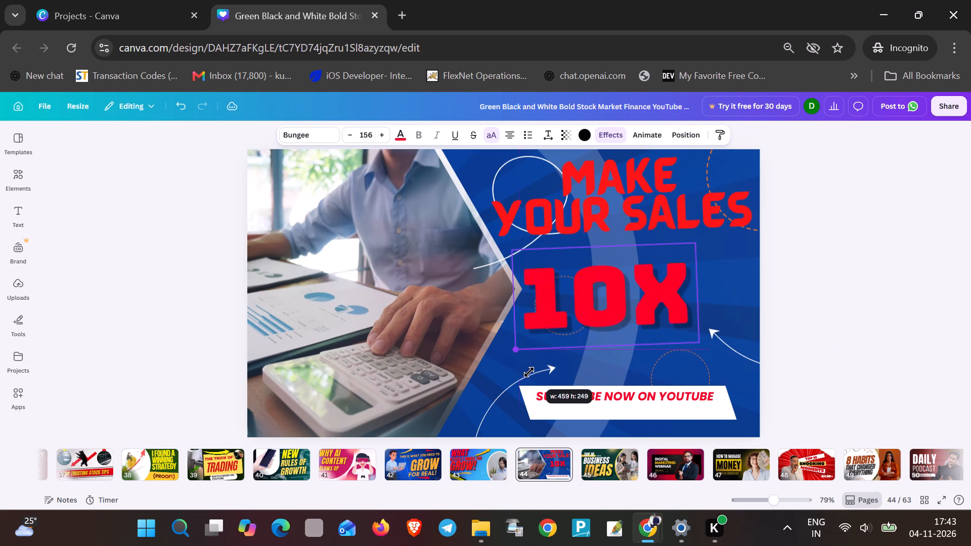
left_click_drag(529, 372, 528, 375)
left_click_drag(699, 345, 743, 390)
left_click_drag(632, 316, 631, 307)
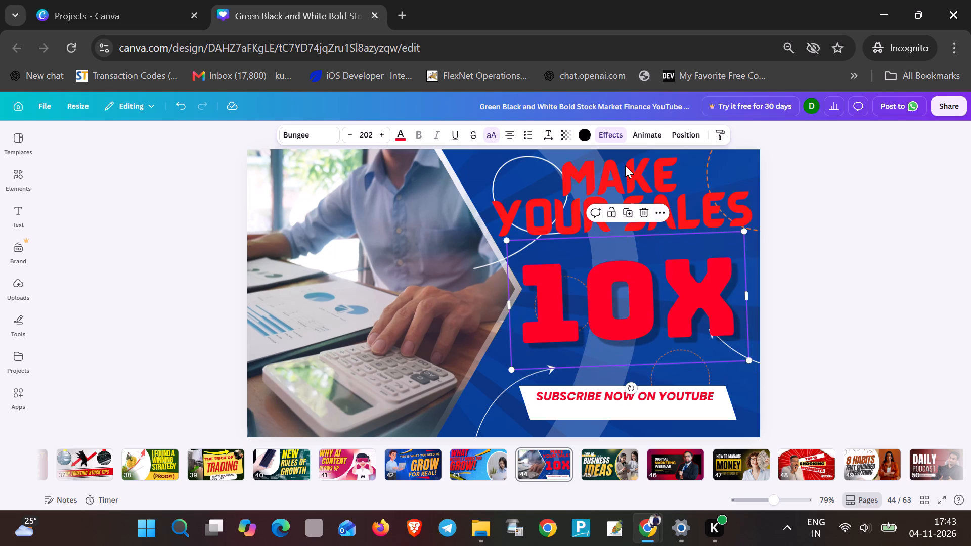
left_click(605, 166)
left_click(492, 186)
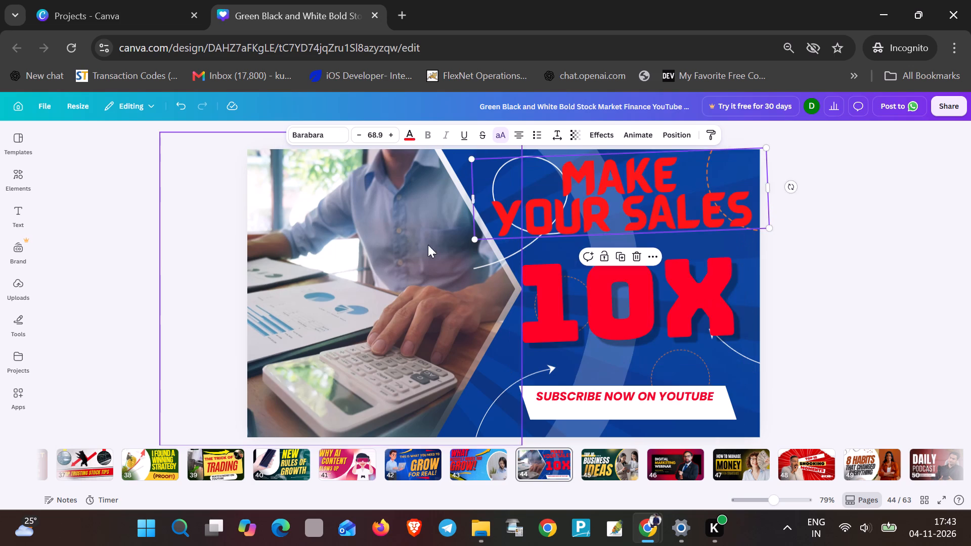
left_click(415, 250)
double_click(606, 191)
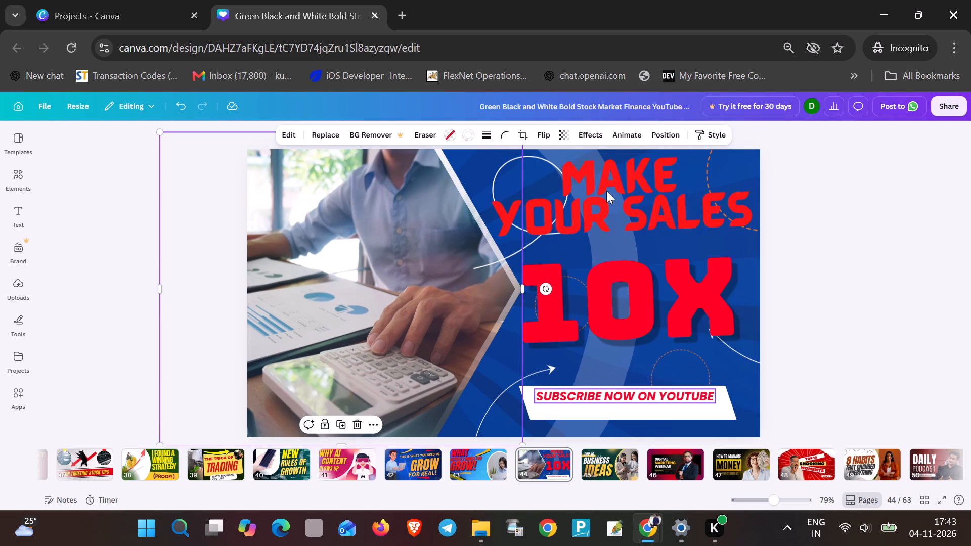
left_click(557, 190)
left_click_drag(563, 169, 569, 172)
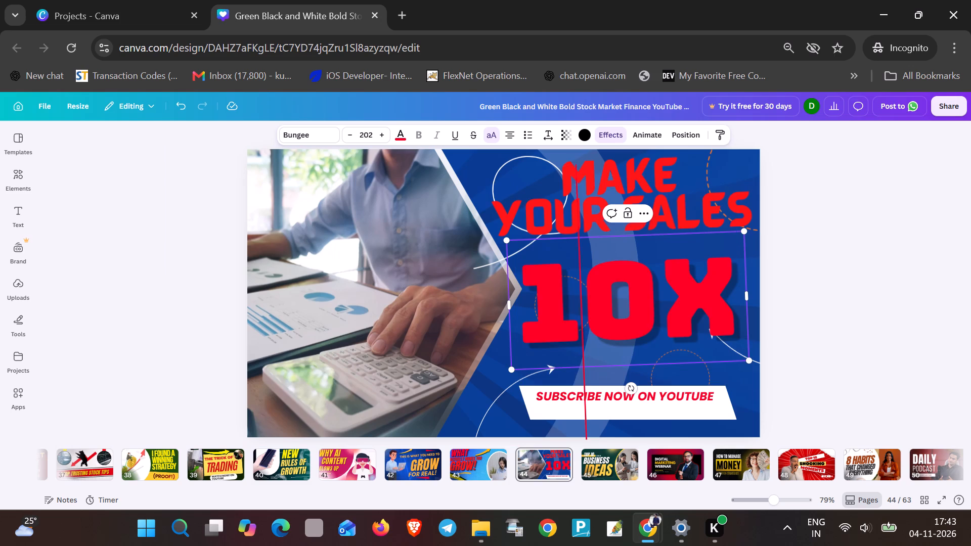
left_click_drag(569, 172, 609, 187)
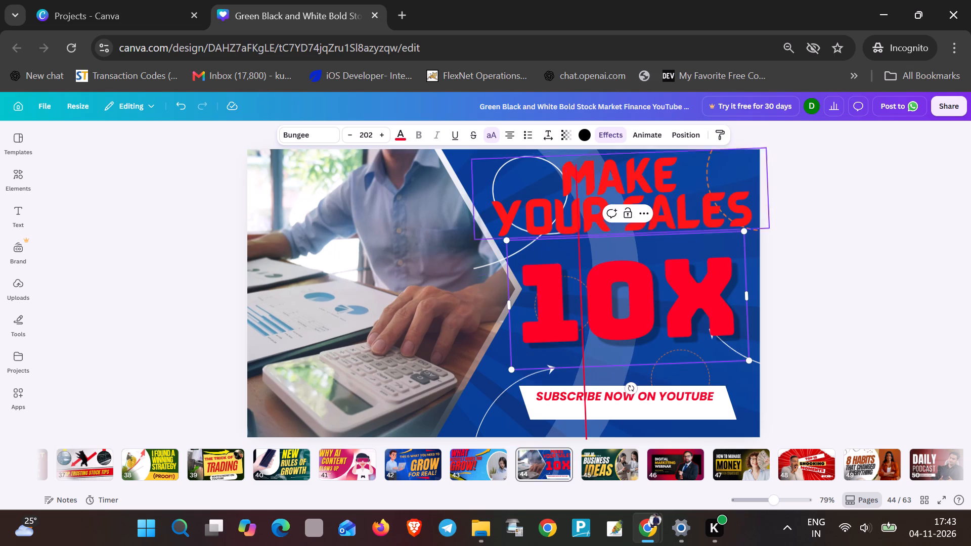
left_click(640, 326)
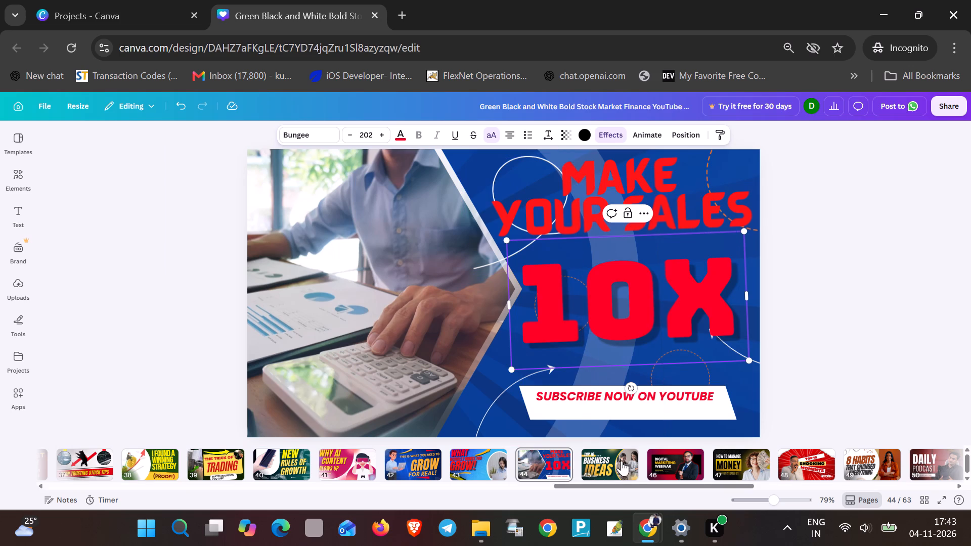
Go to page 45 and move the TOP 10 text up into the thumbnail's top-left corner.
left_click(620, 466)
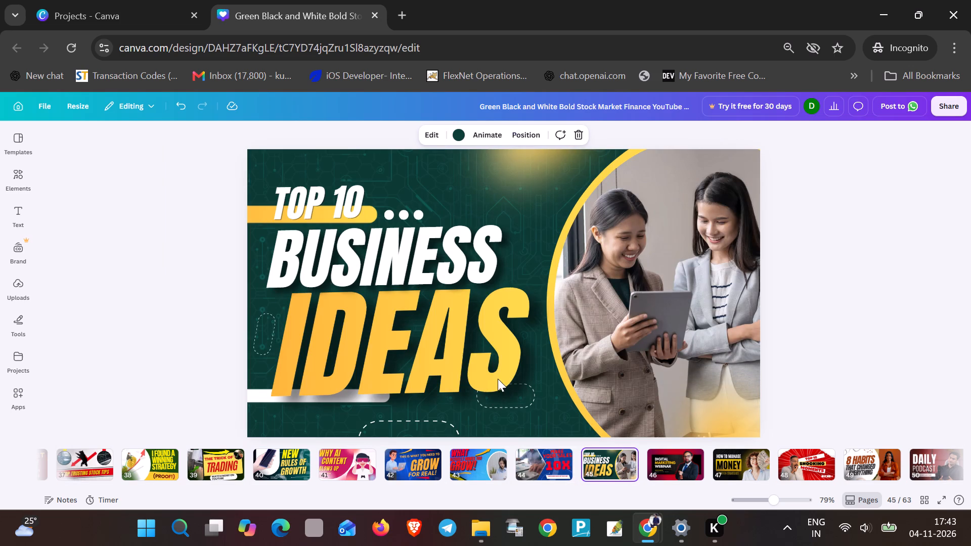
left_click_drag(332, 201, 313, 181)
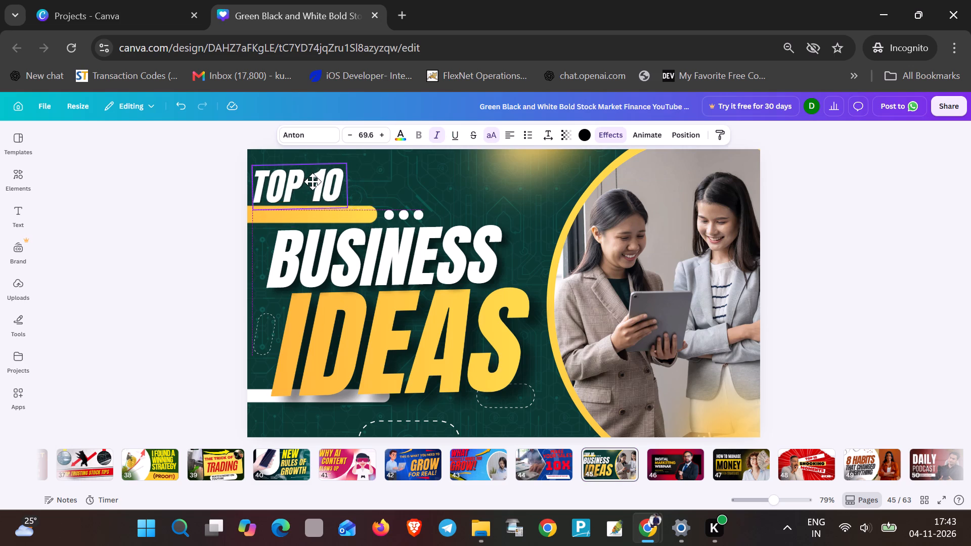
left_click_drag(313, 181, 313, 174)
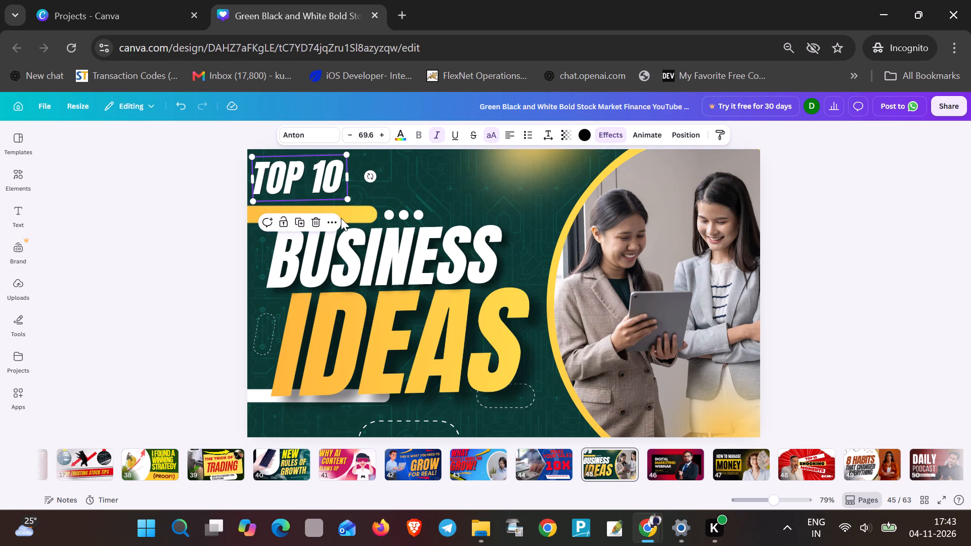
Move the BUSINESS text left and slightly up so it starts at the thumbnail's left edge.
left_click_drag(424, 257, 415, 256)
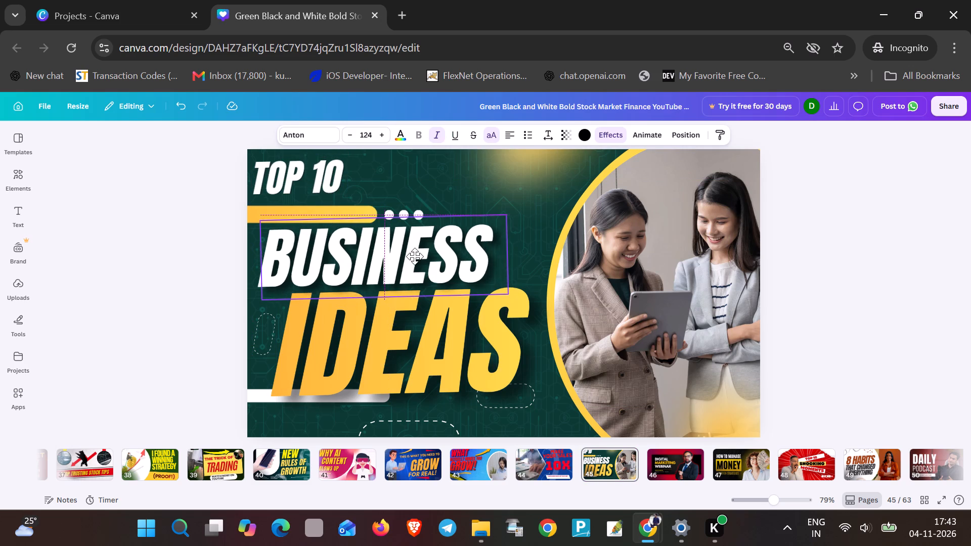
left_click_drag(415, 256, 401, 253)
Move the IDEAS text to the thumbnail's left edge, directly beneath BUSINESS.
left_click_drag(429, 333, 421, 336)
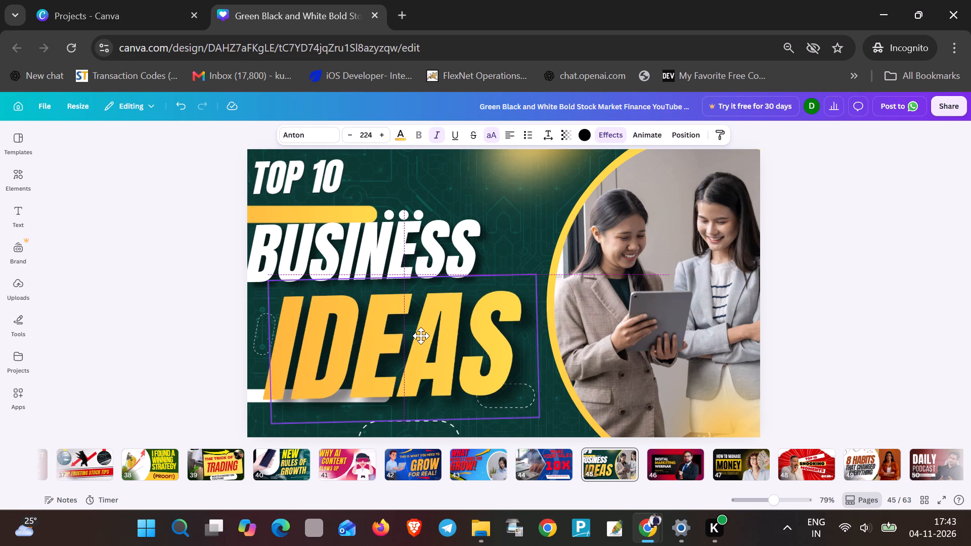
left_click_drag(421, 336, 402, 326)
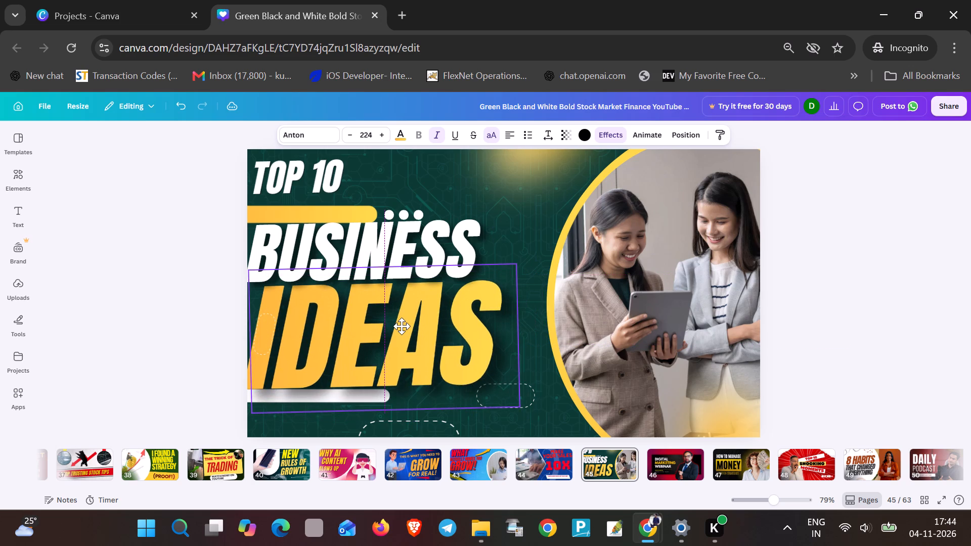
left_click_drag(402, 326, 444, 307)
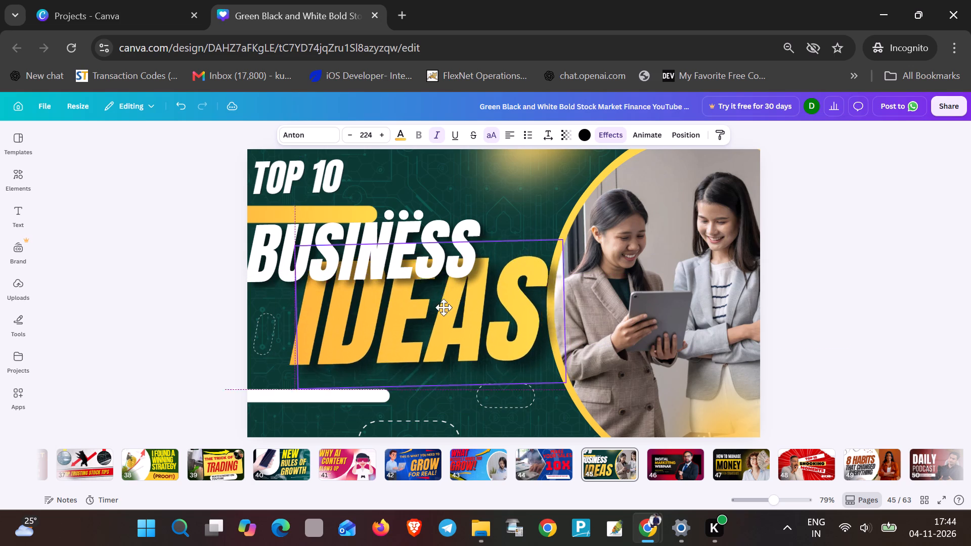
left_click_drag(444, 307, 416, 328)
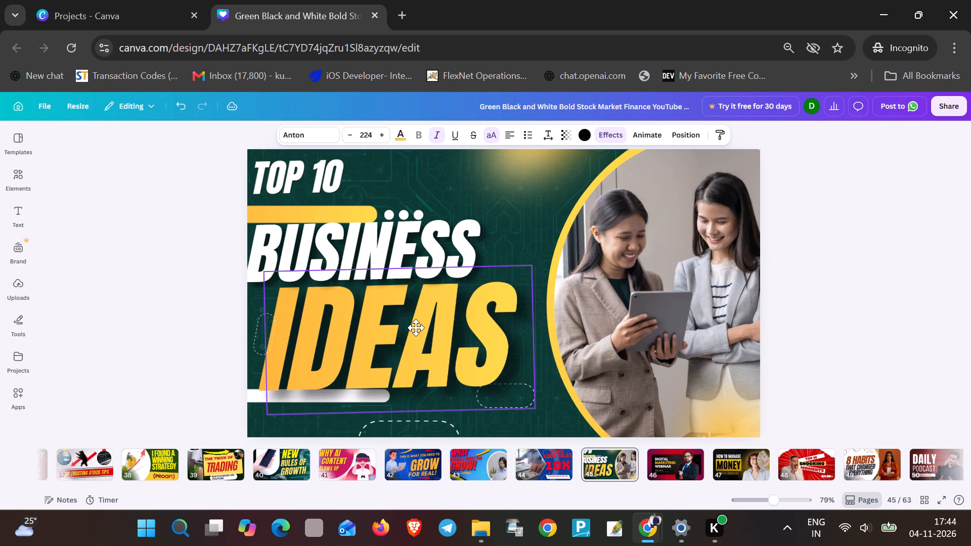
left_click_drag(416, 328, 401, 325)
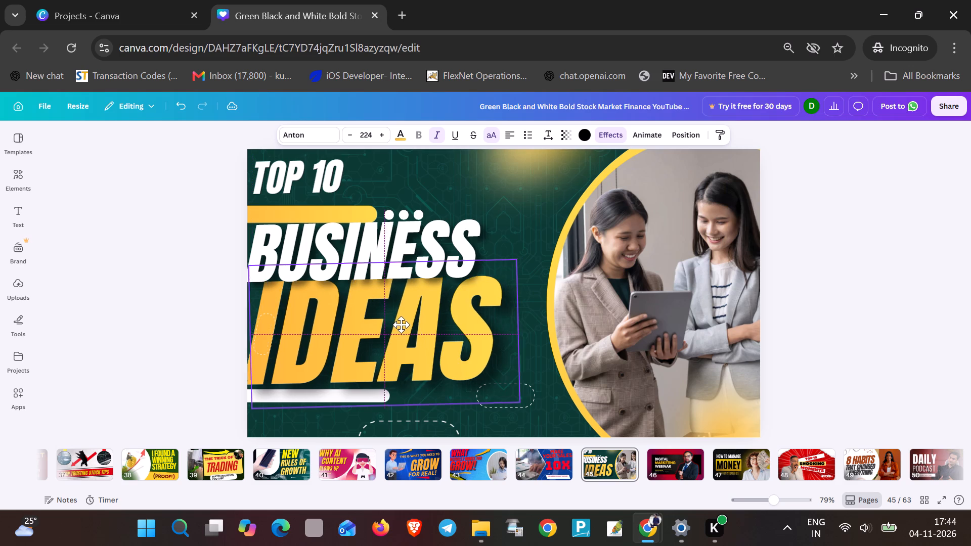
left_click_drag(401, 325, 400, 331)
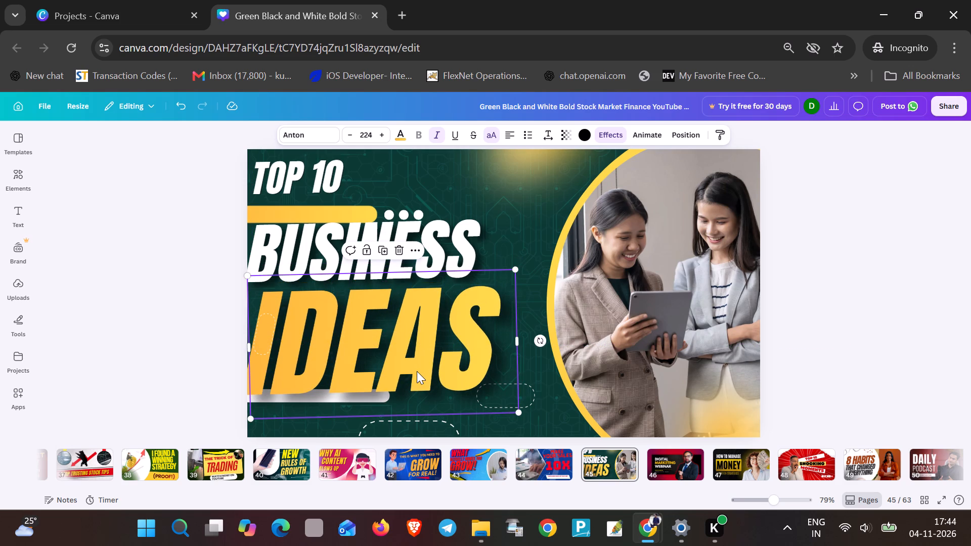
Change the colour of the whole TOP 10 text to vivid red #ff0024.
triple_click(327, 168)
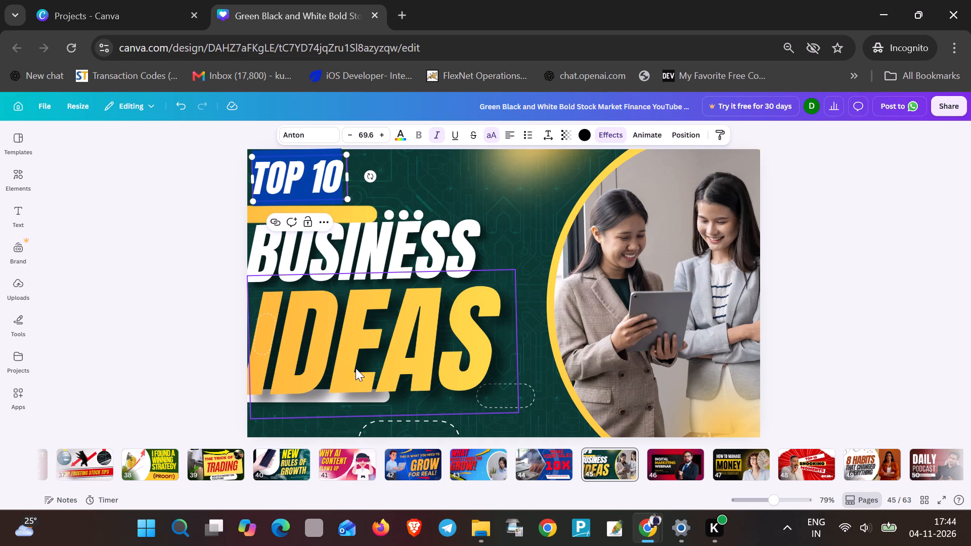
left_click(442, 340)
left_click(322, 265)
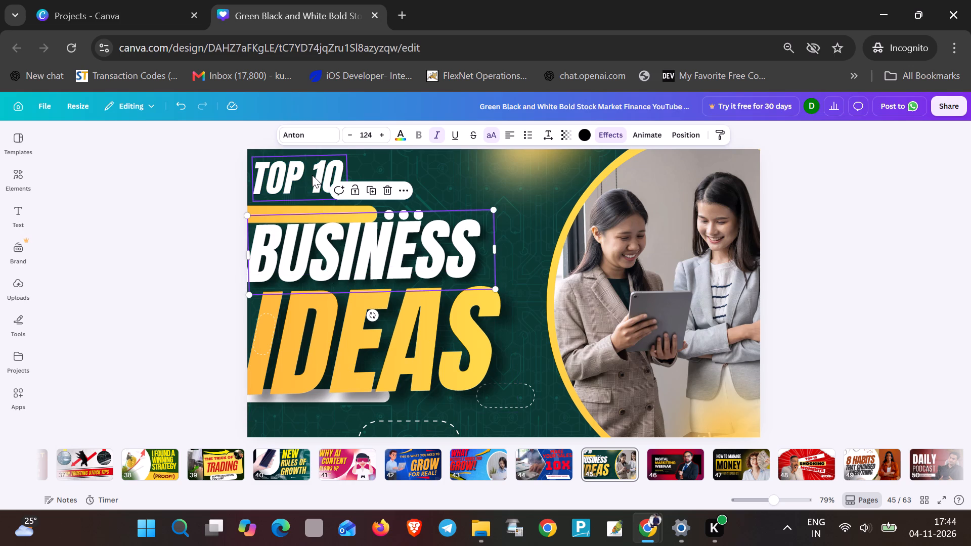
triple_click(312, 175)
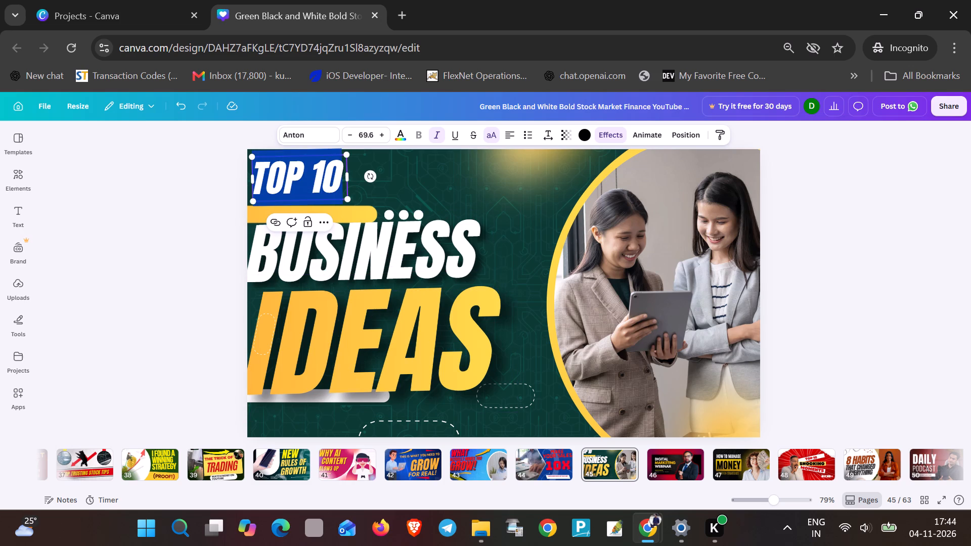
left_click(401, 139)
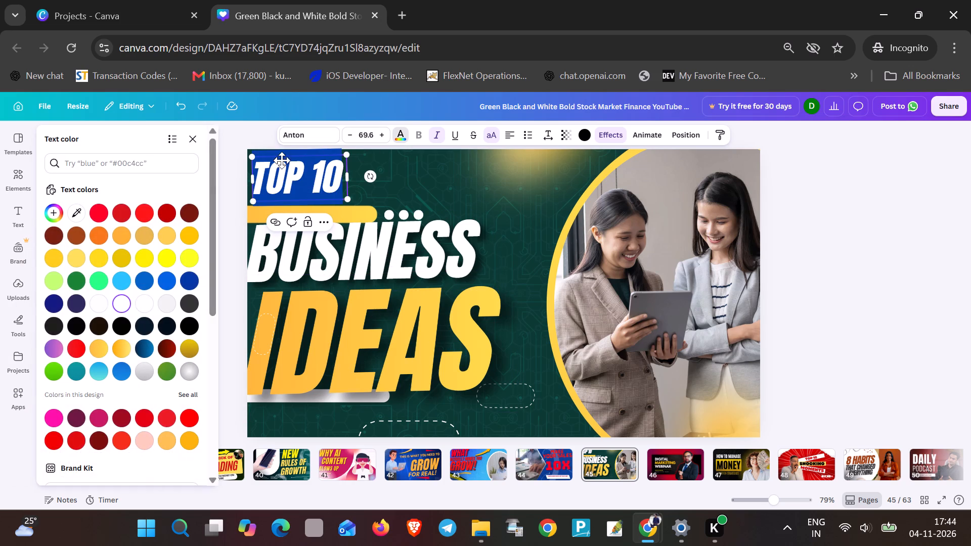
left_click(102, 209)
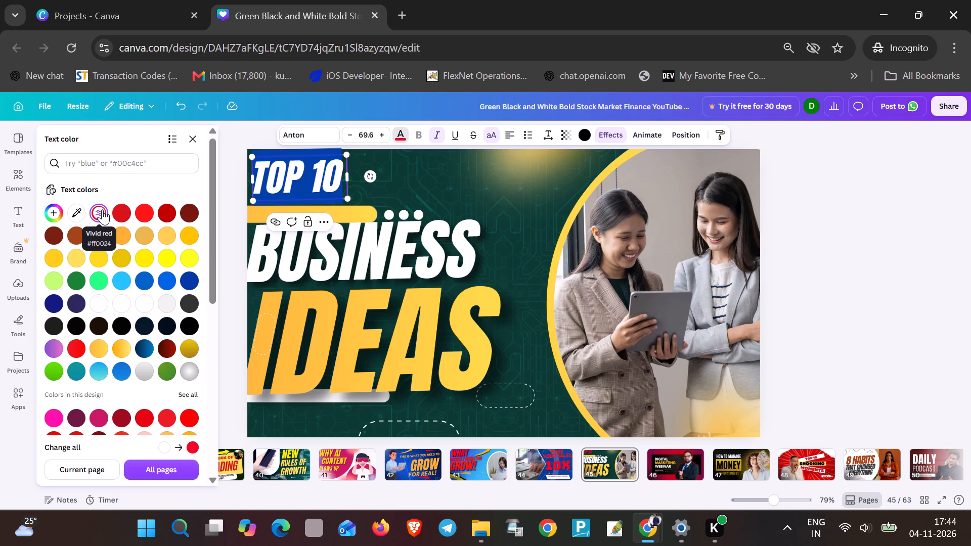
left_click(442, 198)
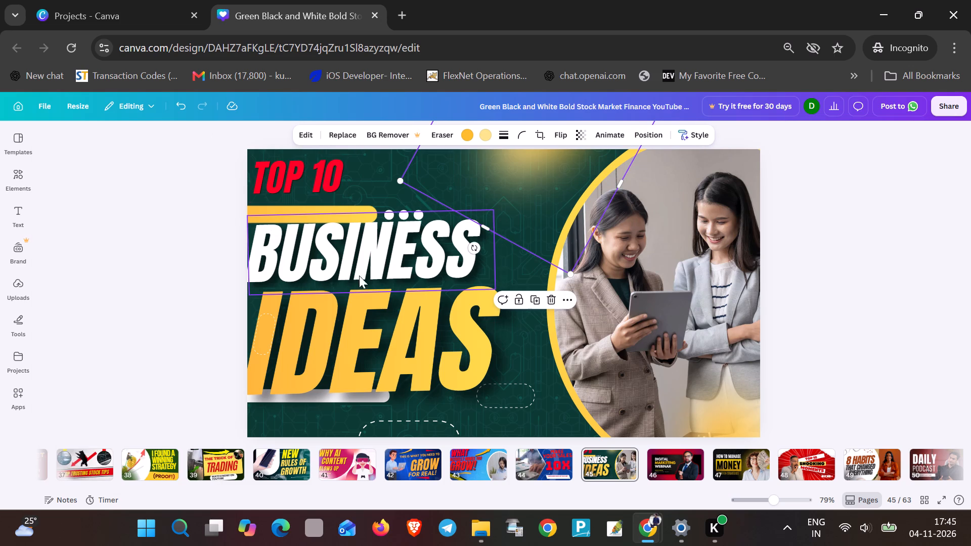
Change the colour of the whole BUSINESS text to vivid red #ff0024.
triple_click(337, 271)
left_click(344, 265)
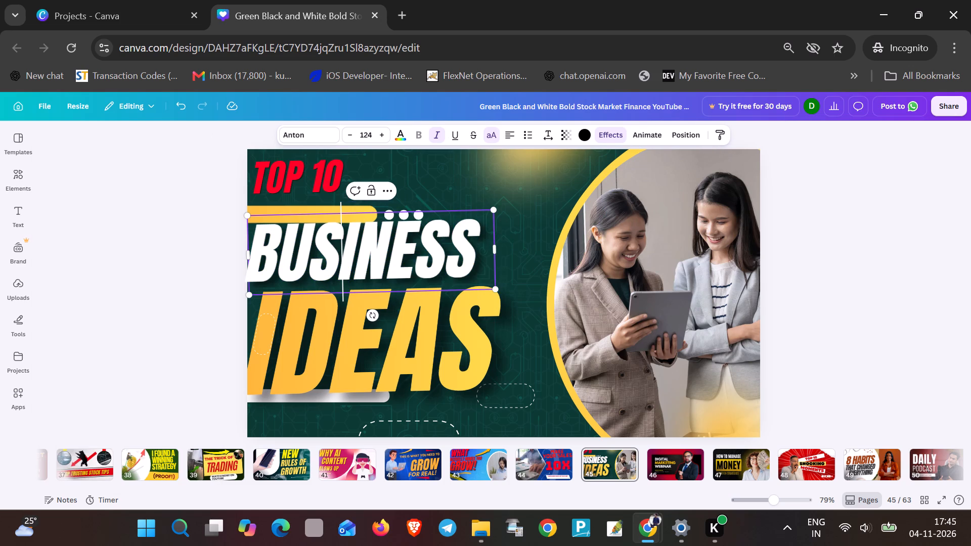
left_click_drag(484, 247, 276, 241)
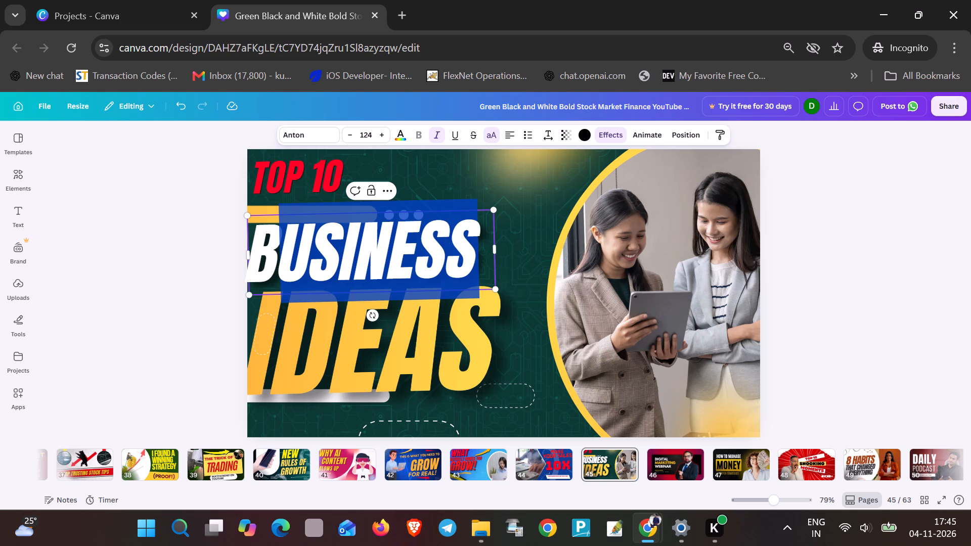
left_click_drag(276, 241, 259, 242)
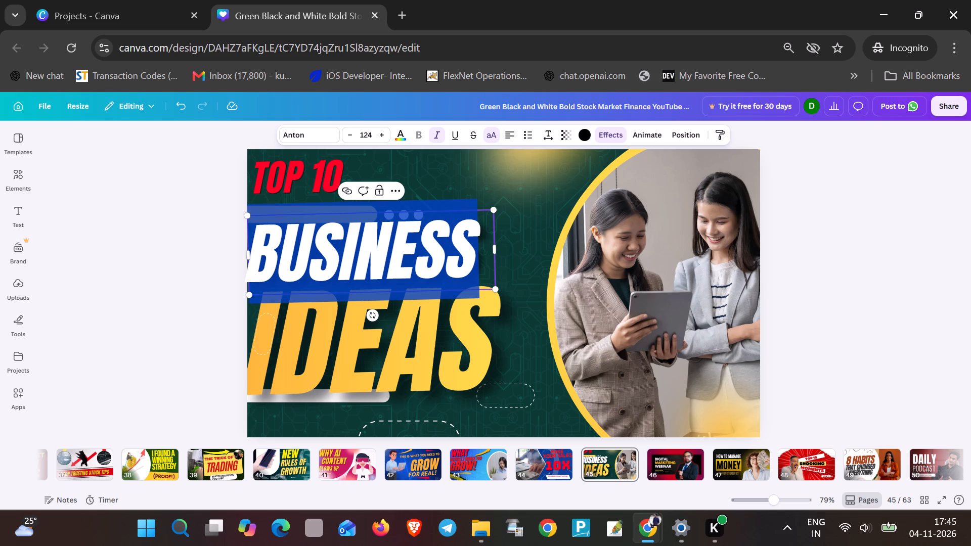
left_click(403, 142)
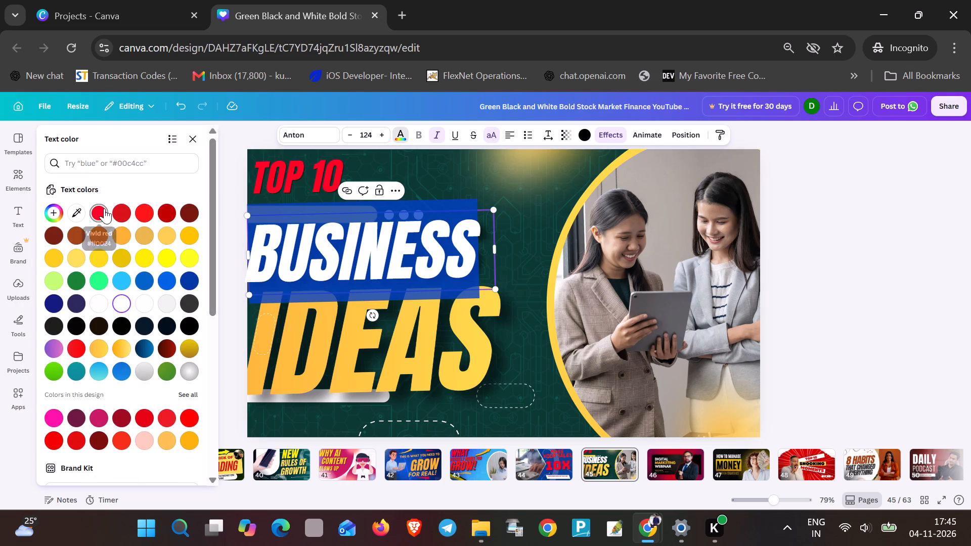
left_click(104, 208)
left_click(297, 241)
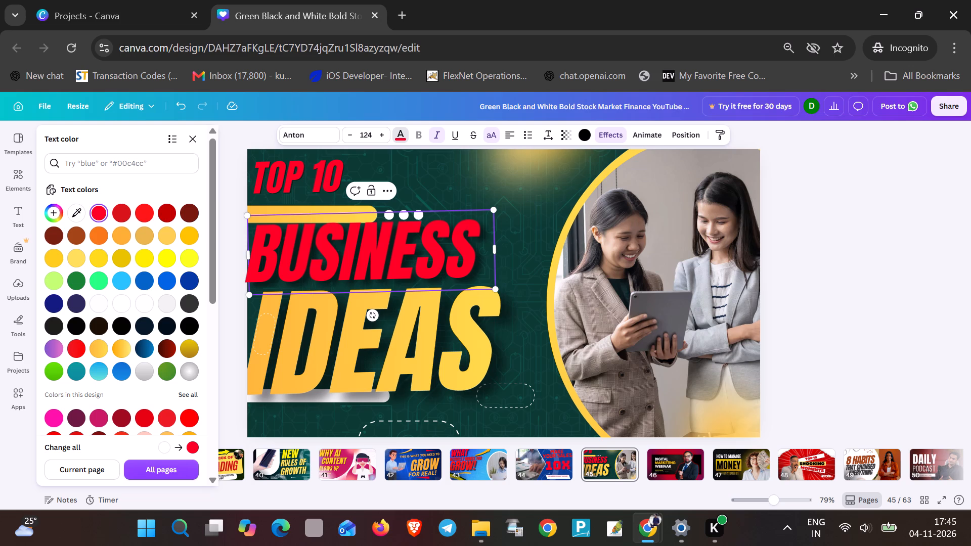
left_click(346, 262)
Change the colour of the whole IDEAS text to vivid red #ff0024.
double_click(426, 329)
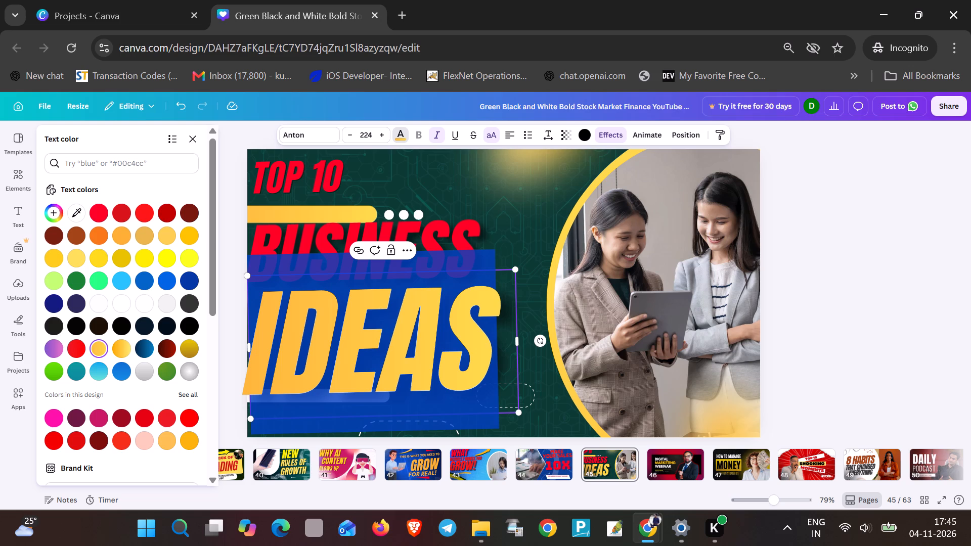
left_click(441, 310)
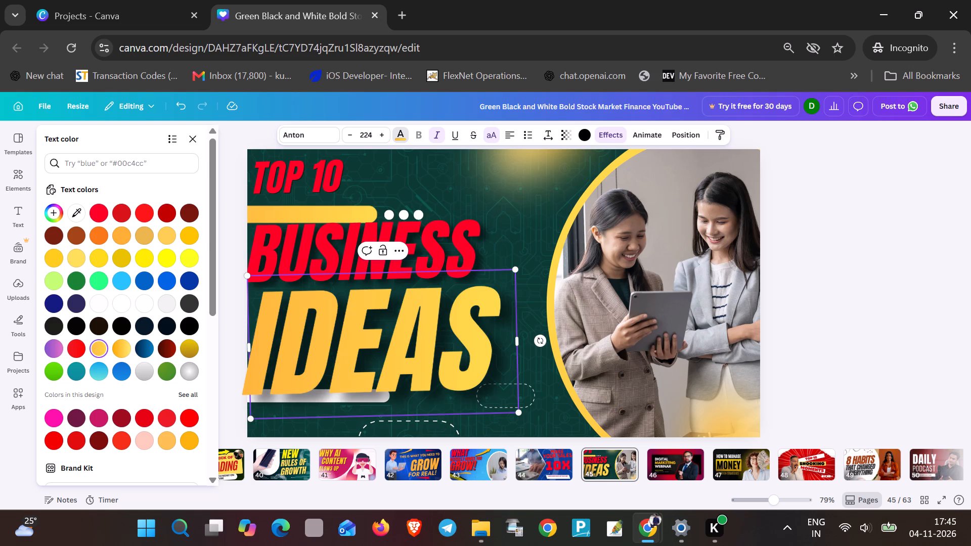
left_click_drag(486, 335, 267, 326)
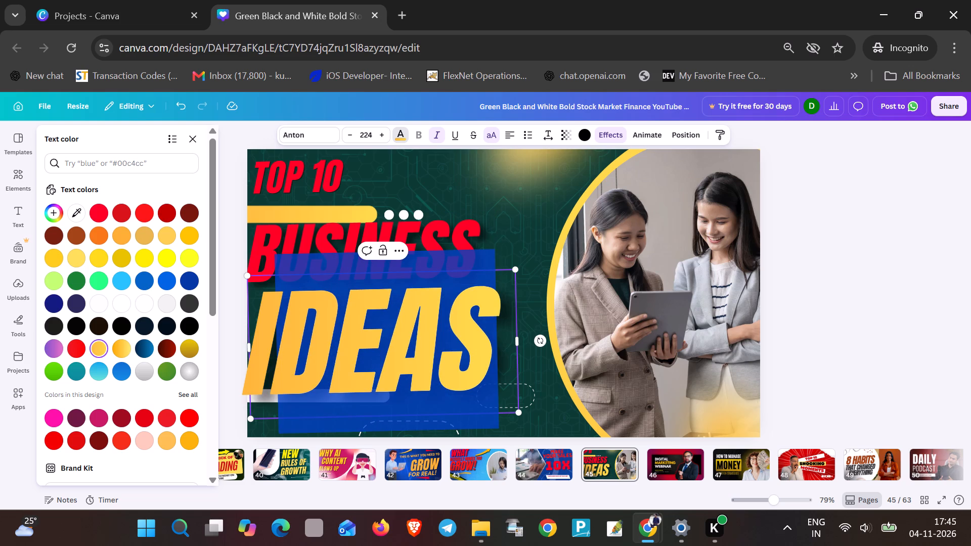
left_click_drag(267, 326, 259, 327)
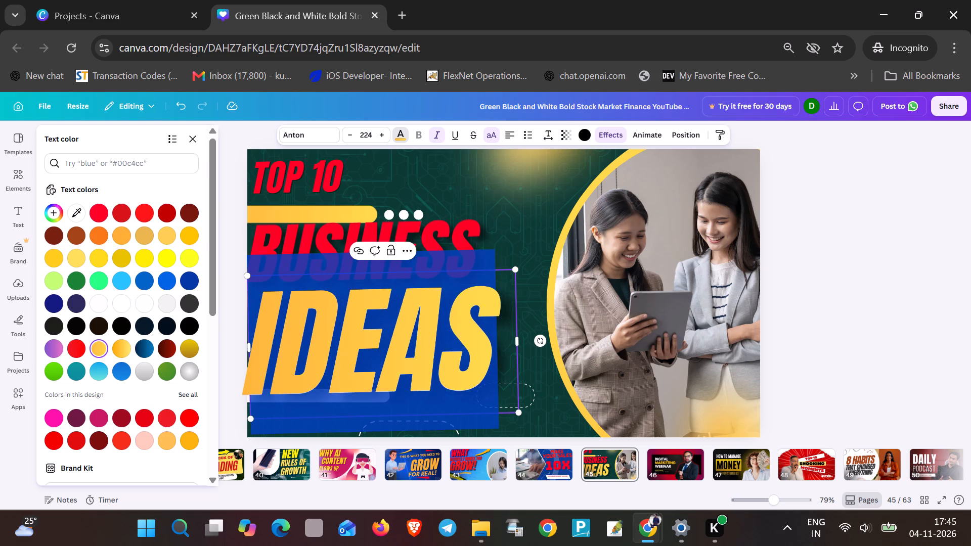
left_click(396, 138)
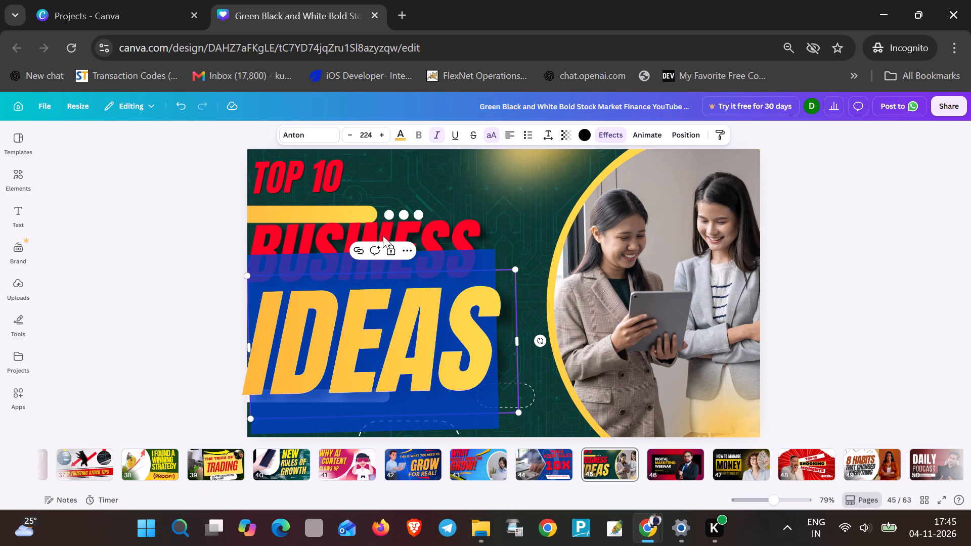
left_click(398, 135)
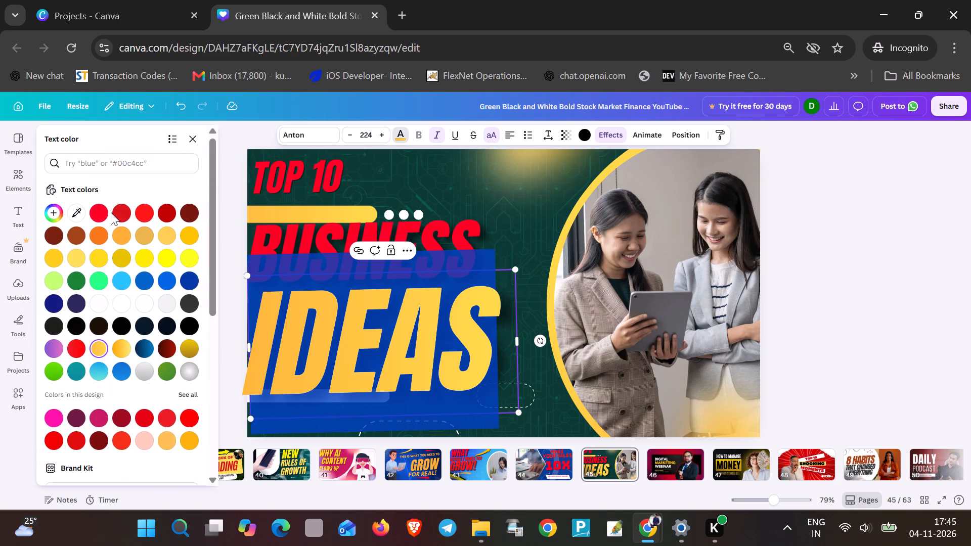
left_click(103, 206)
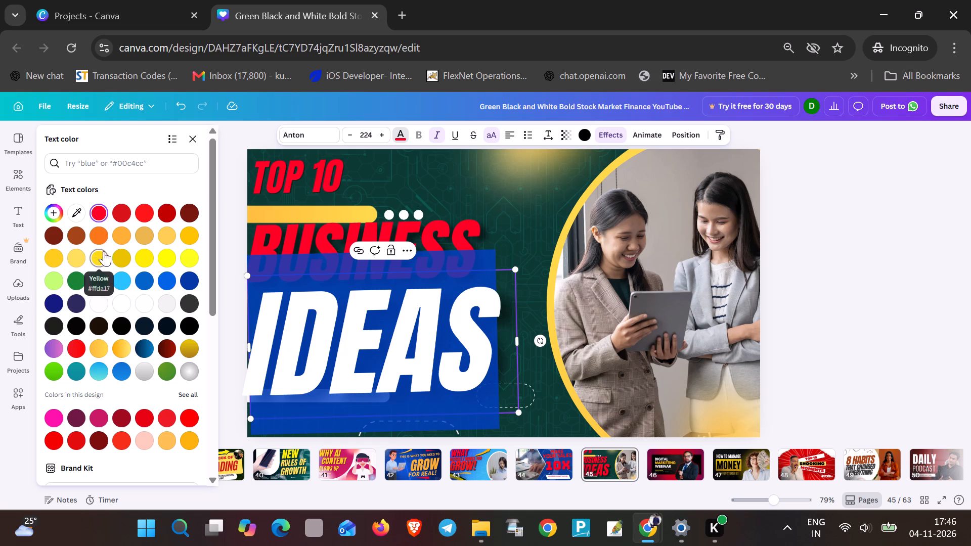
left_click(400, 210)
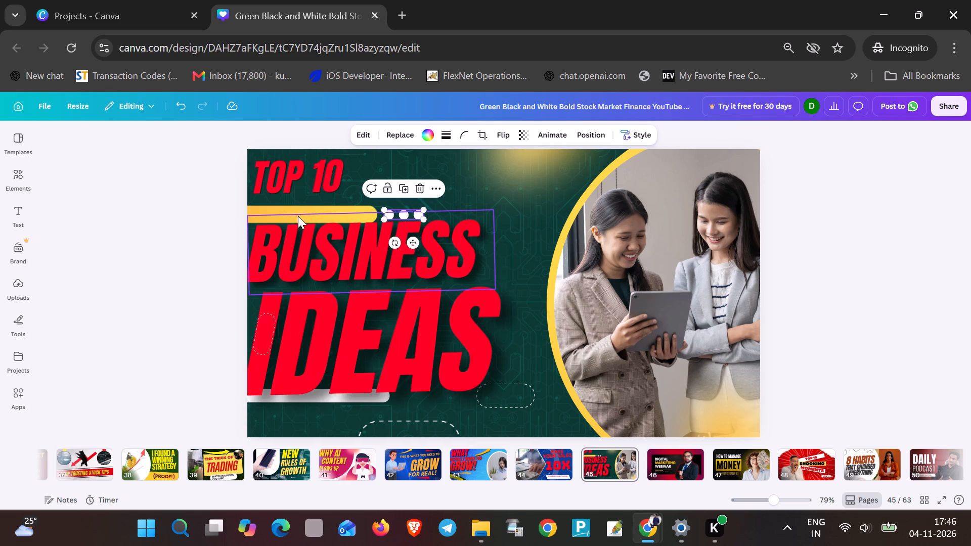
On page 46, move the photo of the man in the suit almost entirely off the thumbnail's right edge.
left_click(696, 461)
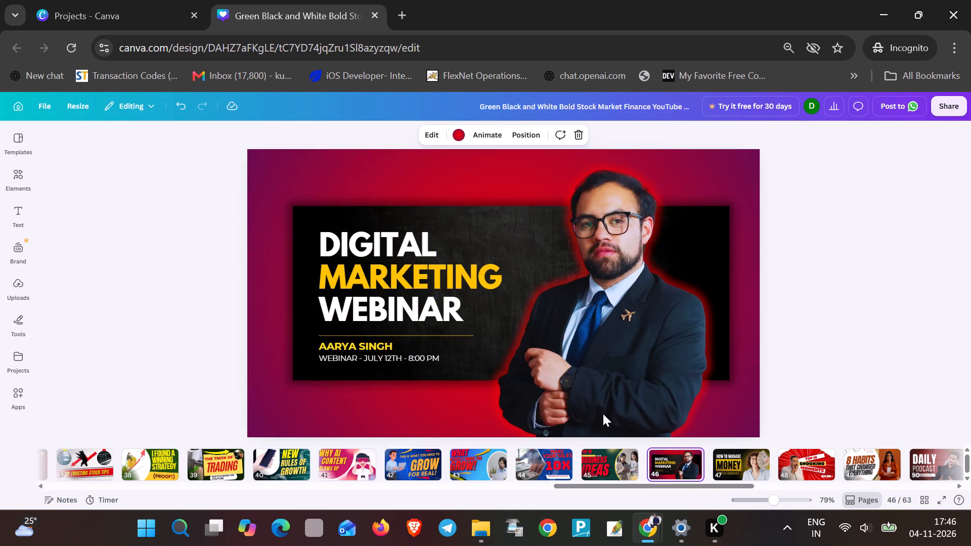
left_click_drag(595, 353, 840, 369)
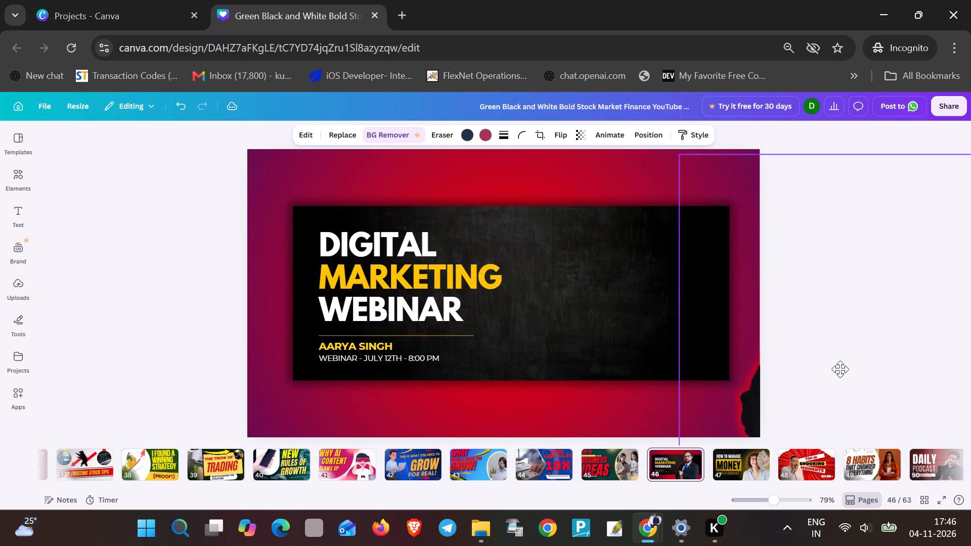
left_click_drag(840, 369, 846, 371)
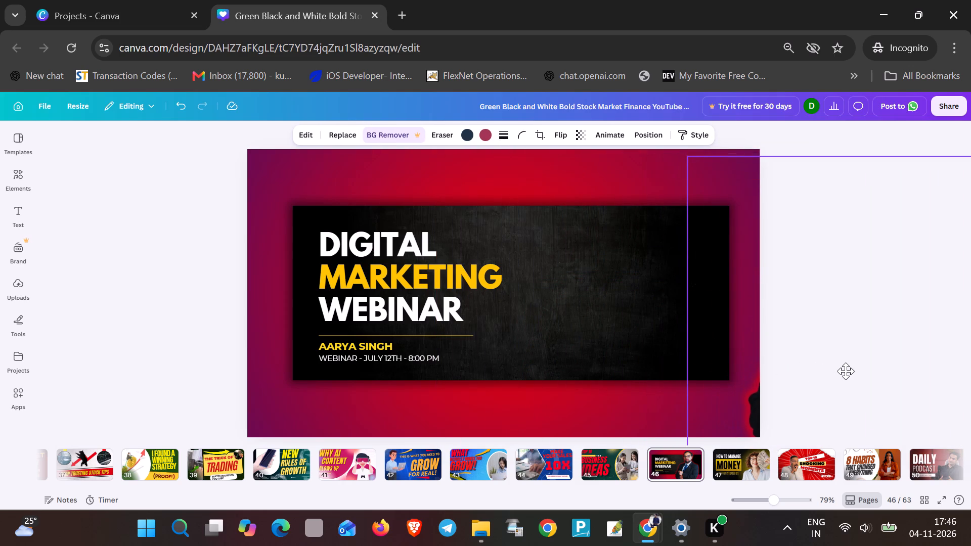
left_click_drag(846, 371, 847, 371)
Delete the webinar date and time text beneath the presenter's name.
left_click(398, 258)
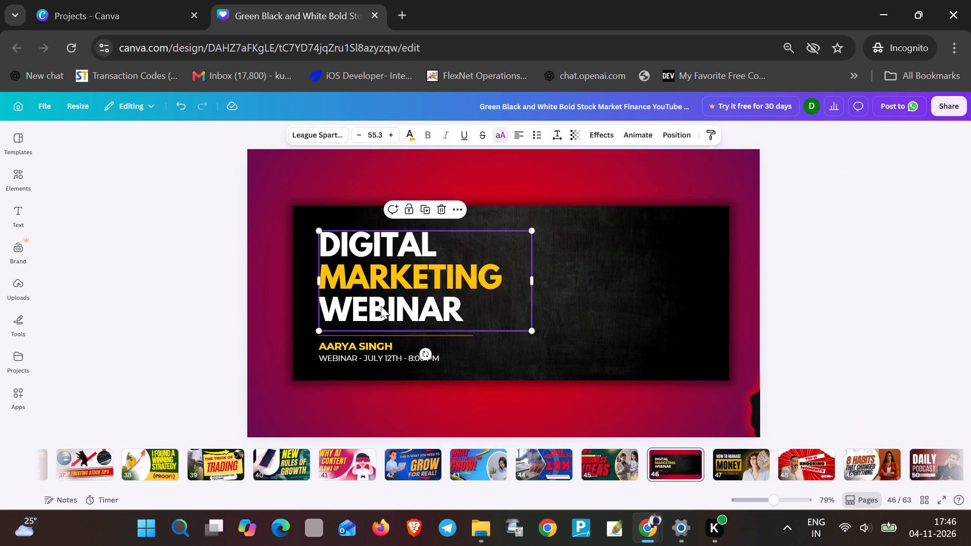
double_click(367, 354)
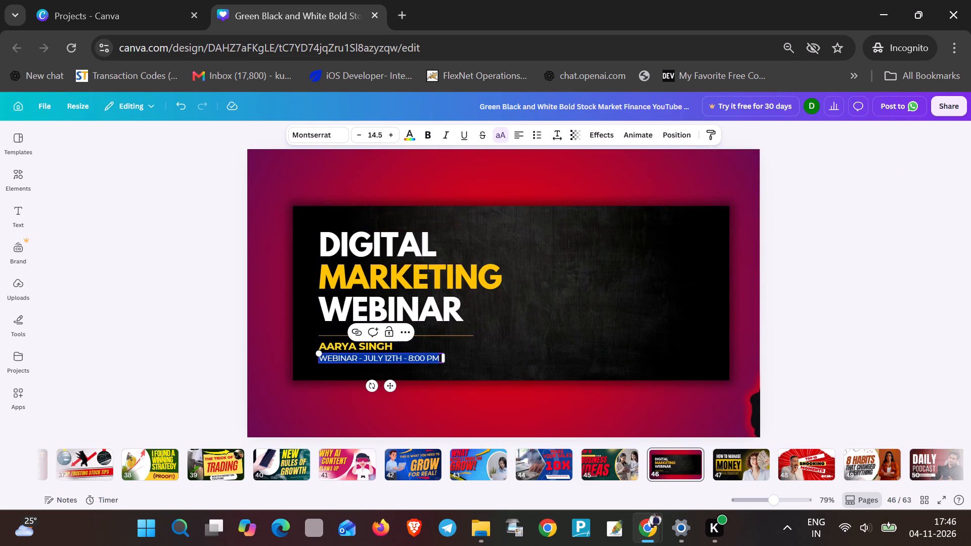
key("BackSpace")
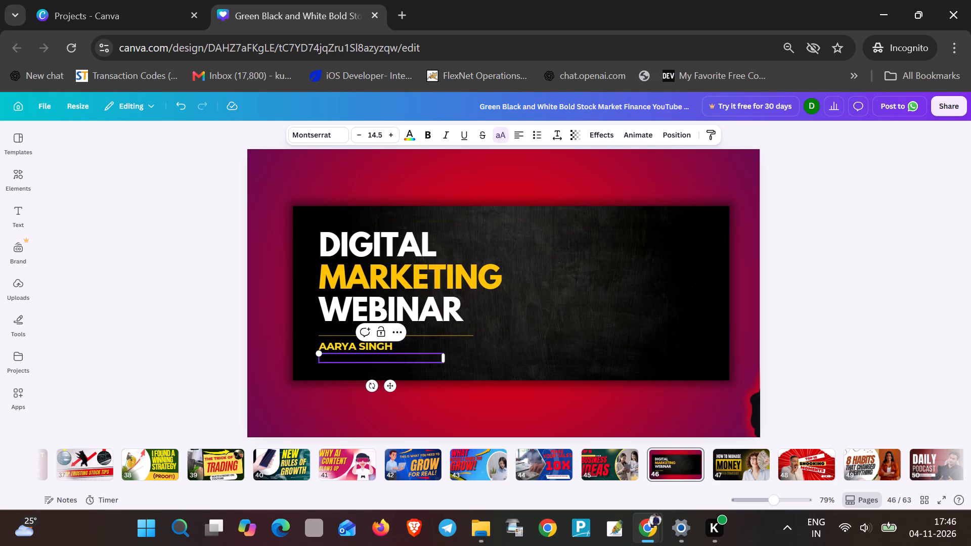
Move the DIGITAL MARKETING WEBINAR headline up and left, close to the black panel's top-left corner.
double_click(346, 343)
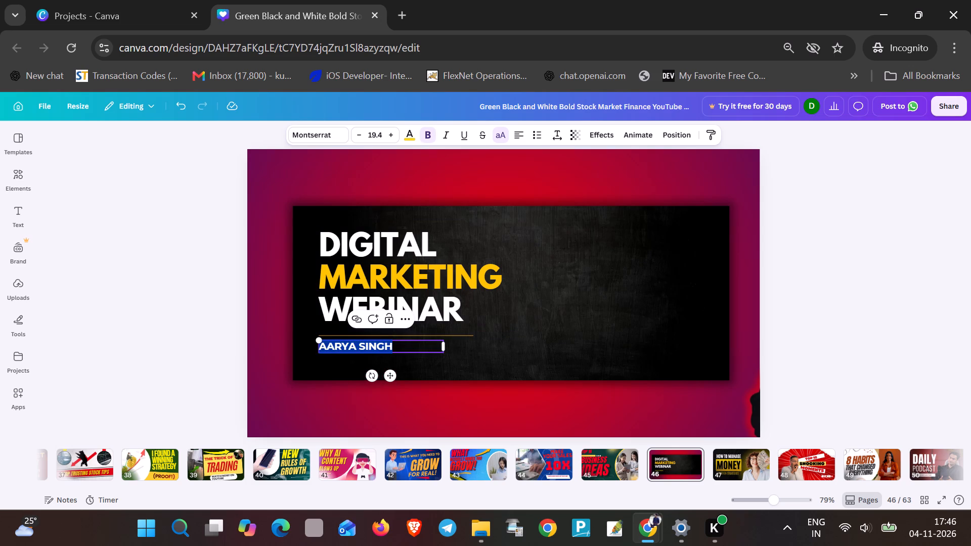
left_click_drag(362, 246, 357, 233)
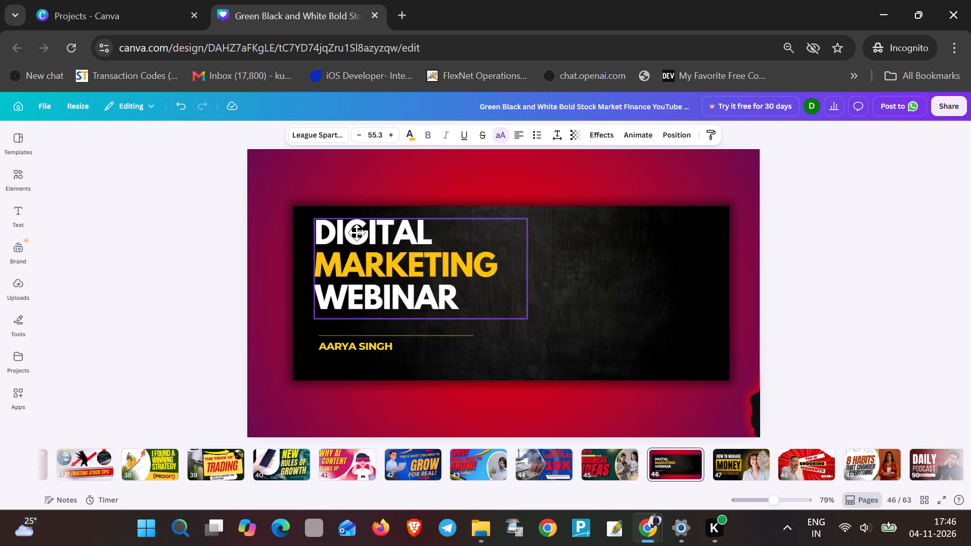
left_click_drag(357, 233, 345, 229)
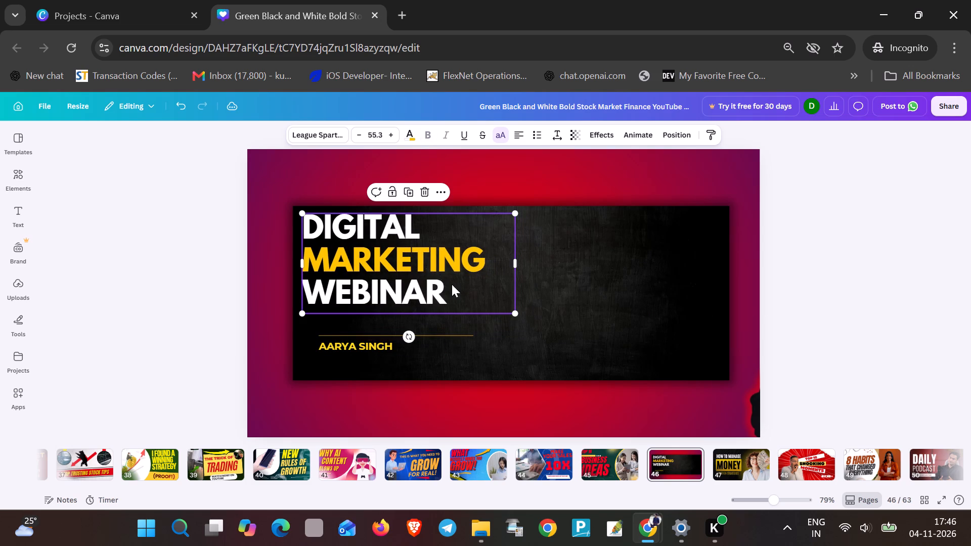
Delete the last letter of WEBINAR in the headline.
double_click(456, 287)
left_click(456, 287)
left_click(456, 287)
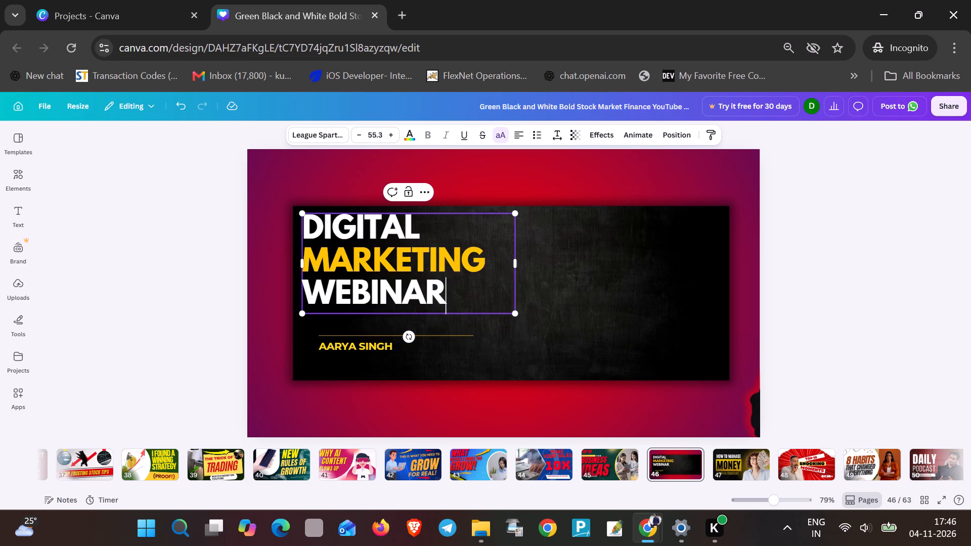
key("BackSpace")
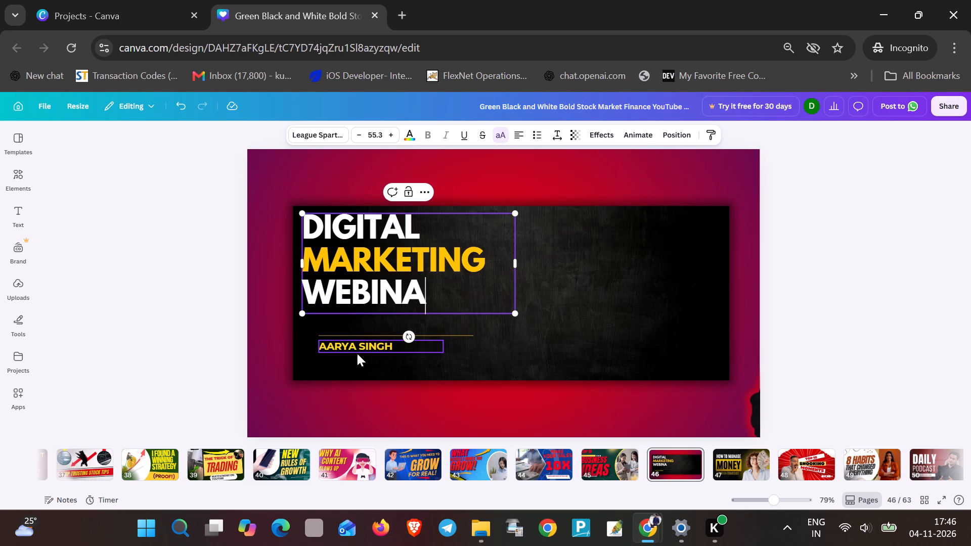
Replace the first name in the yellow presenter line with Ranbir, keeping the surname.
double_click(360, 347)
left_click(357, 345)
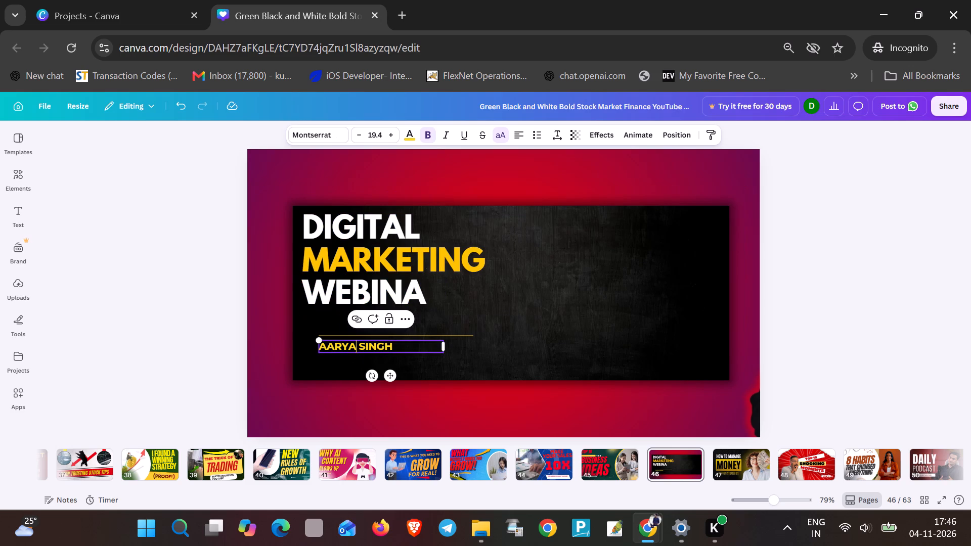
key("BackSpace")
key("BackSpace")
key("BackSpace")
key("BackSpace")
key("BackSpace")
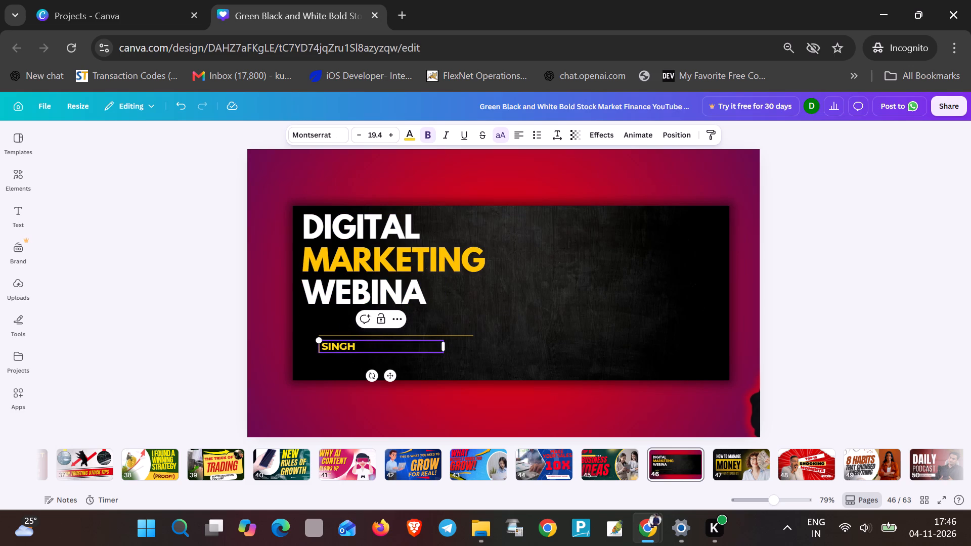
type("Ranbit")
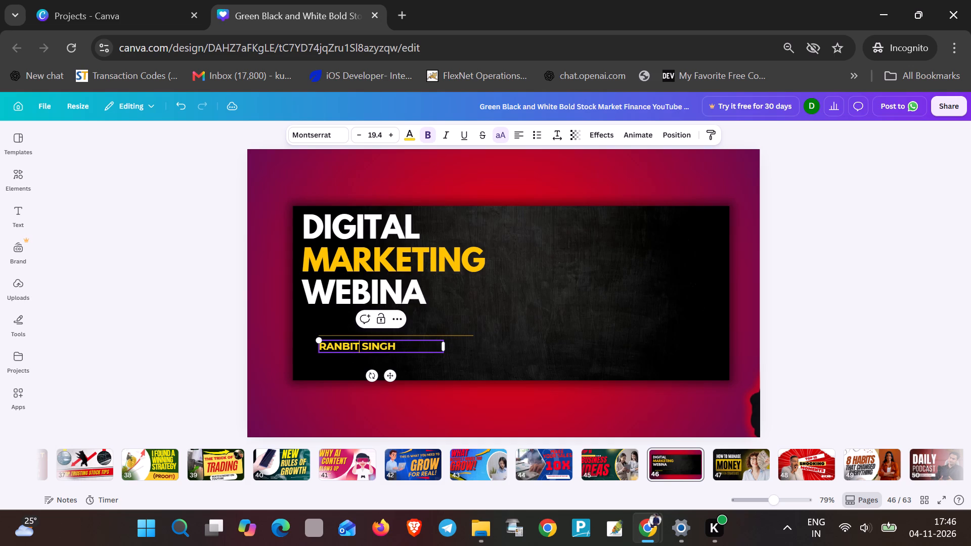
key("BackSpace")
type("r")
key("space")
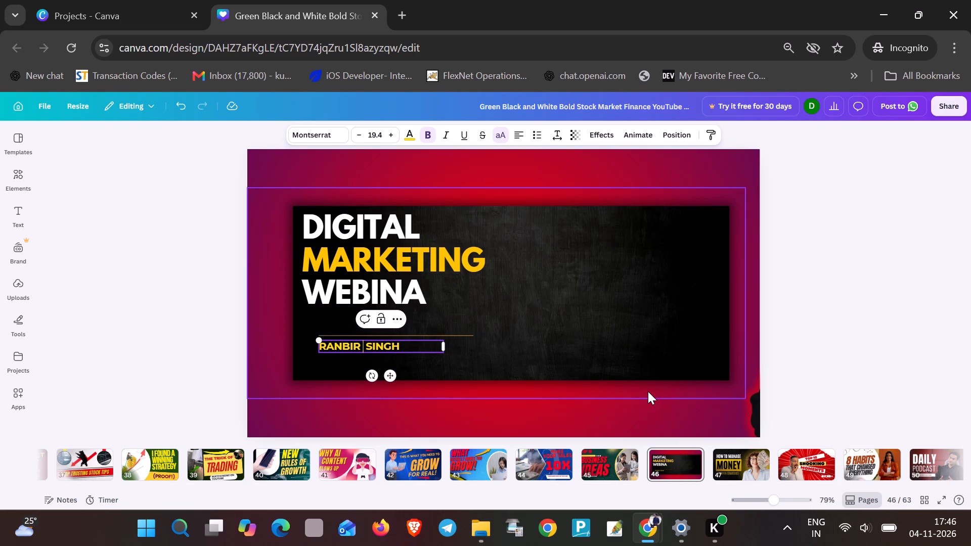
Replace the whole headline text with DIGITAL MARKETING TUTORIAL.
triple_click(388, 263)
left_click(415, 283)
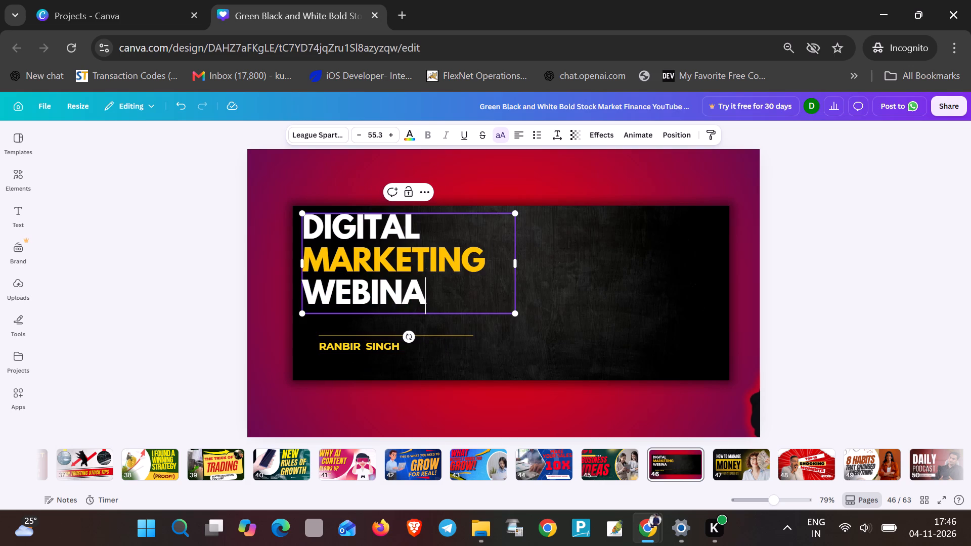
left_click_drag(459, 287, 310, 230)
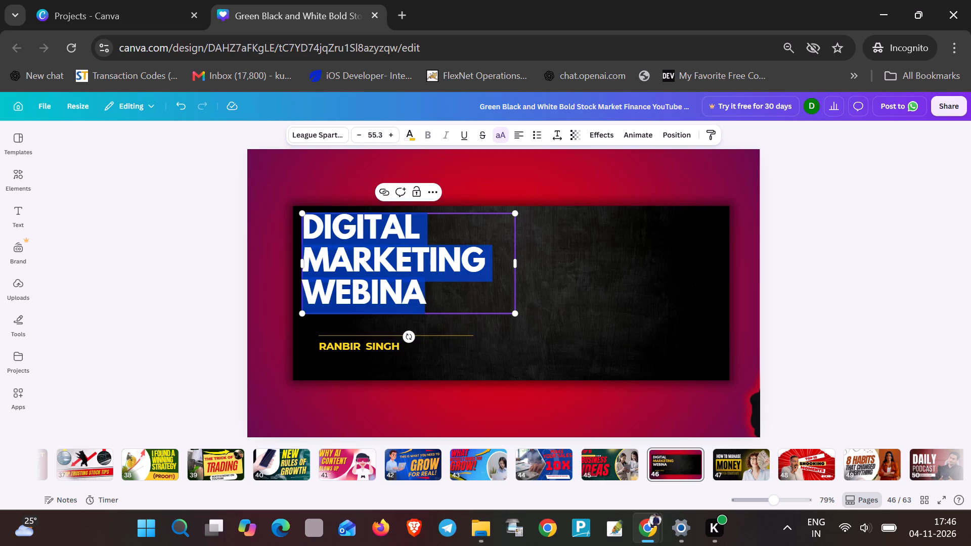
type("di")
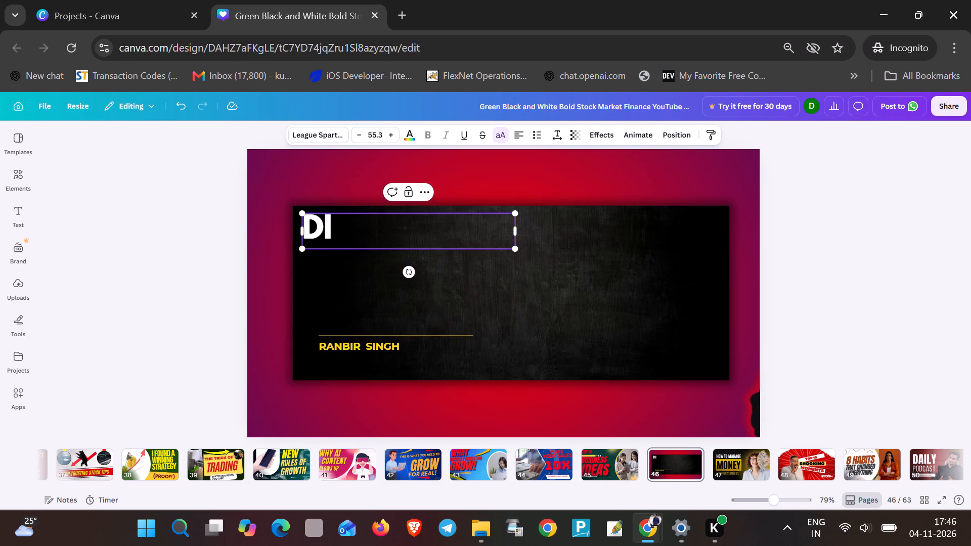
type("gital")
key("space")
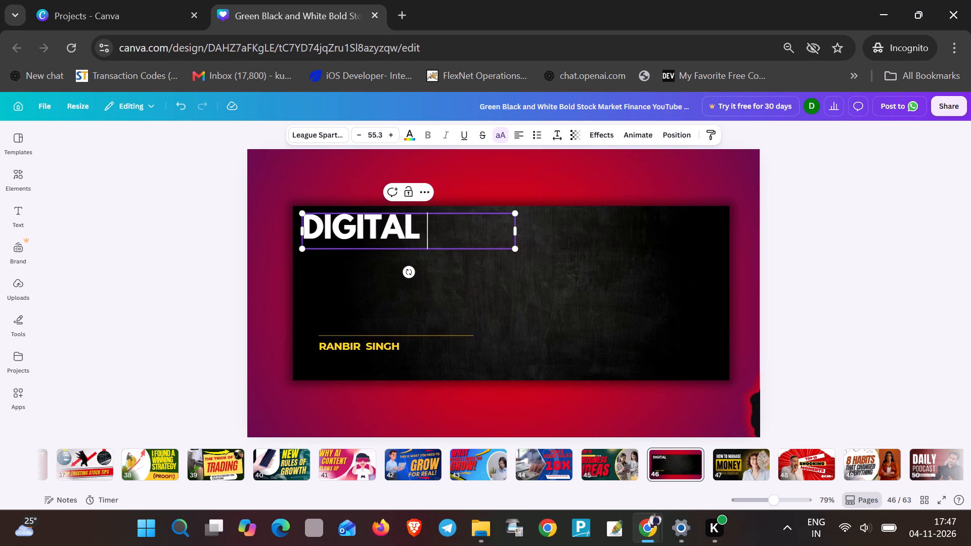
type("marketing tut")
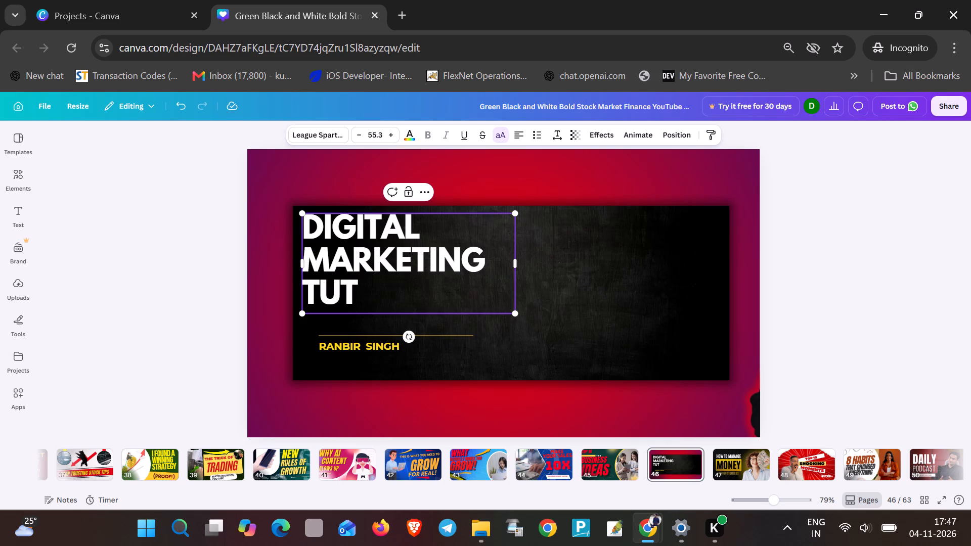
type("torial")
key("space")
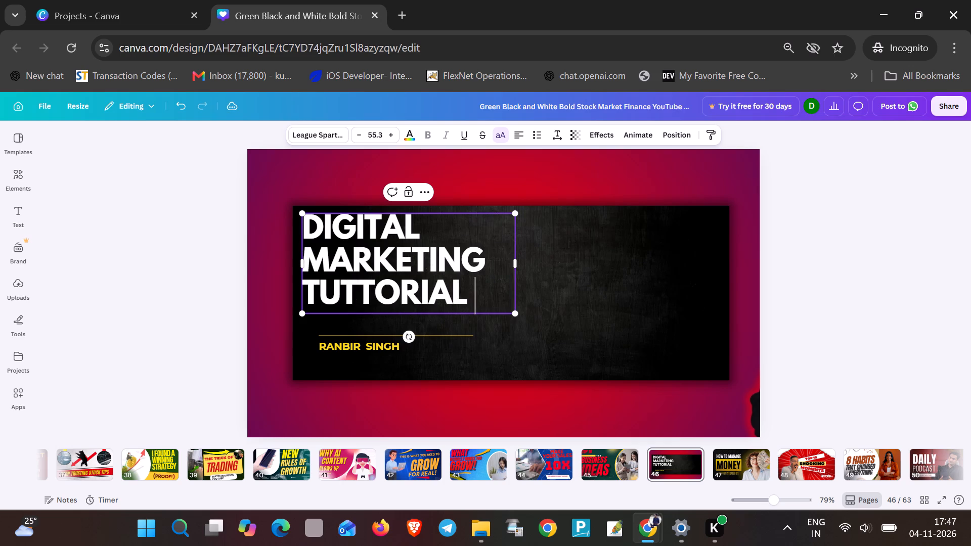
key("Left")
key("Left")
key("Left")
key("Left")
key("Left")
key("Left")
key("Left")
key("BackSpace")
Append ON YOUTUBE to the end of the headline.
key("Right")
key("Right")
key("Right")
key("Right")
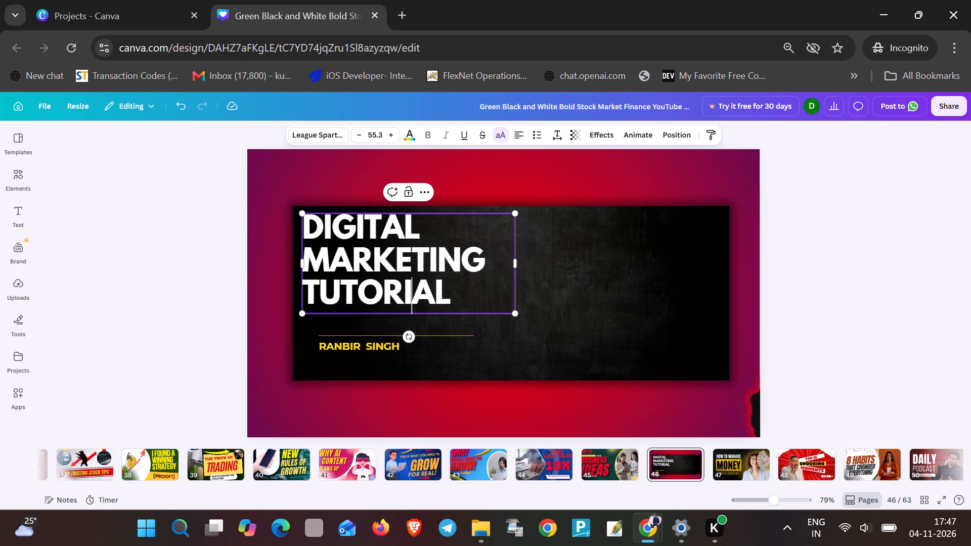
key("Right")
key("Right")
key("Right")
type("on")
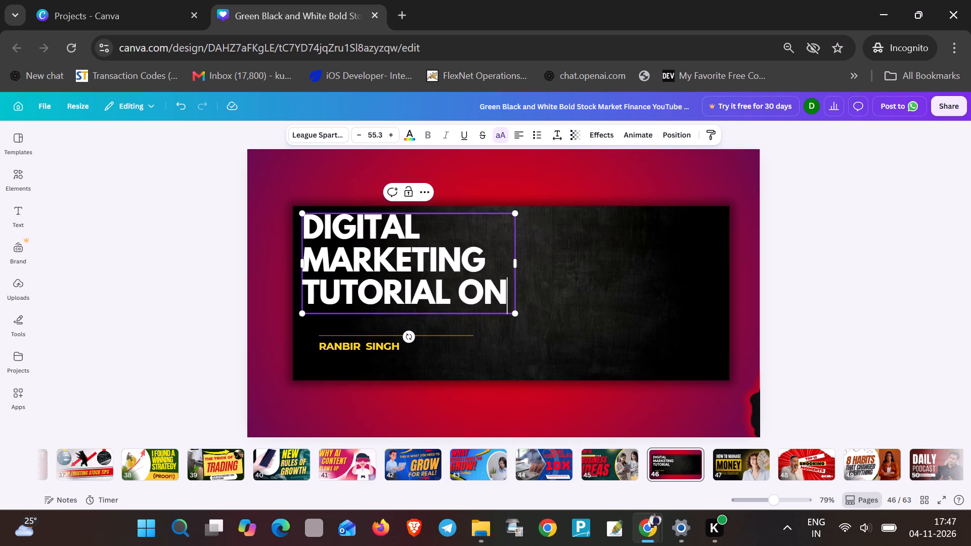
key("space")
key("y")
type("outube")
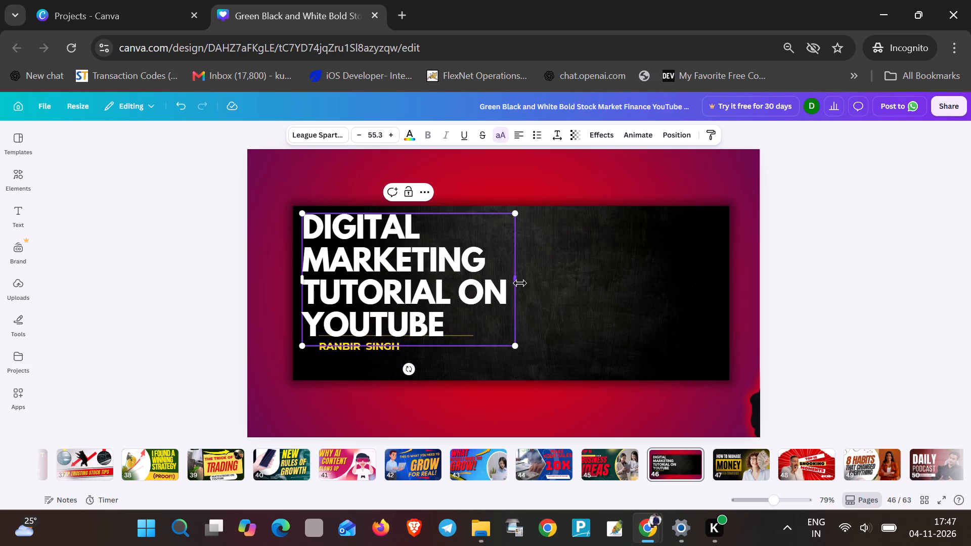
Widen the headline text box so DIGITAL MARKETING fits on its first line.
left_click_drag(519, 283, 617, 287)
Recolour the entire DIGITAL MARKETING TUTORIAL ON YOUTUBE headline yellow, #ffcd1b.
left_click(484, 293)
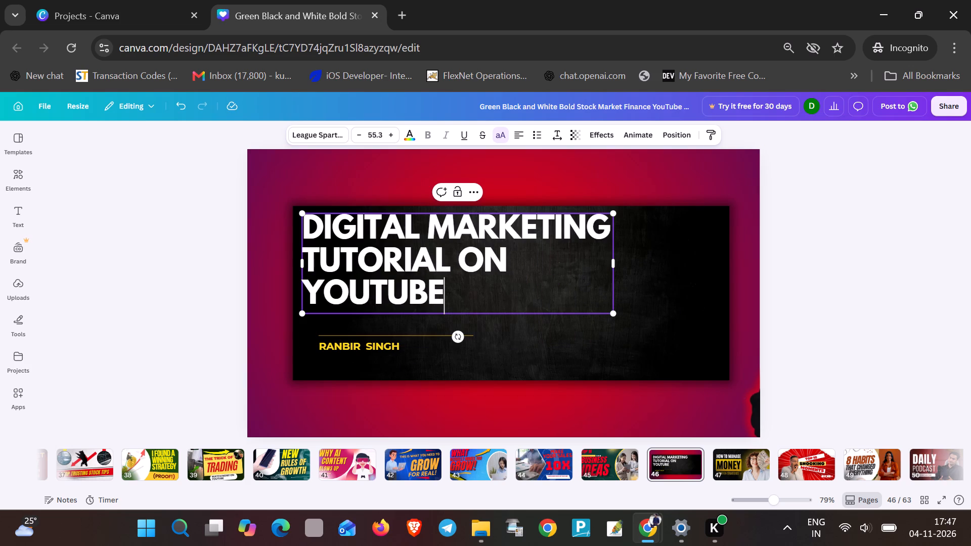
left_click_drag(482, 297, 306, 227)
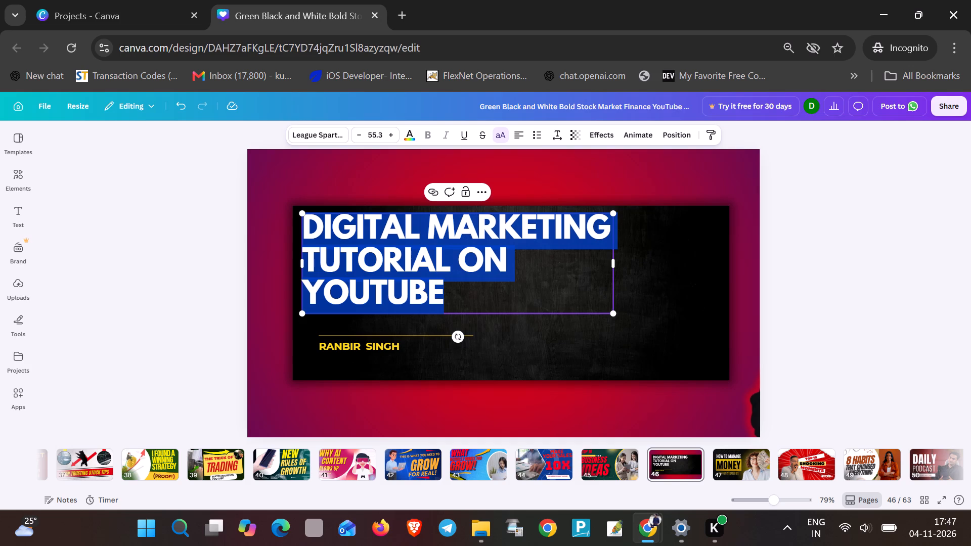
left_click(410, 133)
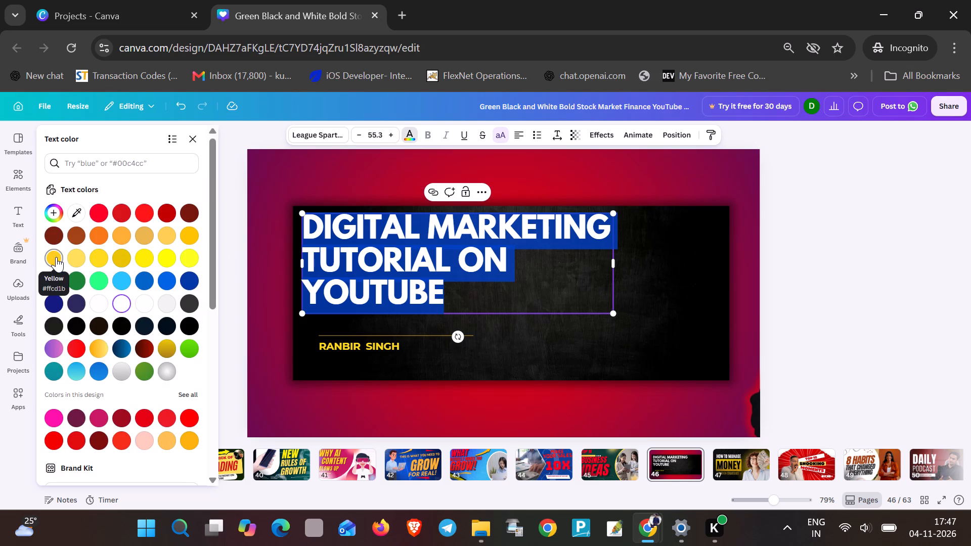
left_click(56, 257)
left_click(449, 282)
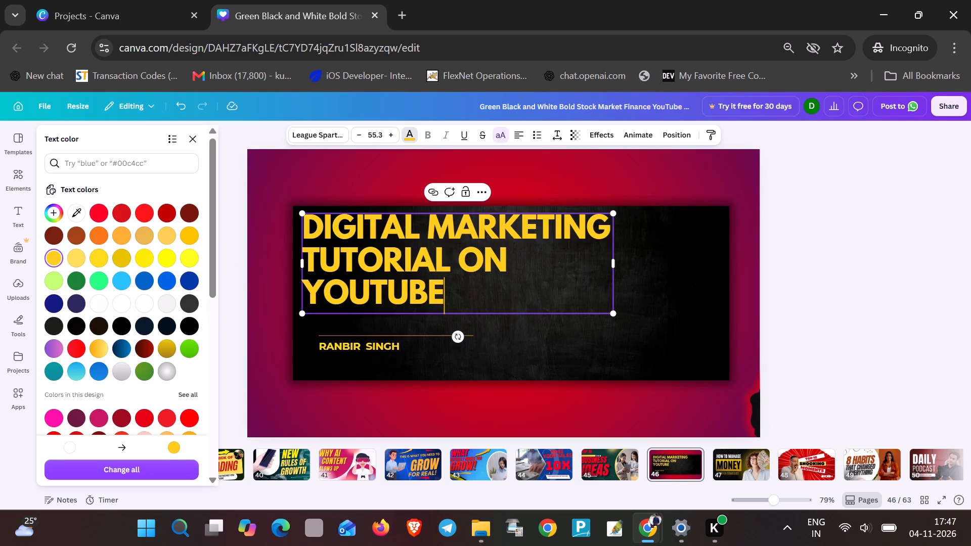
left_click(400, 310)
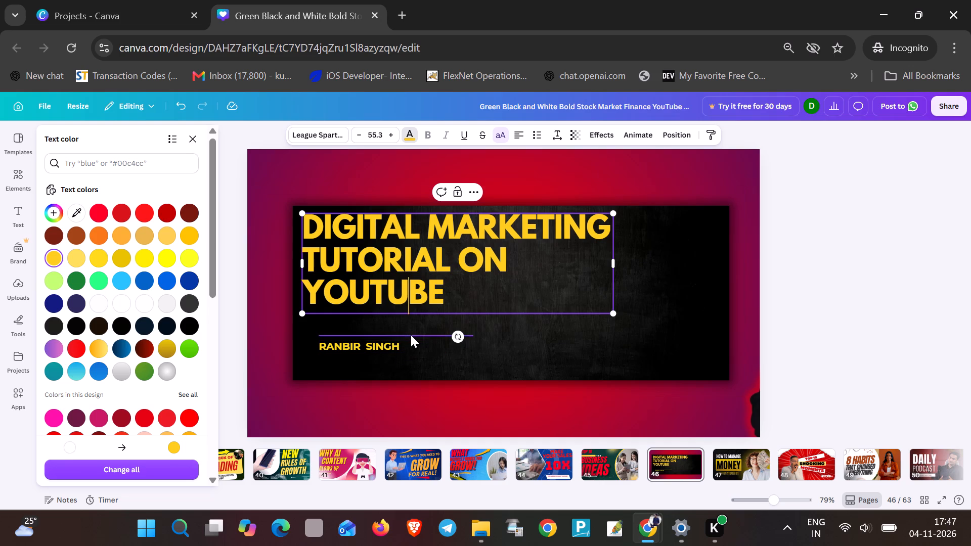
Move the black torn-edge shape at the thumbnail's lower right corner off the page.
left_click_drag(759, 418, 807, 425)
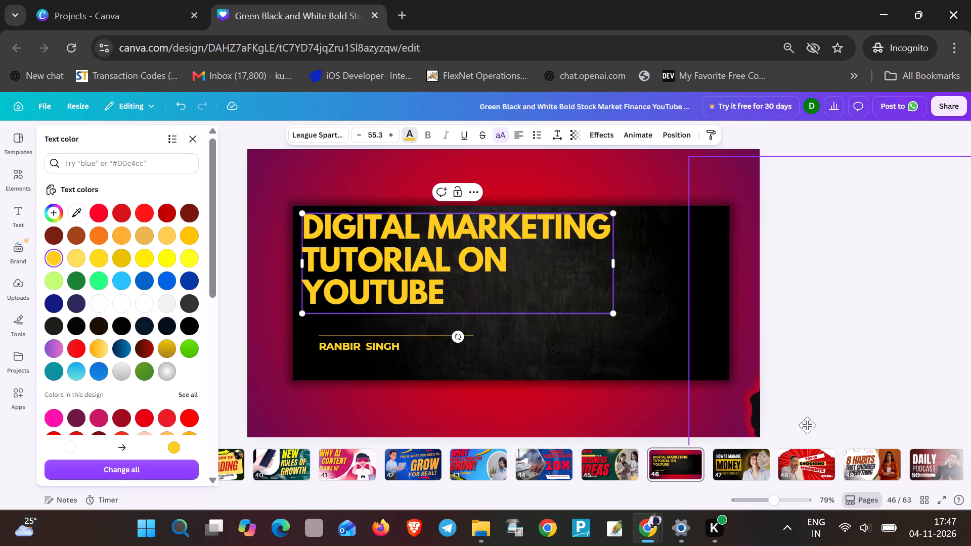
left_click_drag(807, 425, 808, 425)
left_click(432, 352)
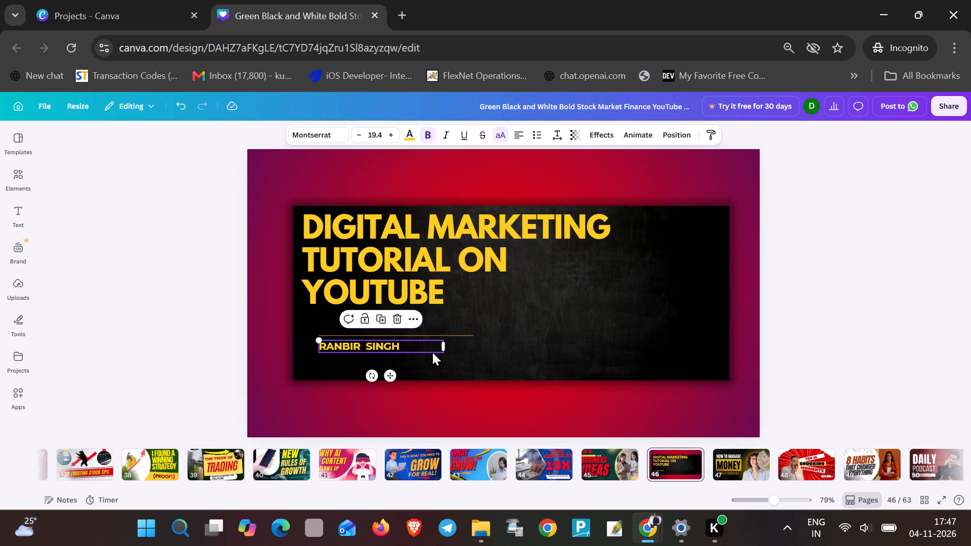
With the whole headline selected, examine the alphabetical font list from Bugaki to Charm for a replacement headline typeface.
double_click(421, 233)
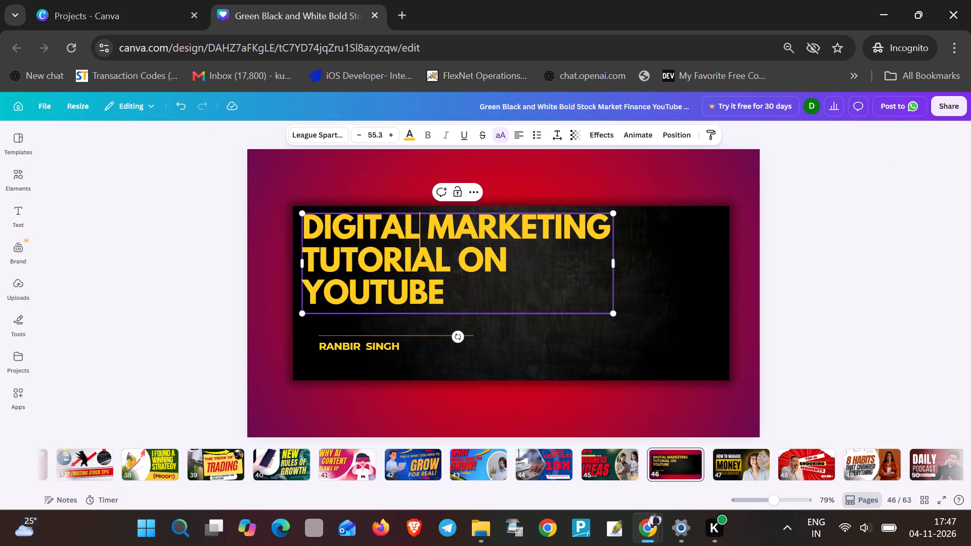
left_click_drag(455, 287, 307, 229)
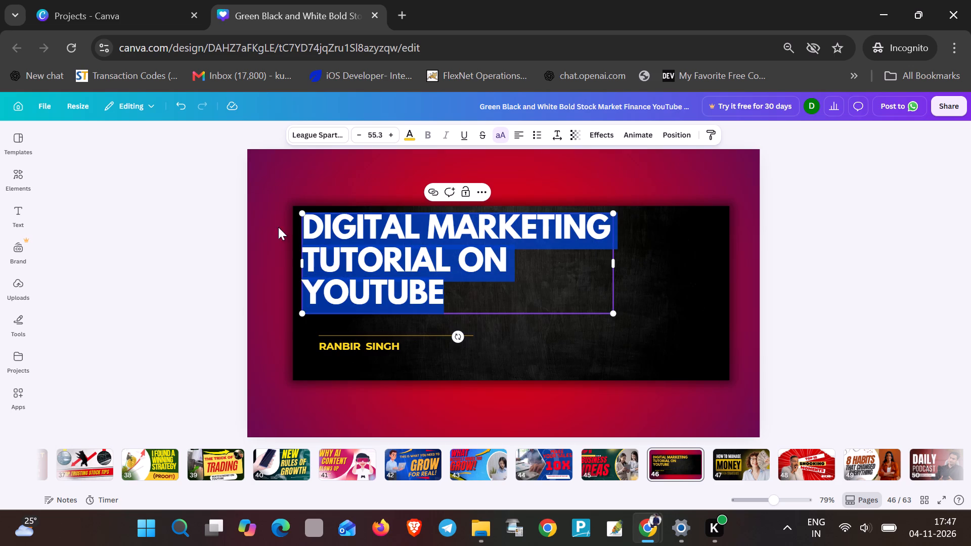
left_click(322, 135)
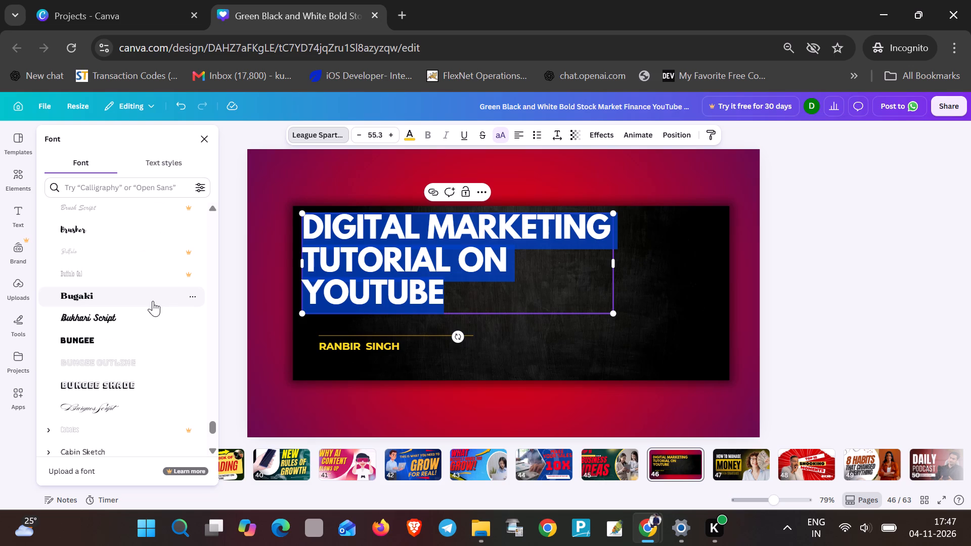
scroll(138, 347, "down", 3)
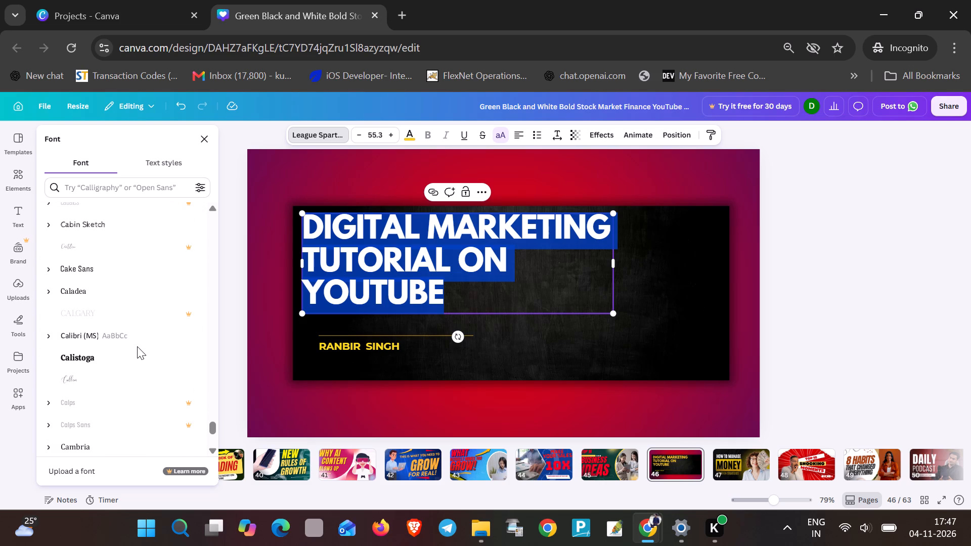
scroll(137, 346, "down", 2)
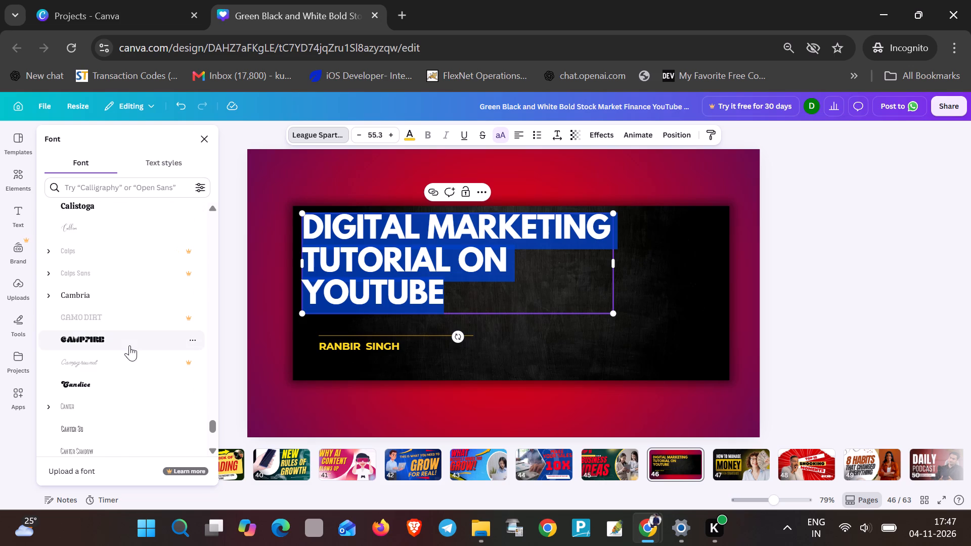
scroll(128, 345, "down", 5)
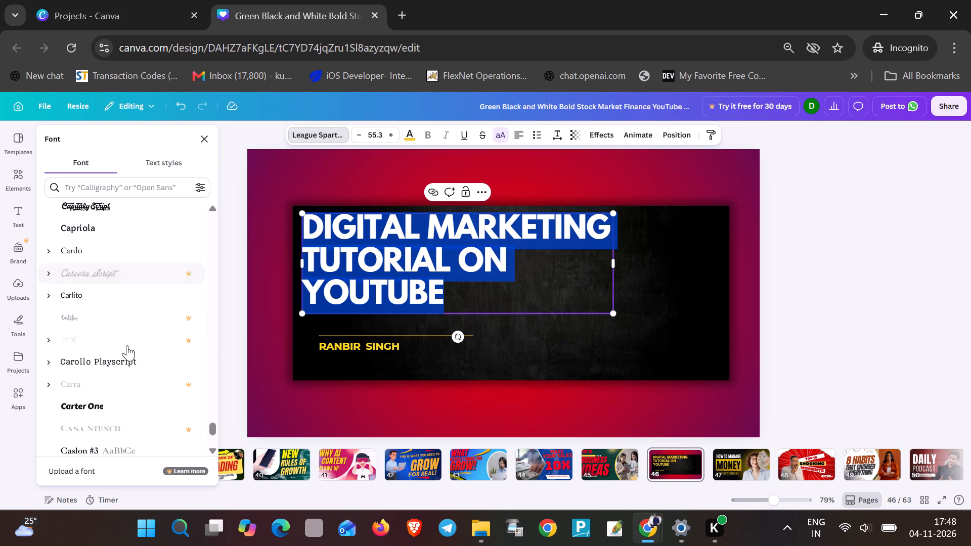
scroll(127, 345, "down", 1)
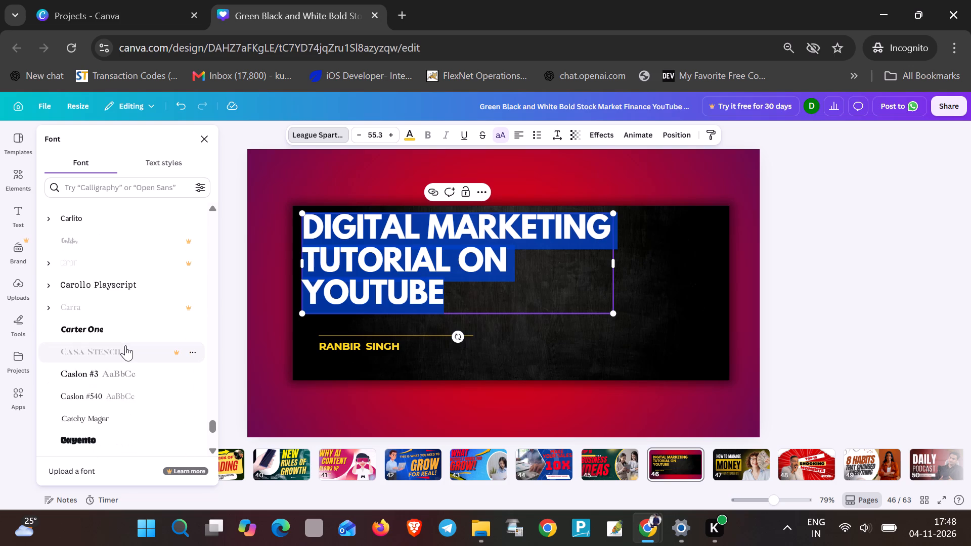
scroll(124, 345, "down", 1)
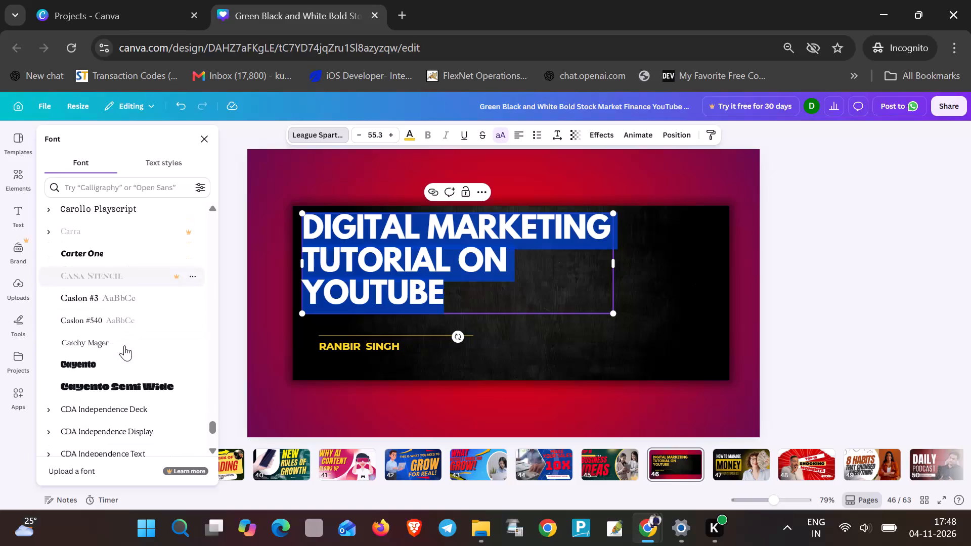
scroll(124, 345, "down", 2)
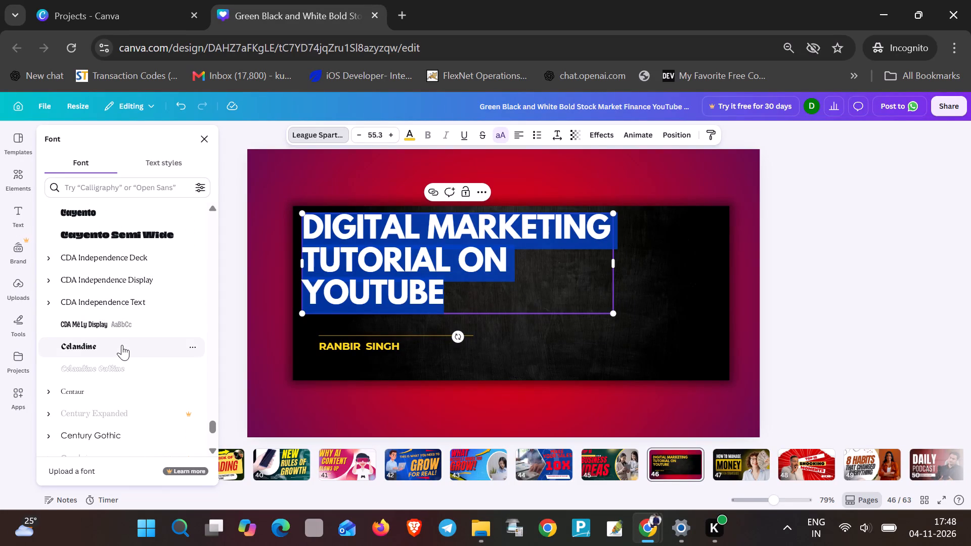
scroll(122, 345, "down", 1)
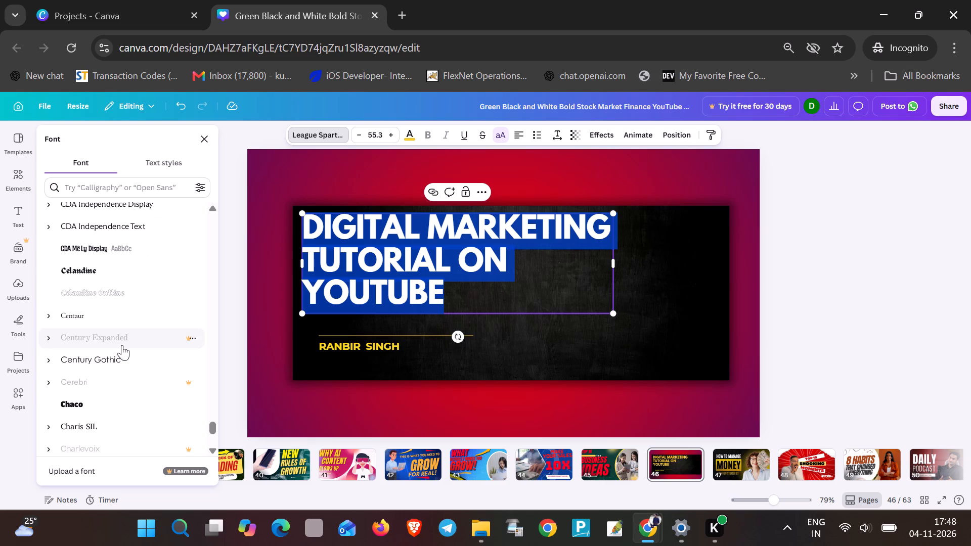
scroll(122, 345, "down", 1)
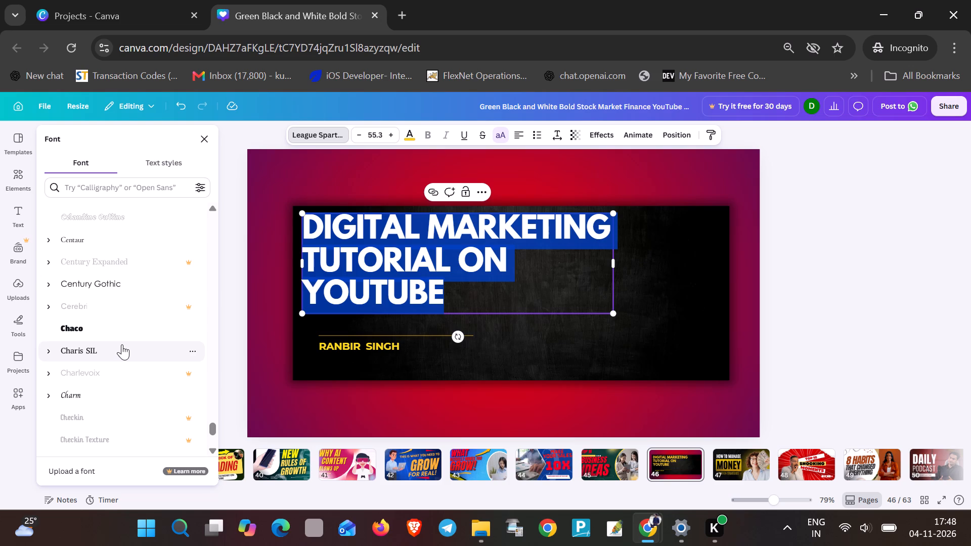
Reselect the headline and examine the remaining fonts beginning with C, from Charis SIL to Cutive, for a suitable typeface.
double_click(361, 343)
triple_click(335, 248)
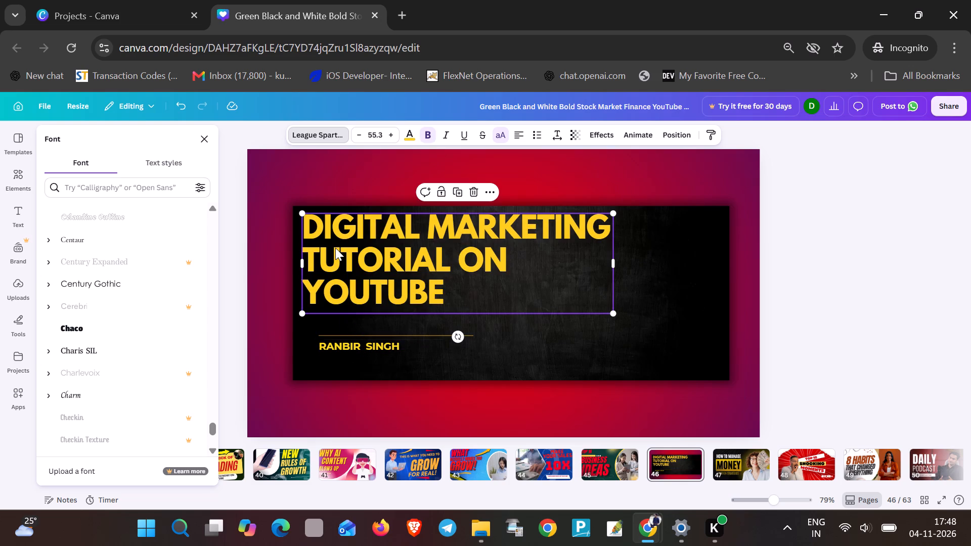
left_click(334, 247)
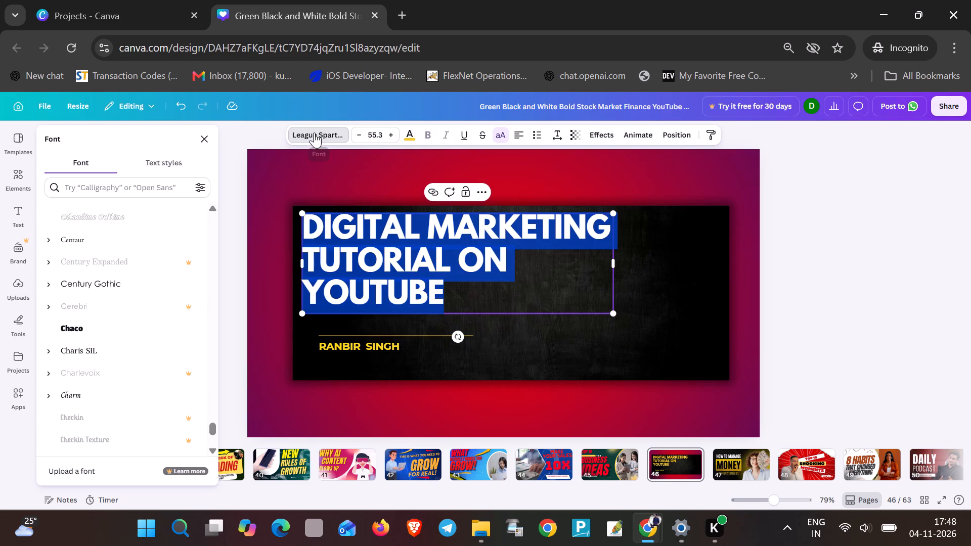
left_click(314, 132)
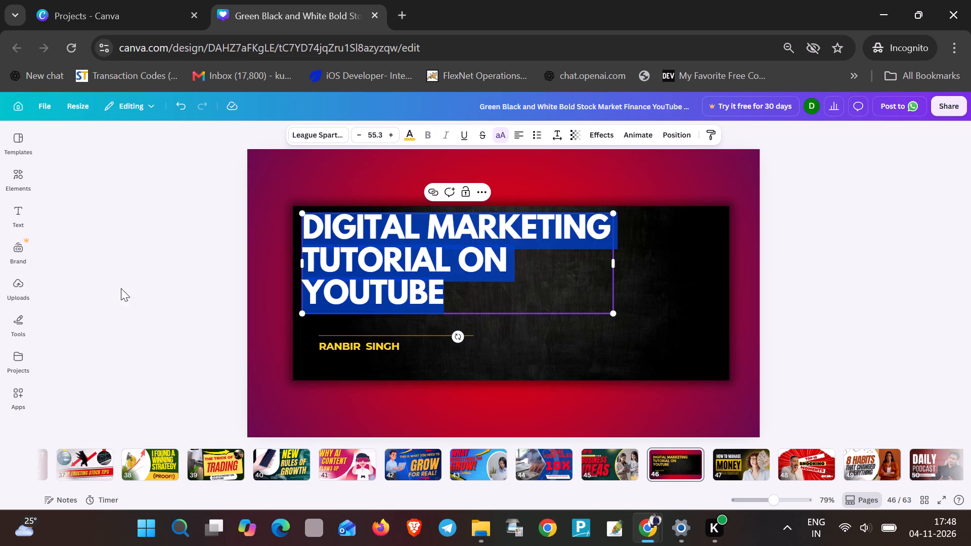
left_click(335, 138)
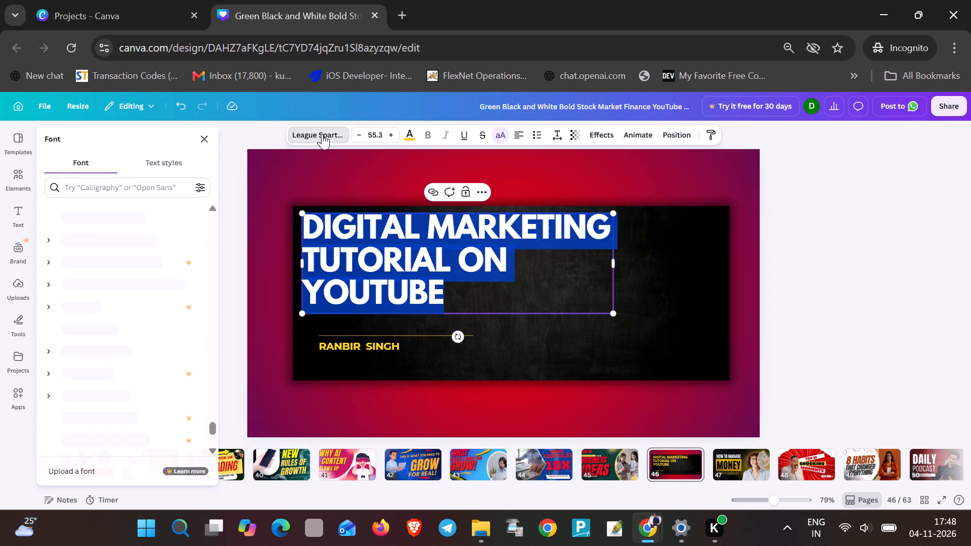
scroll(148, 321, "down", 2)
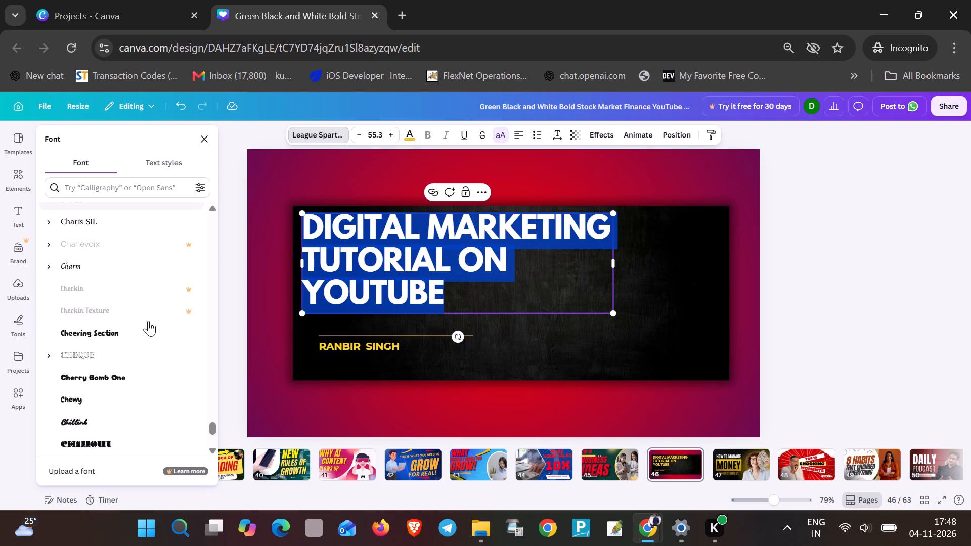
scroll(148, 321, "down", 5)
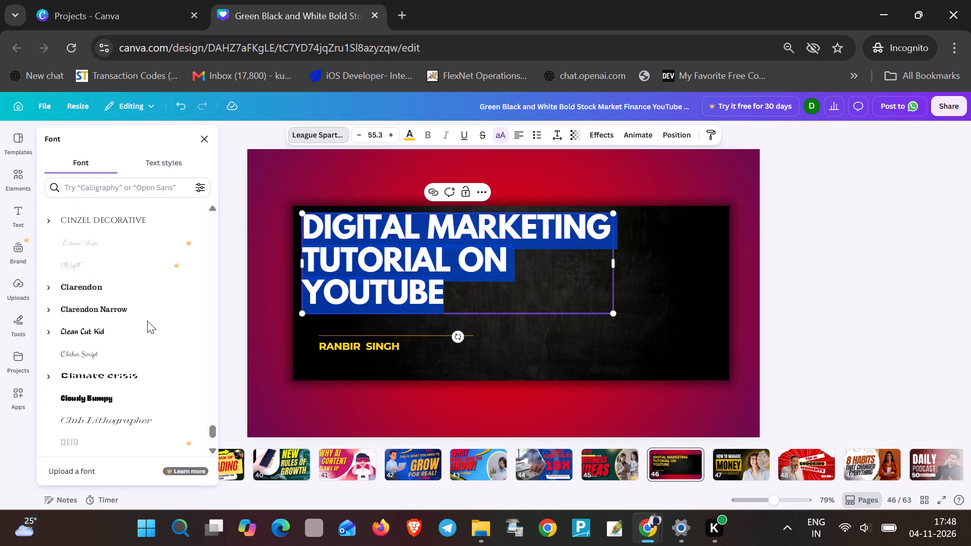
scroll(145, 321, "down", 4)
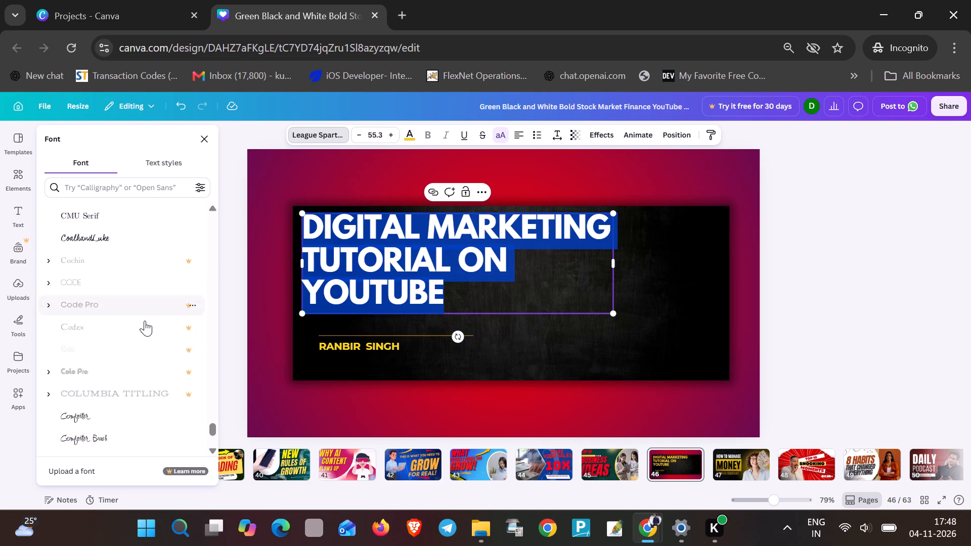
scroll(145, 321, "down", 3)
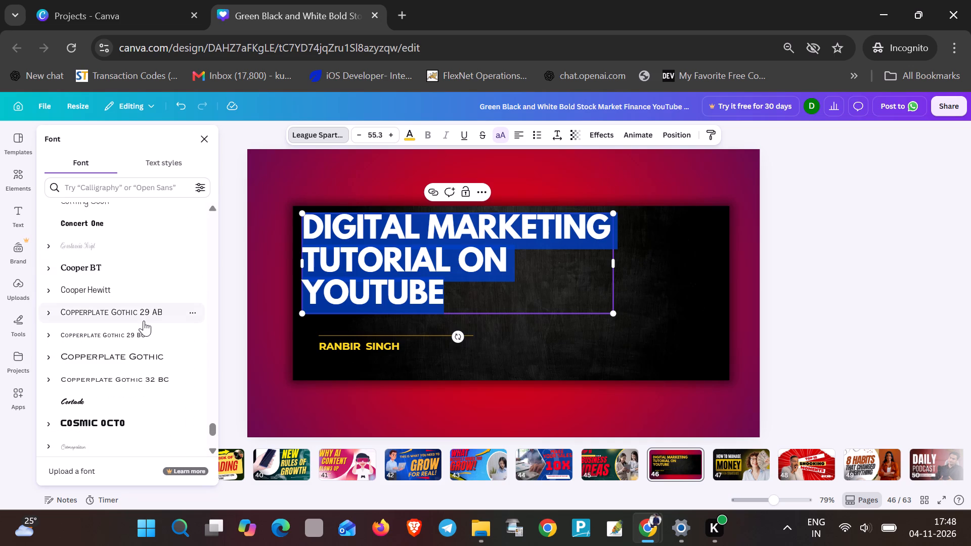
scroll(143, 321, "down", 4)
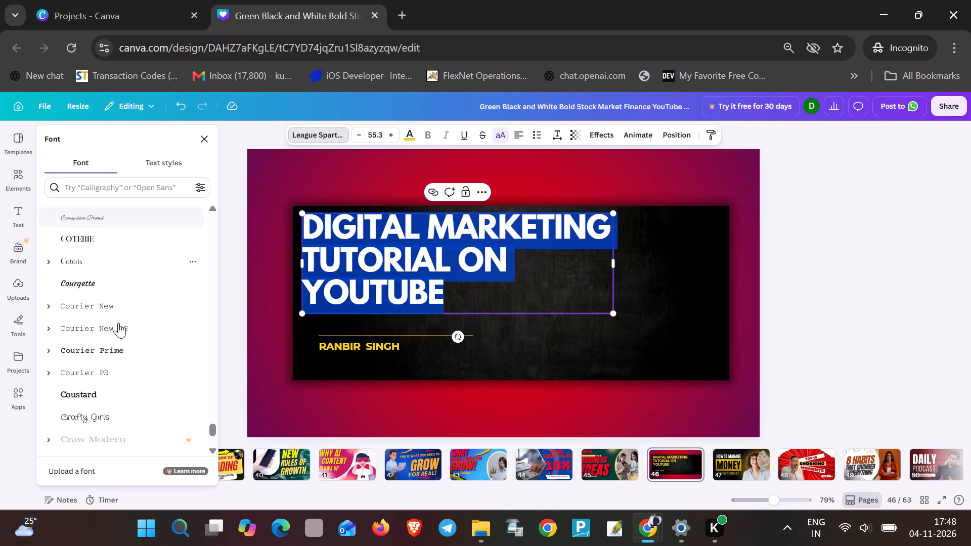
scroll(117, 322, "down", 3)
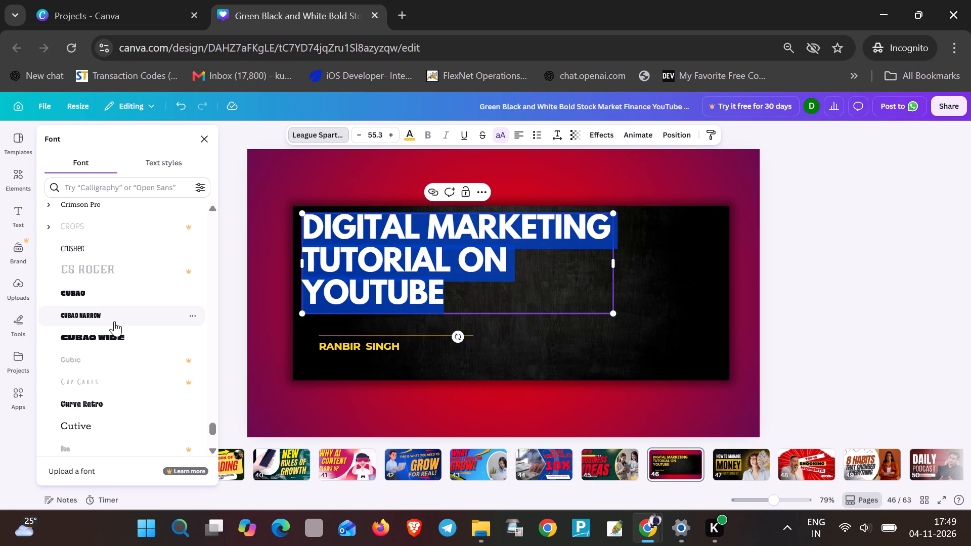
Move the thin divider line up to just beneath the headline, in line with the headline's left edge.
left_click(318, 274)
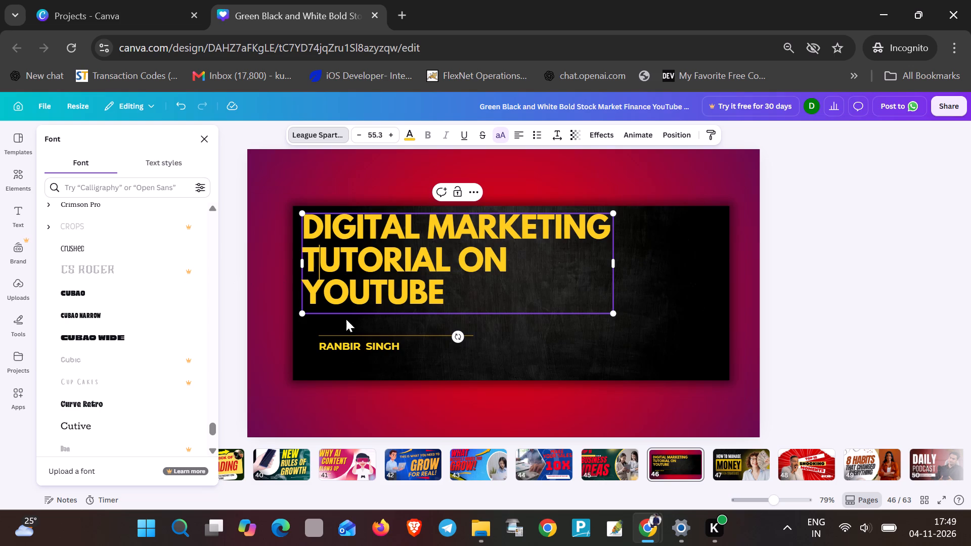
left_click(352, 344)
double_click(353, 344)
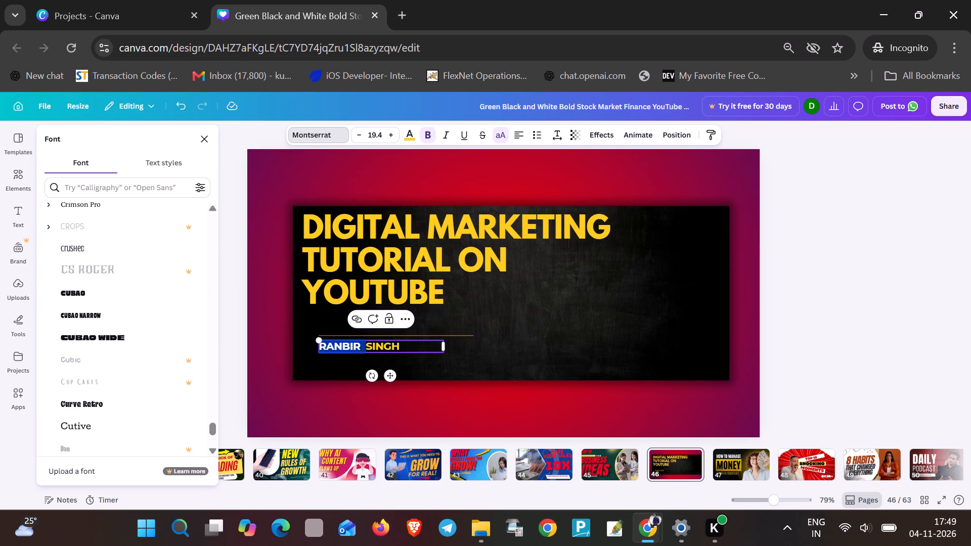
left_click(349, 344)
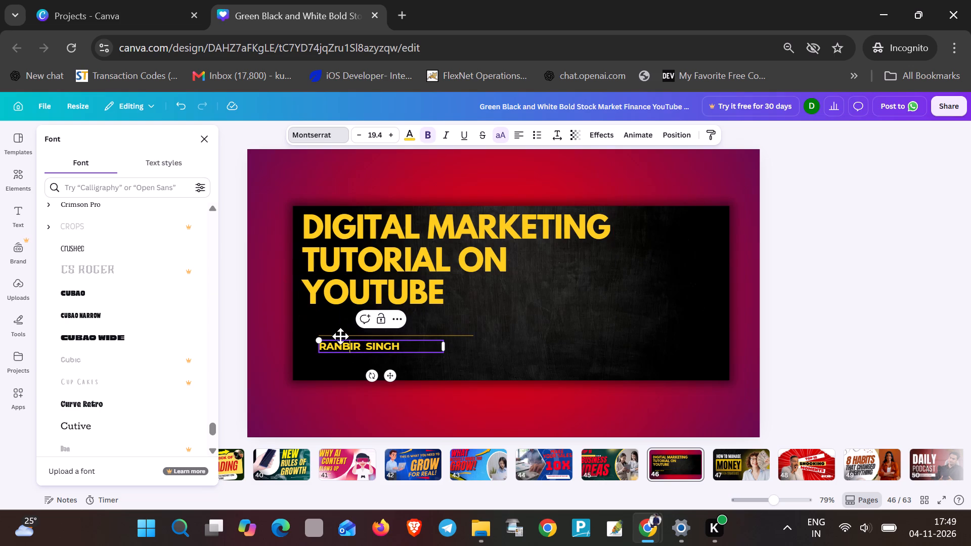
left_click_drag(340, 335, 324, 316)
Reselect the whole headline and examine the fonts beginning with D through F, up to Forward Serif Upright, for a suitable typeface.
left_click(333, 263)
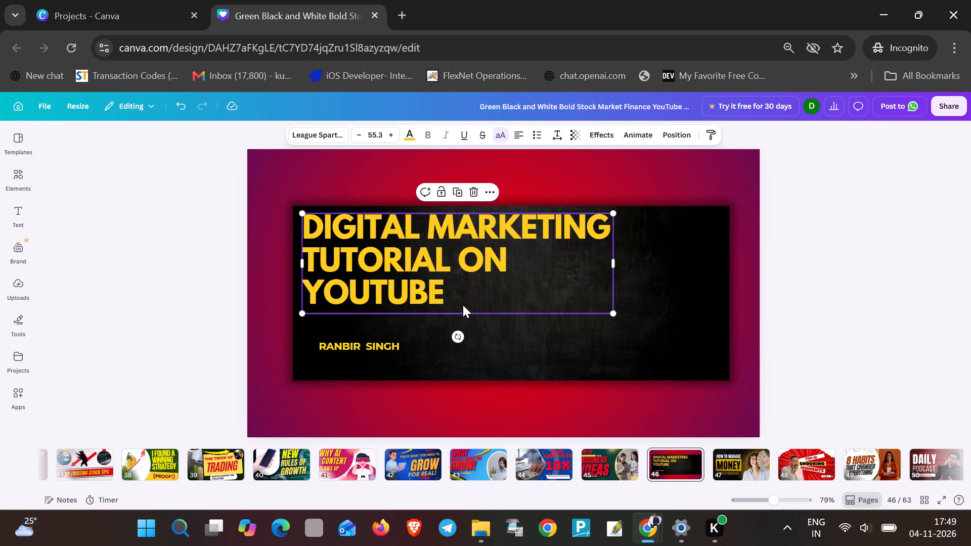
double_click(450, 293)
left_click_drag(449, 293, 346, 249)
left_click(317, 138)
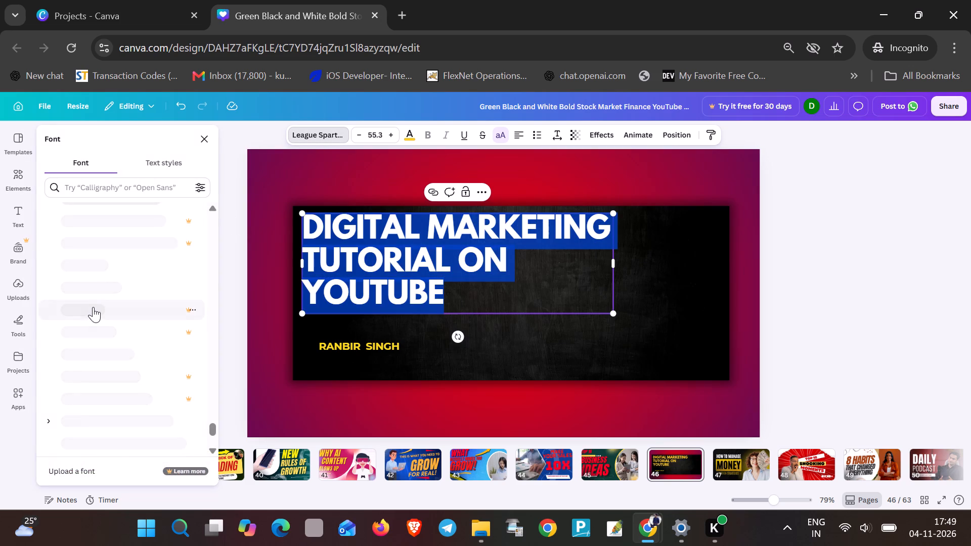
scroll(104, 296, "down", 4)
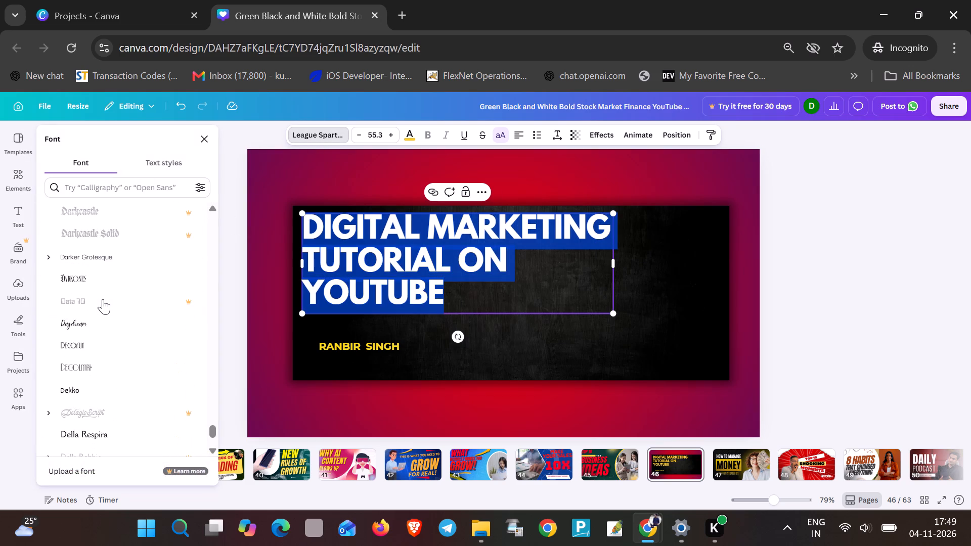
scroll(103, 299, "down", 5)
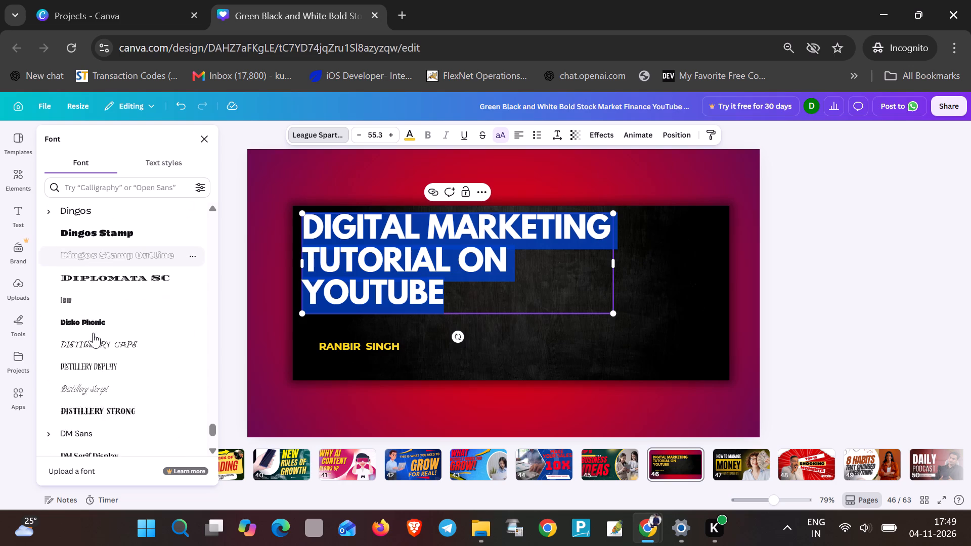
scroll(93, 333, "down", 7)
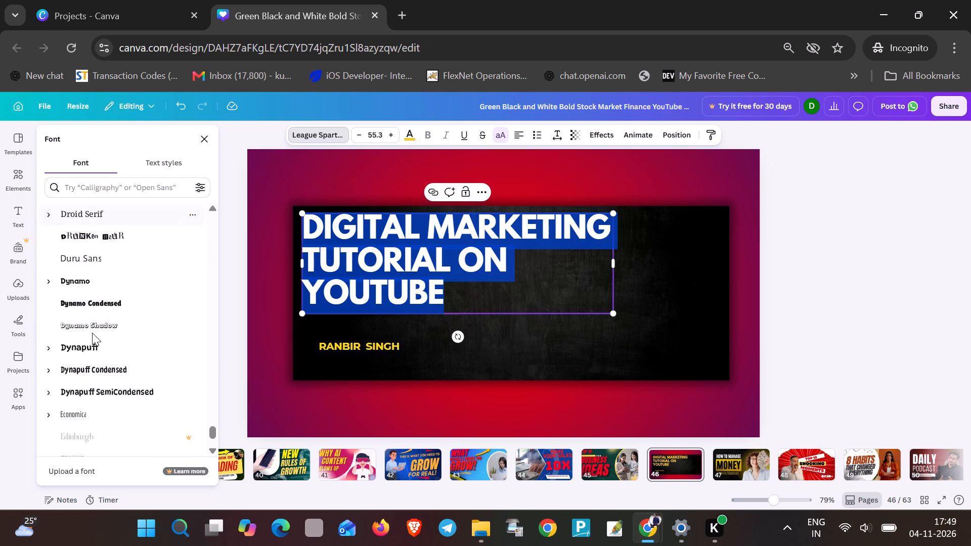
scroll(92, 333, "down", 5)
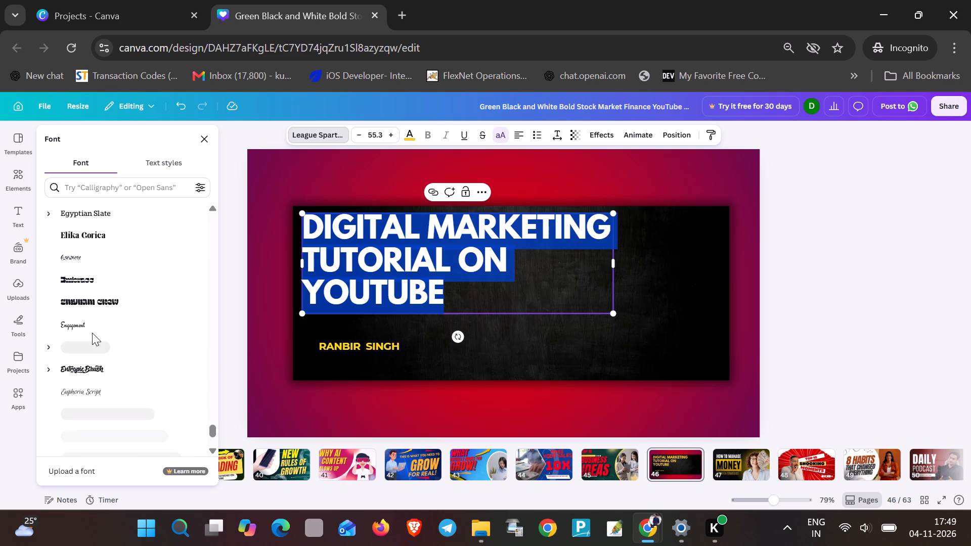
scroll(92, 333, "down", 2)
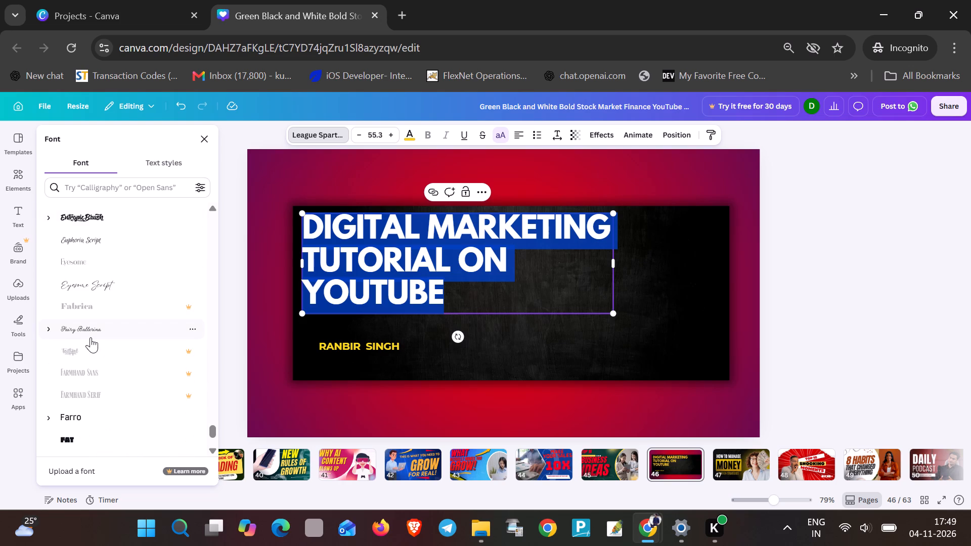
scroll(91, 337, "down", 6)
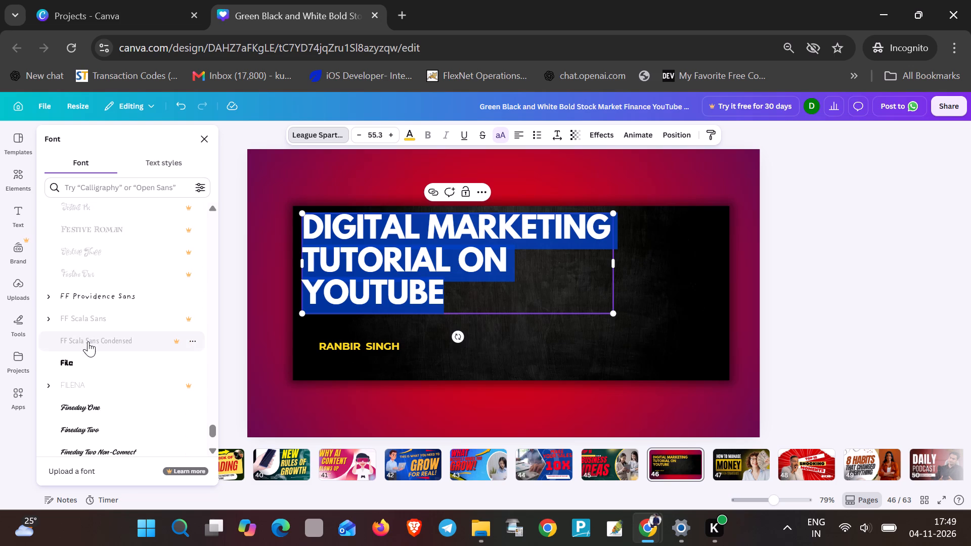
scroll(88, 341, "down", 6)
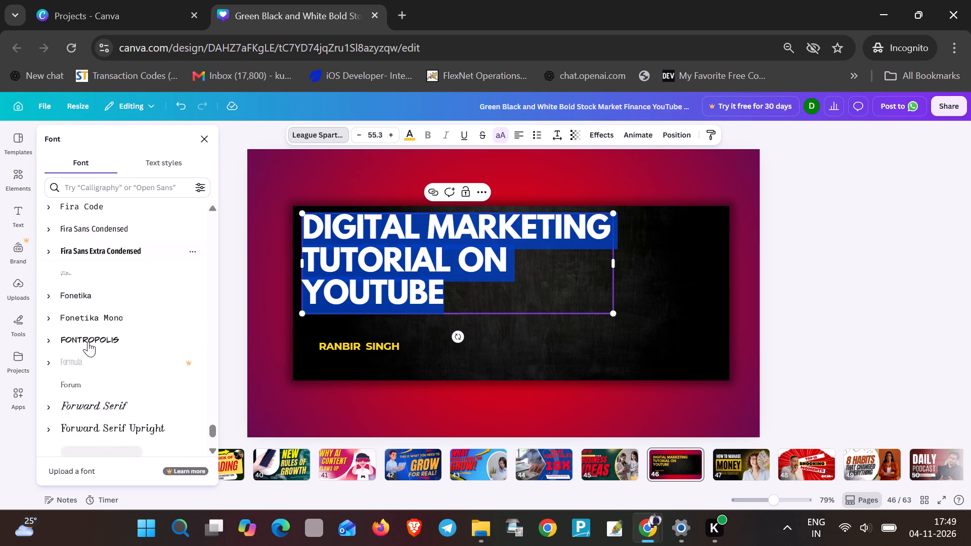
scroll(82, 339, "down", 2)
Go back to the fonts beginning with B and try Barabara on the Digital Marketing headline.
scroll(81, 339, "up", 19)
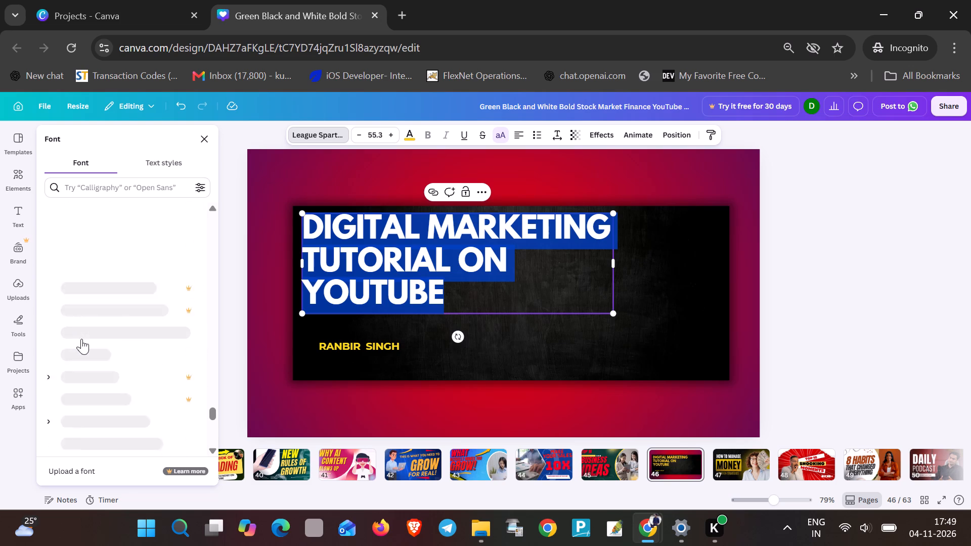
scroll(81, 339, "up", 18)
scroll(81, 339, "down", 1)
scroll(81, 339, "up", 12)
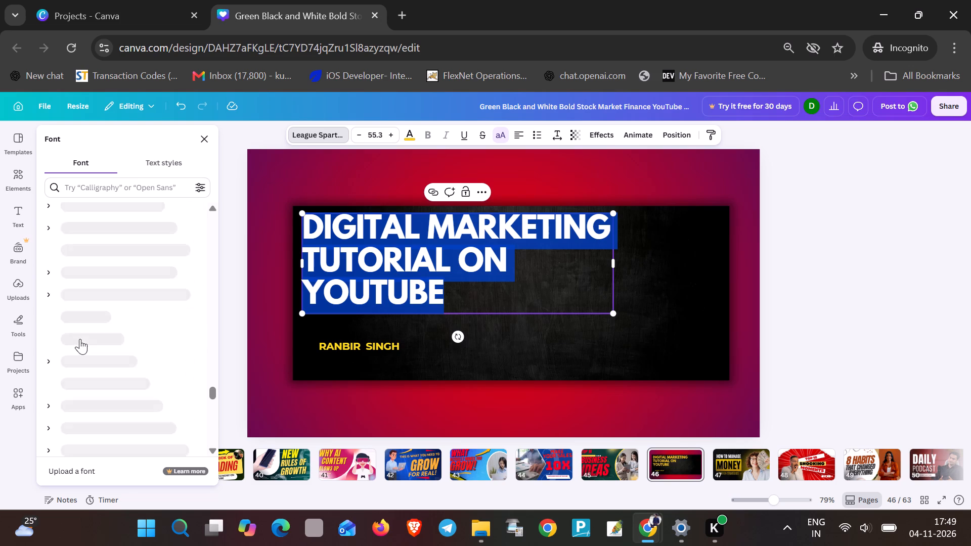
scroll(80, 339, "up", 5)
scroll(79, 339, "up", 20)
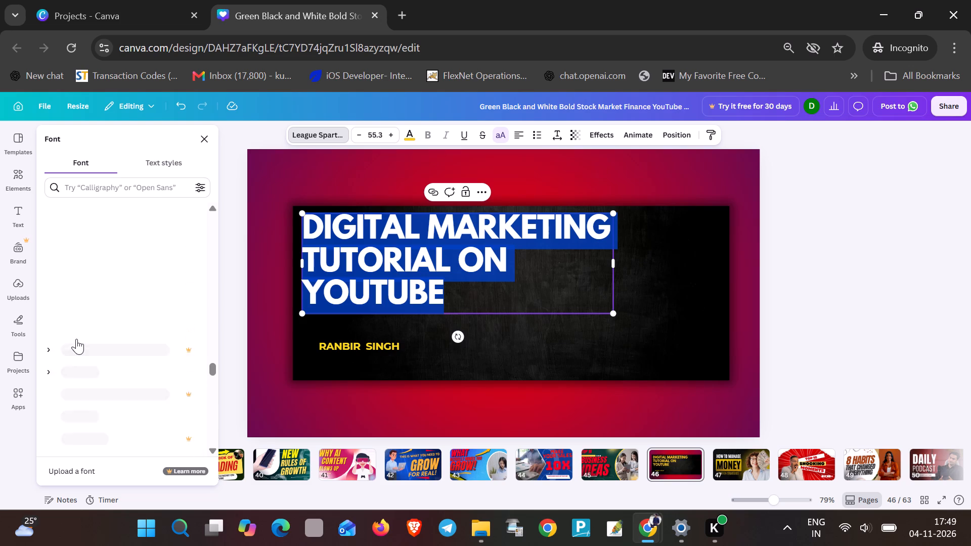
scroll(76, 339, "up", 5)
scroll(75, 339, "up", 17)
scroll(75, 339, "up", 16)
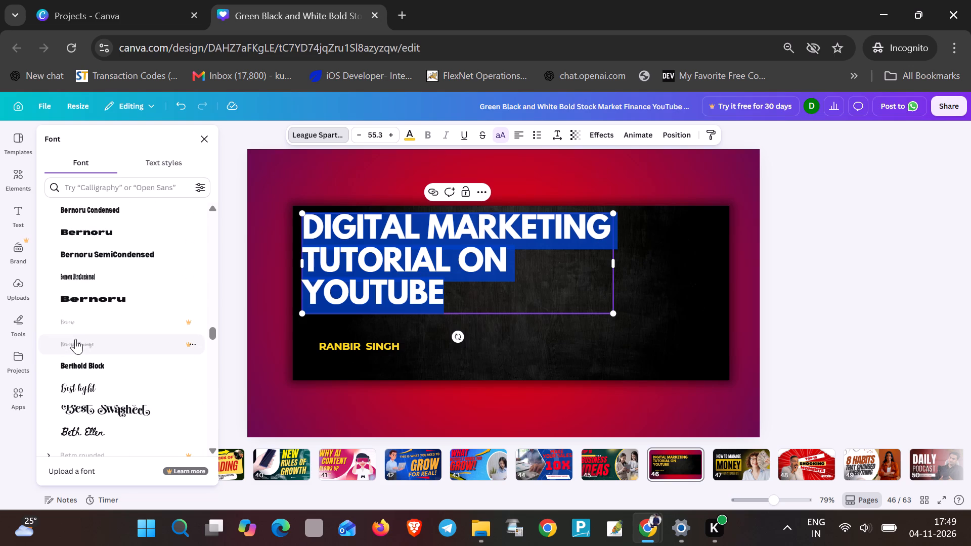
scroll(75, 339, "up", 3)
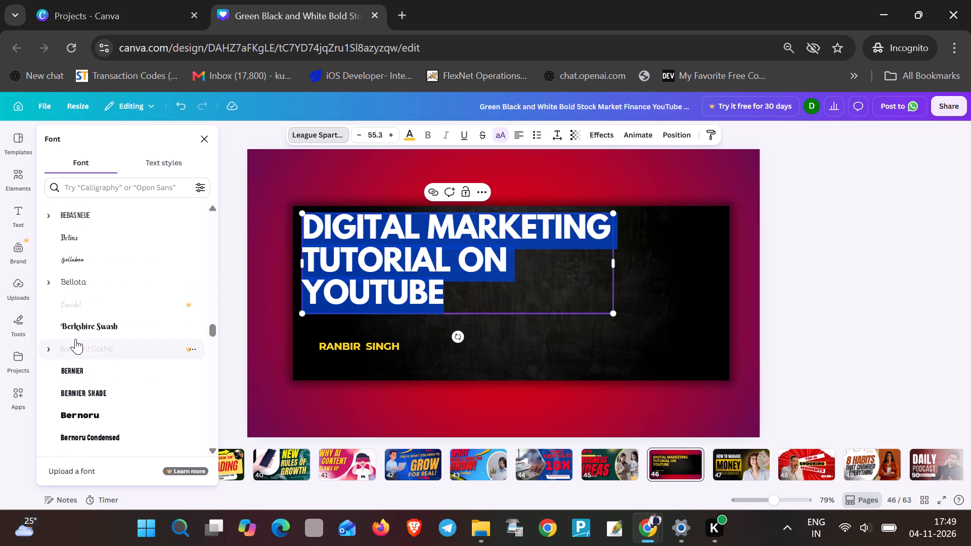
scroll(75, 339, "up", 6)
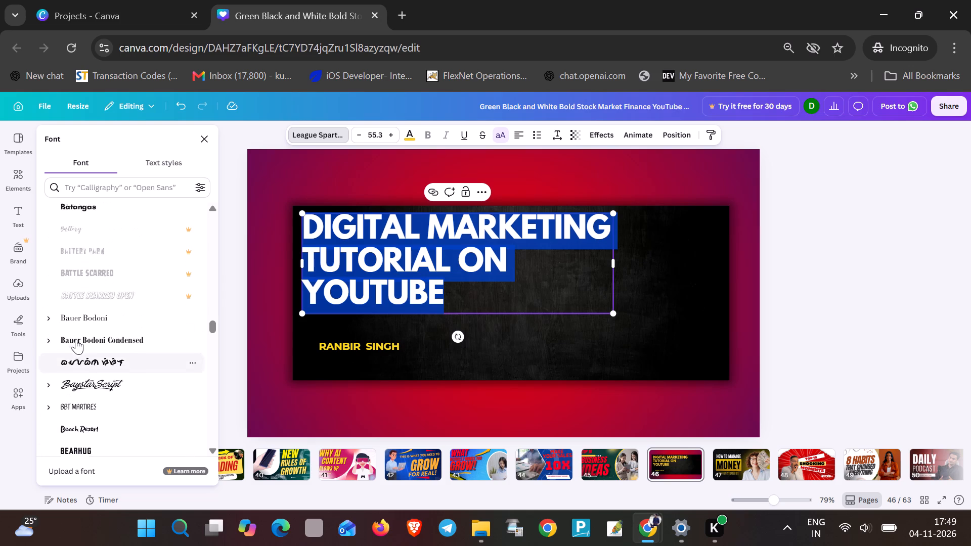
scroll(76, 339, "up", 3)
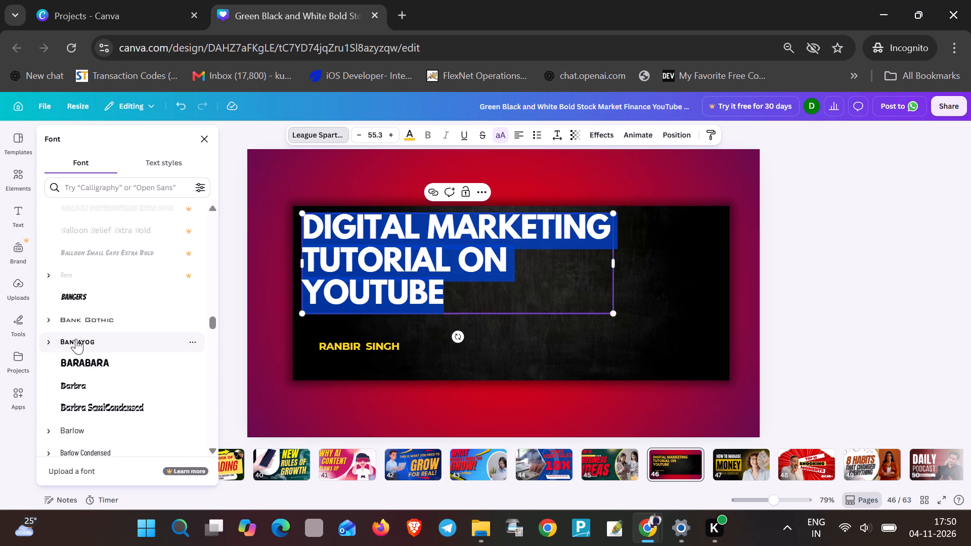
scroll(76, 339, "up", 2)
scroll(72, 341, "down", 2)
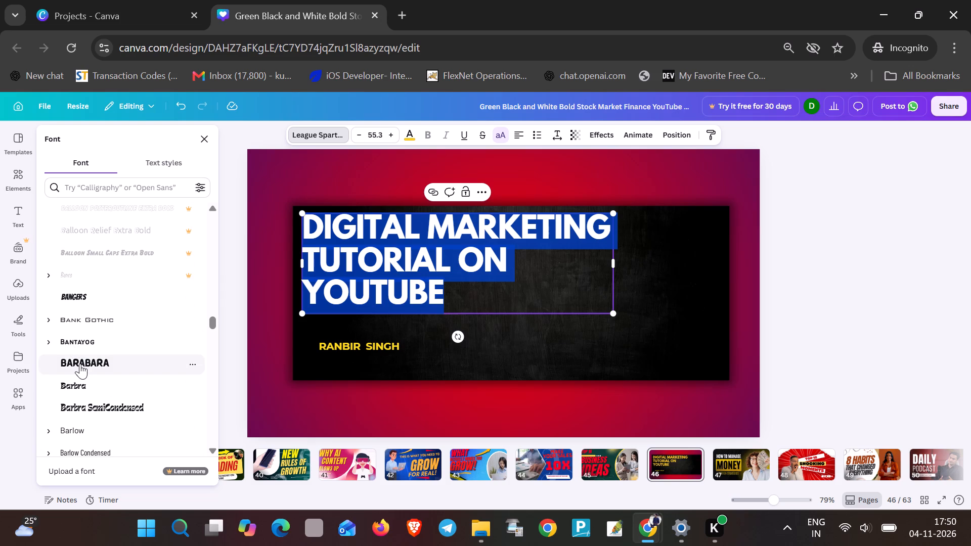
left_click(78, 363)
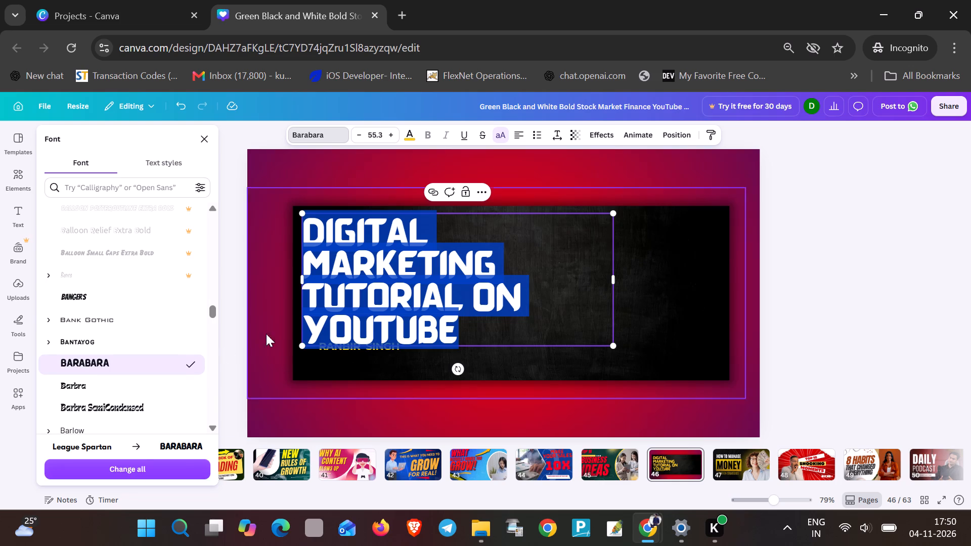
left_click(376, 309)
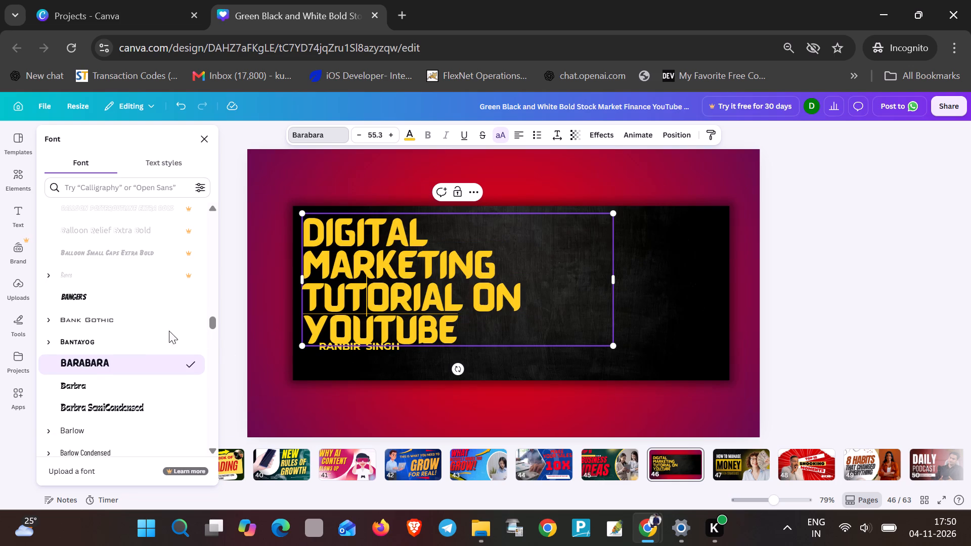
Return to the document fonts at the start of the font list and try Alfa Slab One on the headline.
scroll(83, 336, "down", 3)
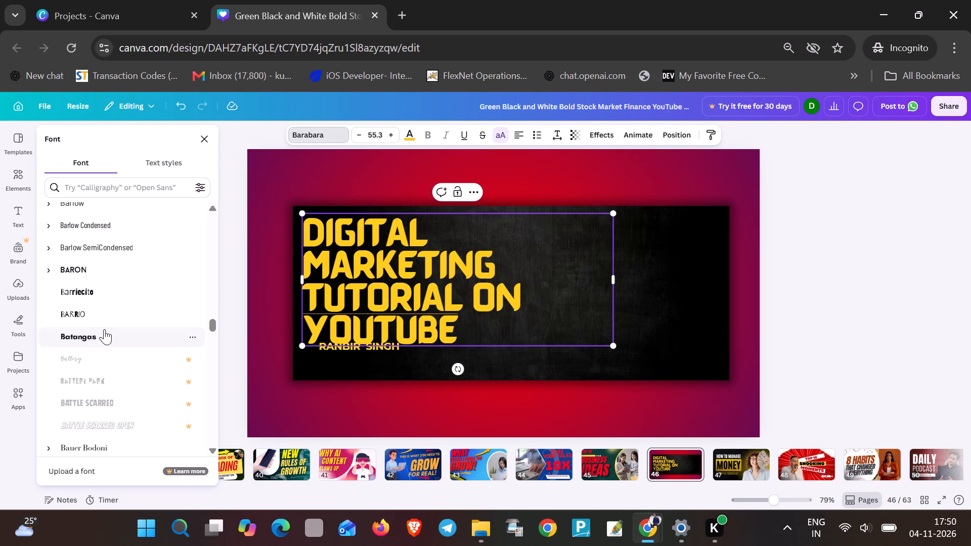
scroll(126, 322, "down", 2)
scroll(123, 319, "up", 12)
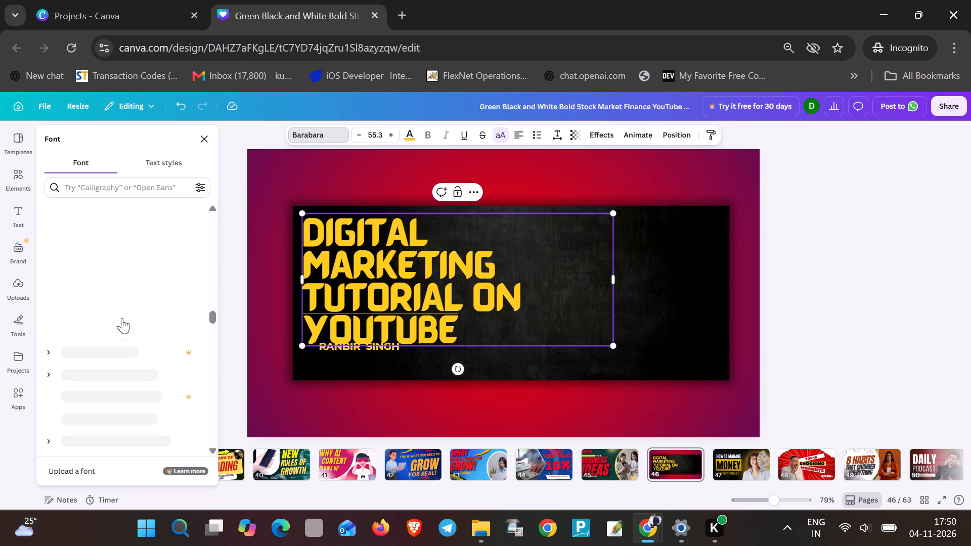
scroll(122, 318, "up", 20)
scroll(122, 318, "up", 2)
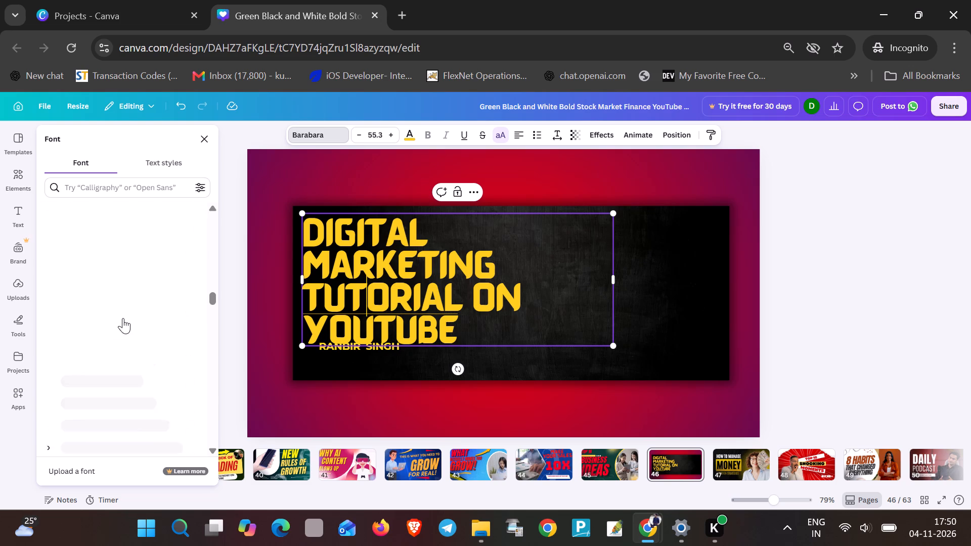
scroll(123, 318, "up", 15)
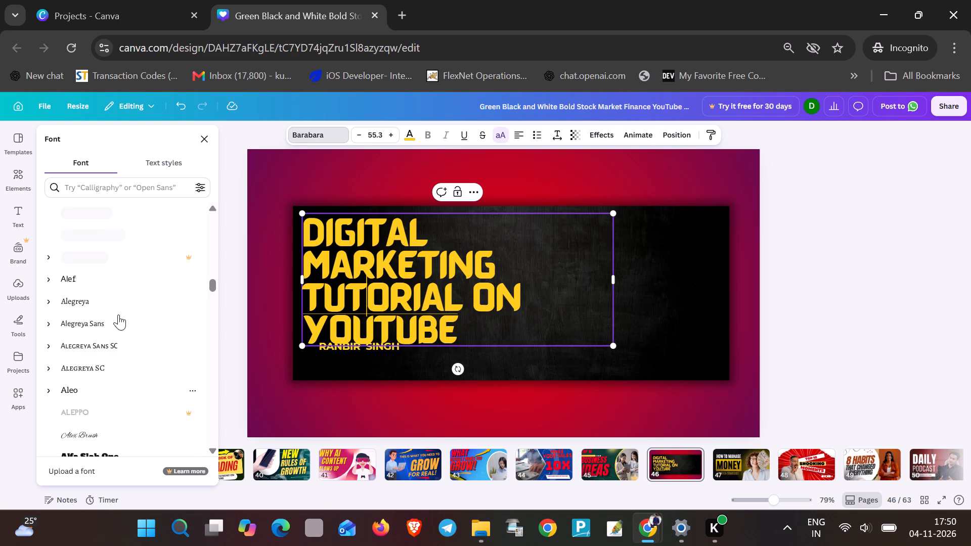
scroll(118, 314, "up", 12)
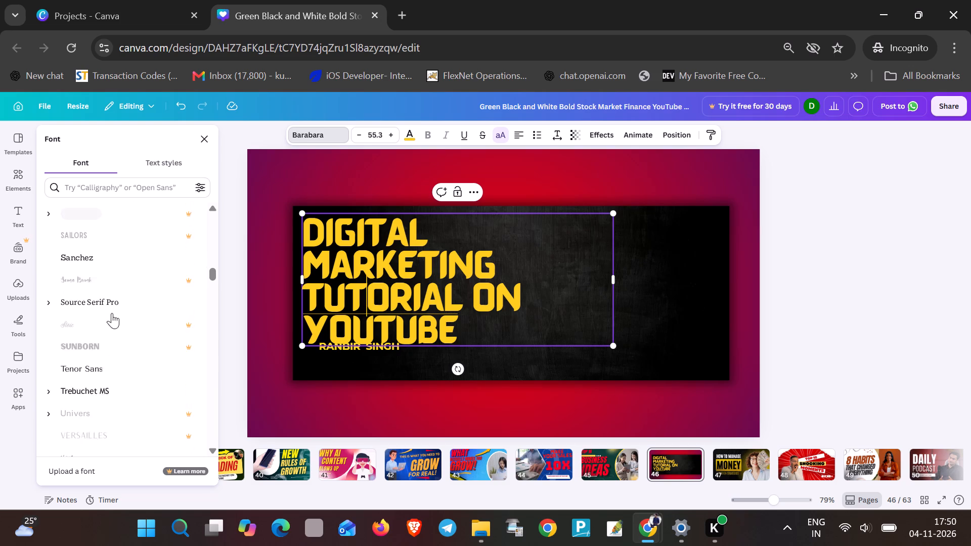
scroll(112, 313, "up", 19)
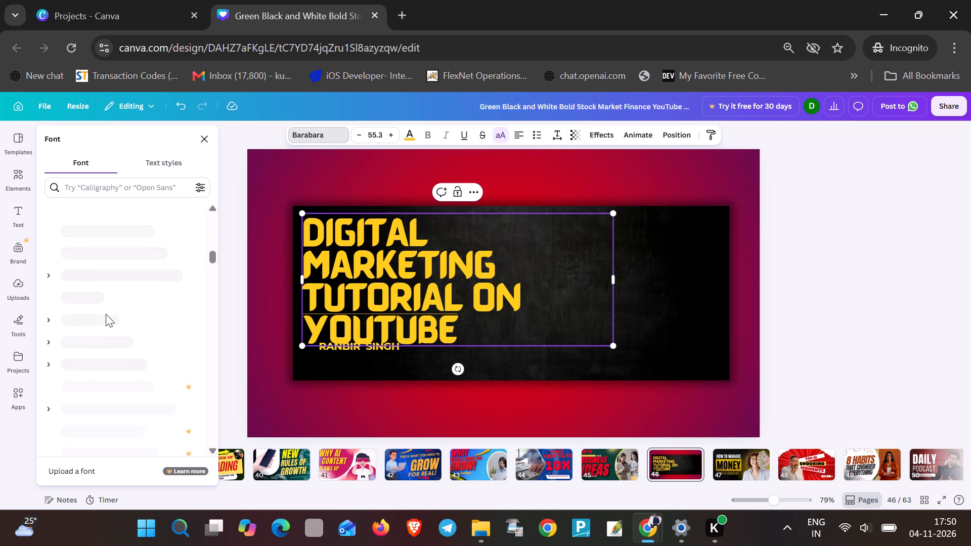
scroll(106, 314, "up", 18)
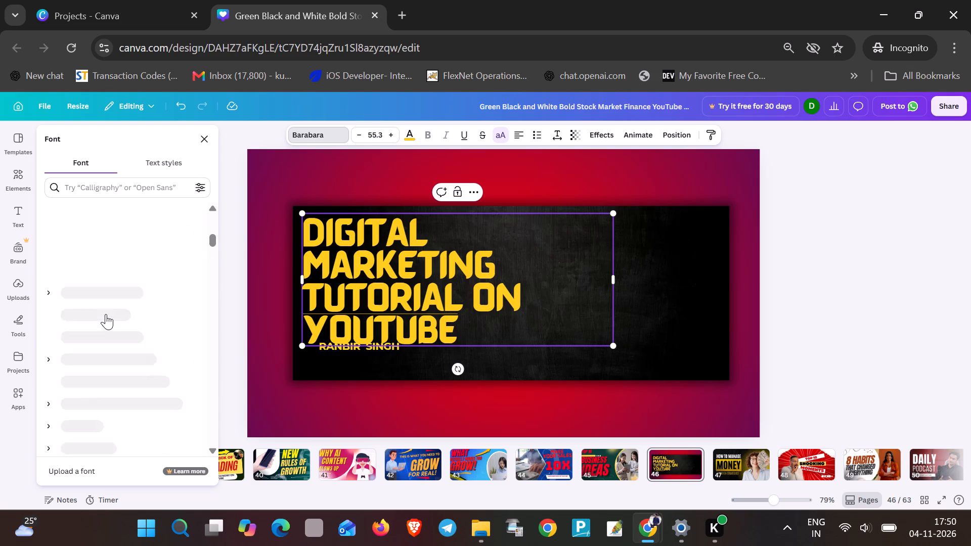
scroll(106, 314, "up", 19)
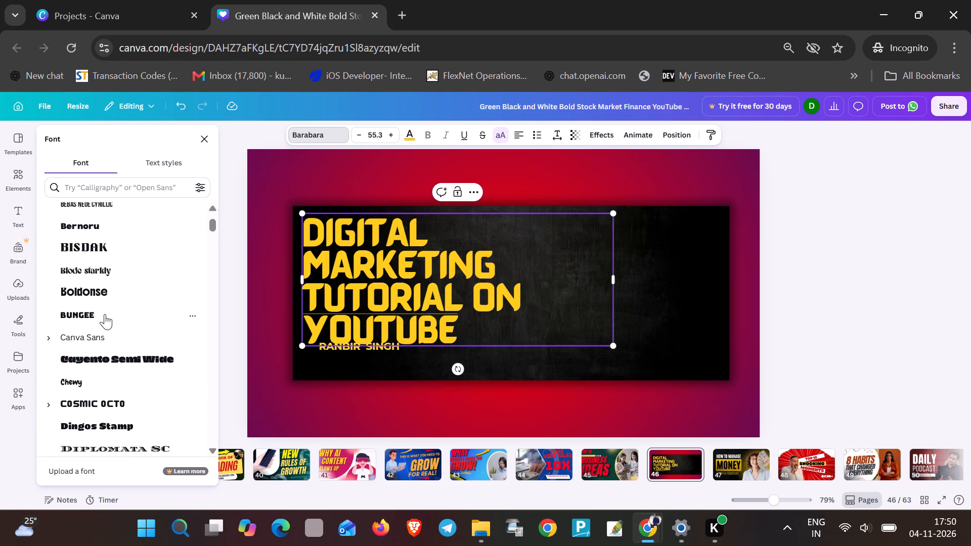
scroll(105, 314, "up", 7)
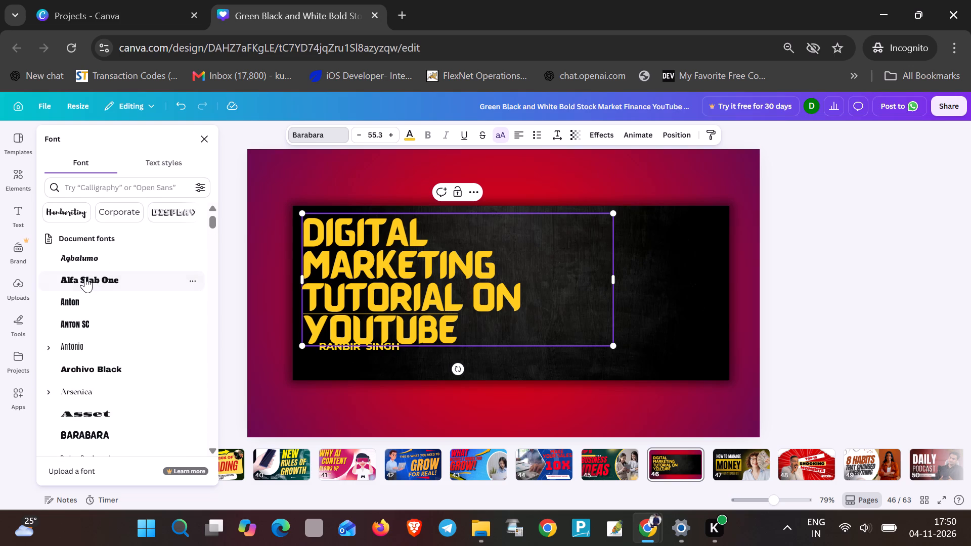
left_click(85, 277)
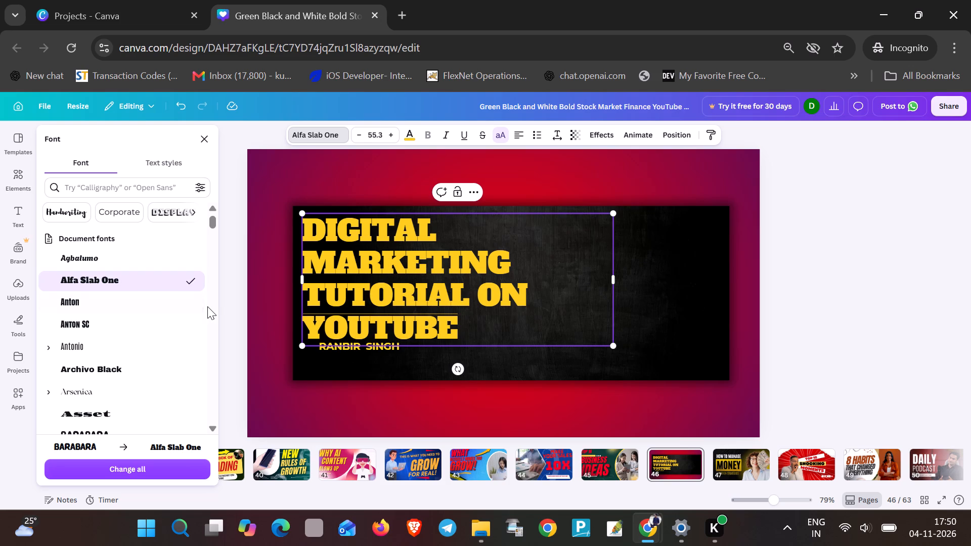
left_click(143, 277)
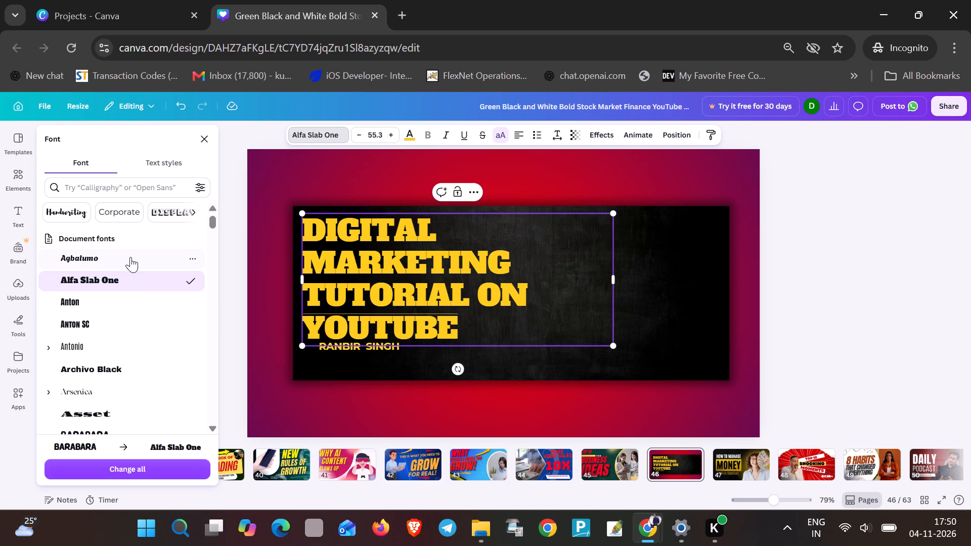
Set the headline's font to Agbalumo from the document fonts.
left_click(129, 254)
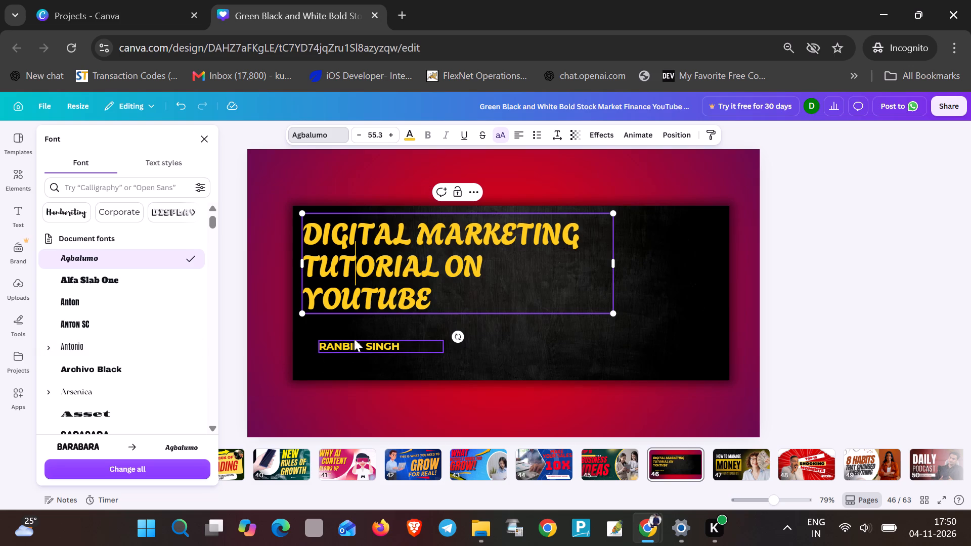
Move the presenter's name text up to just beneath the divider line, close to the headline's left edge.
left_click_drag(359, 342, 347, 327)
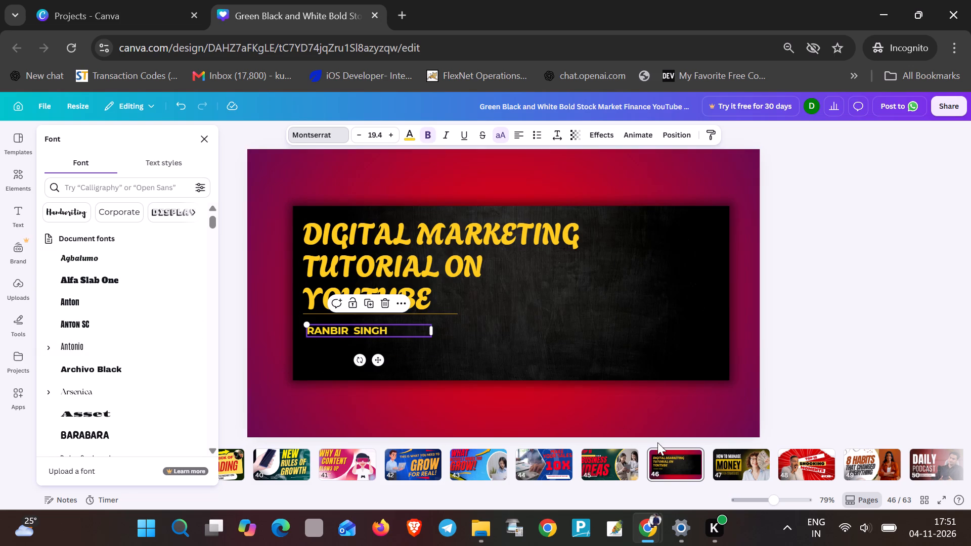